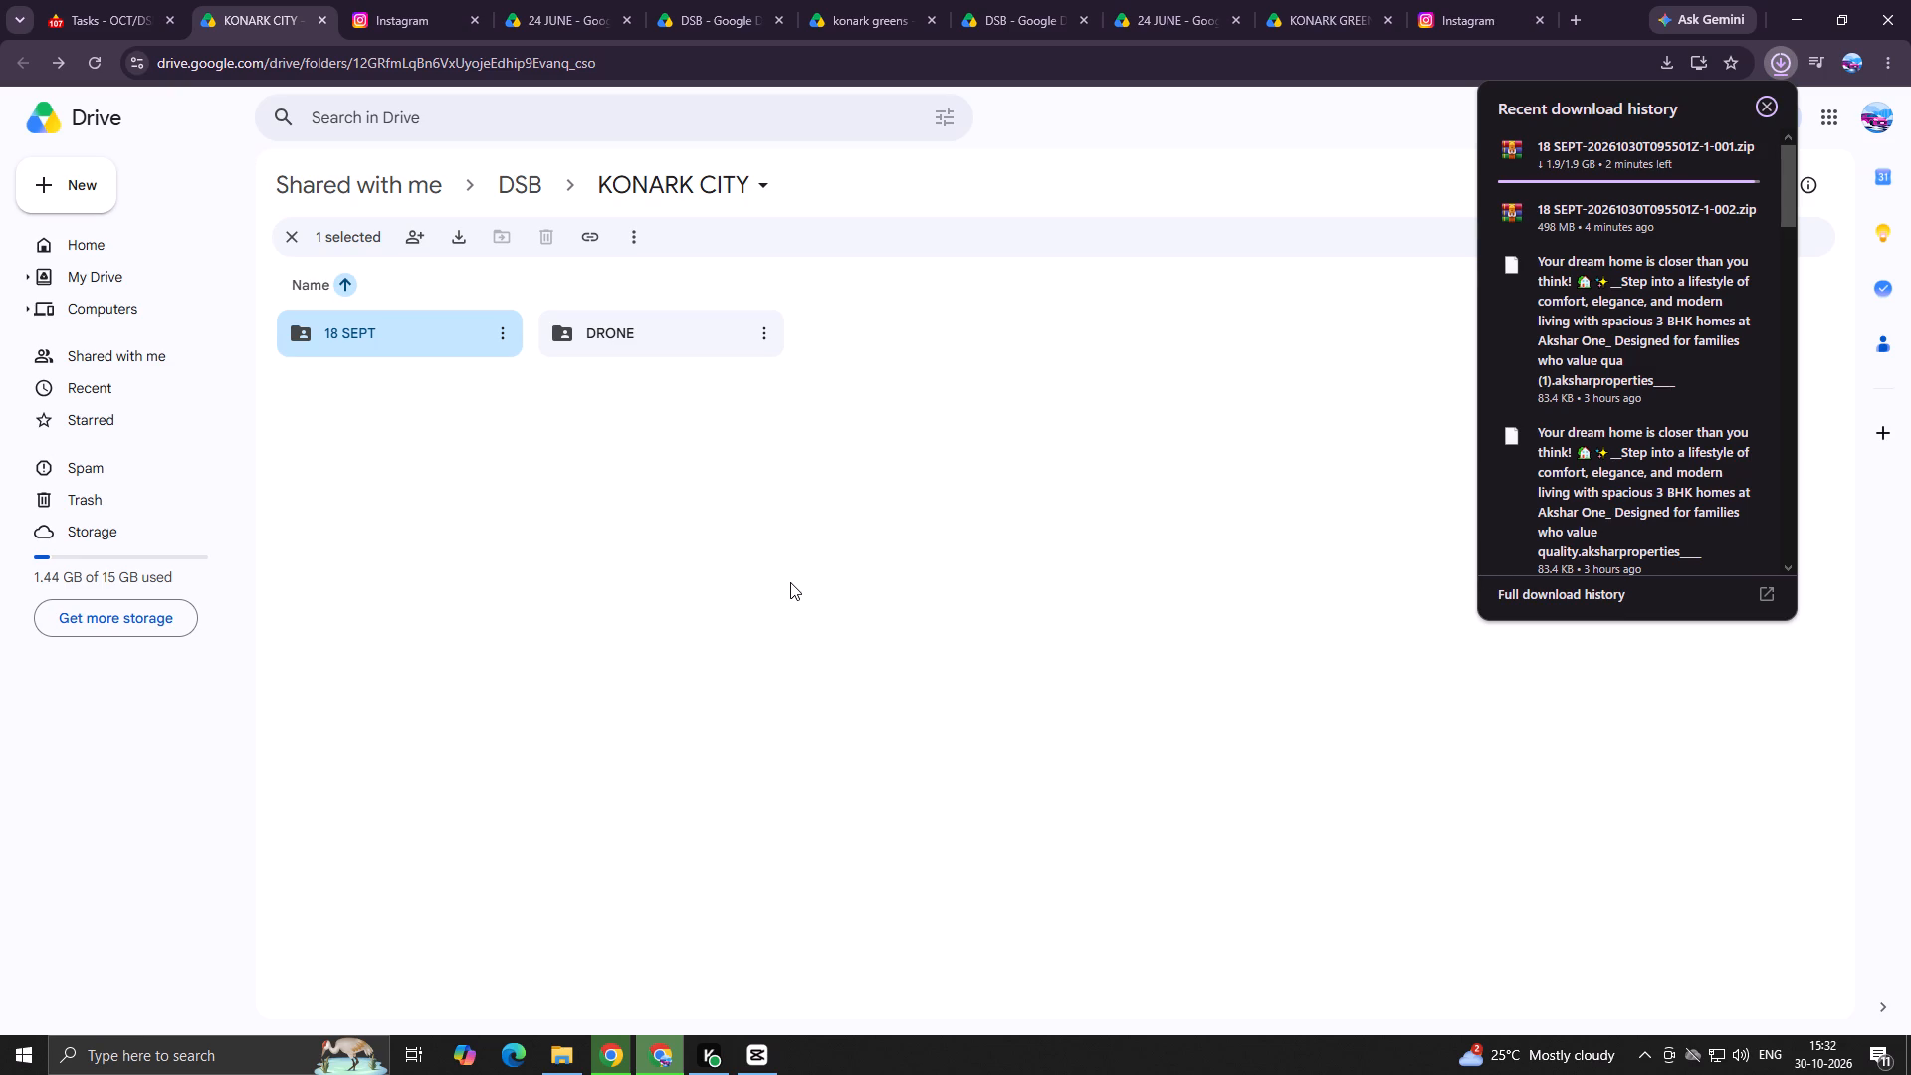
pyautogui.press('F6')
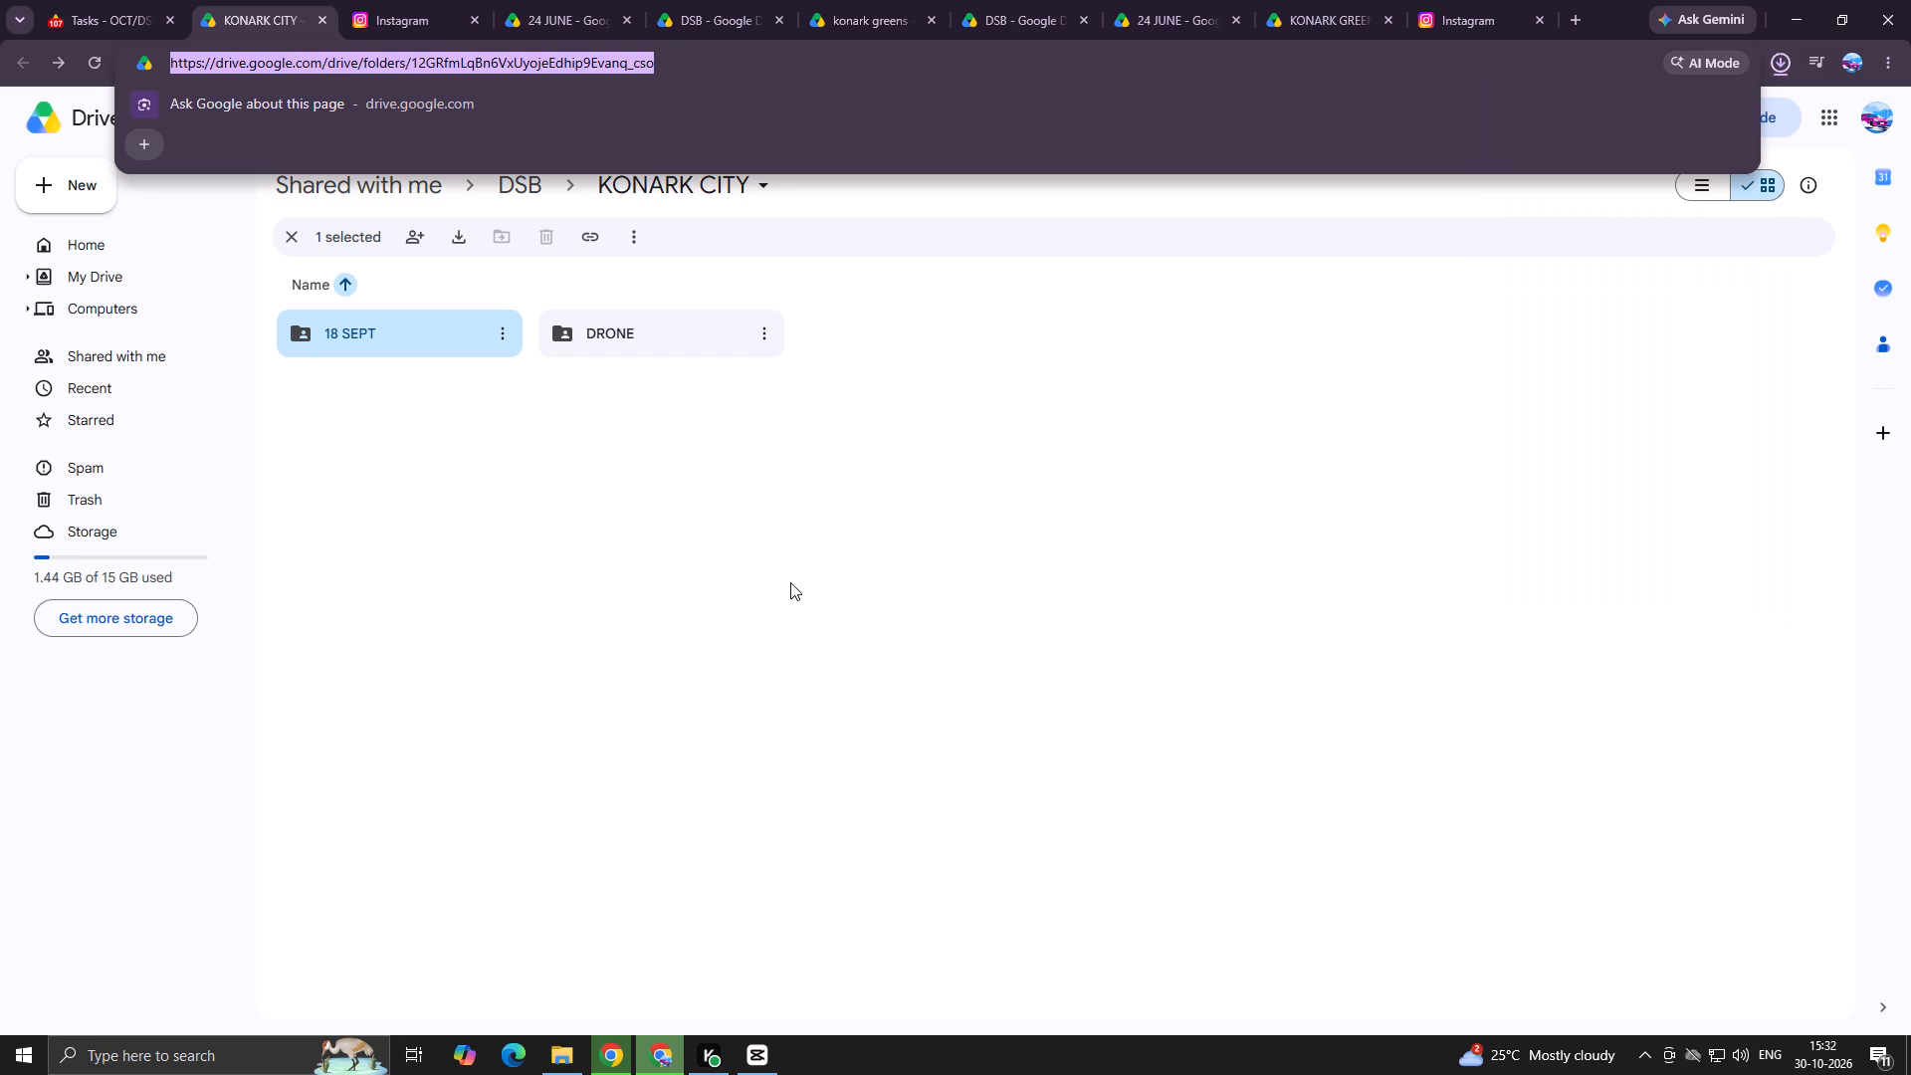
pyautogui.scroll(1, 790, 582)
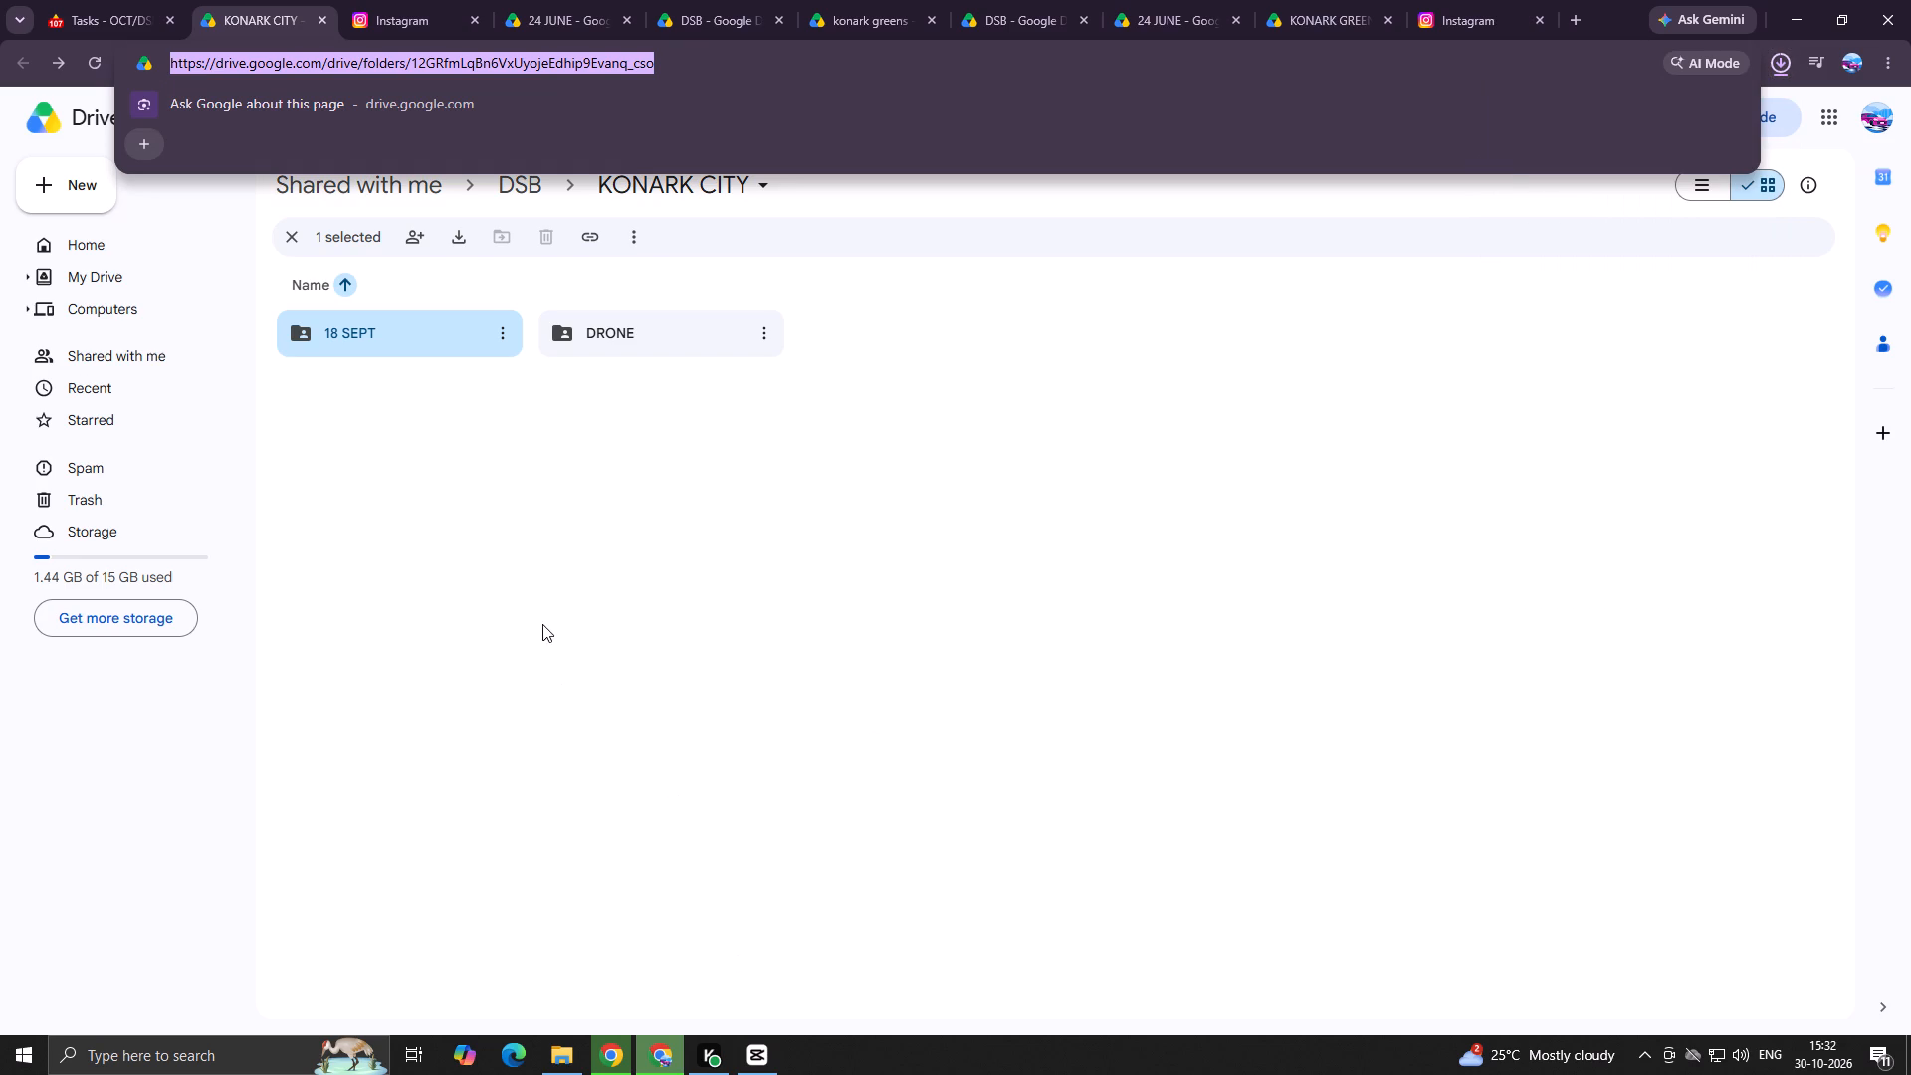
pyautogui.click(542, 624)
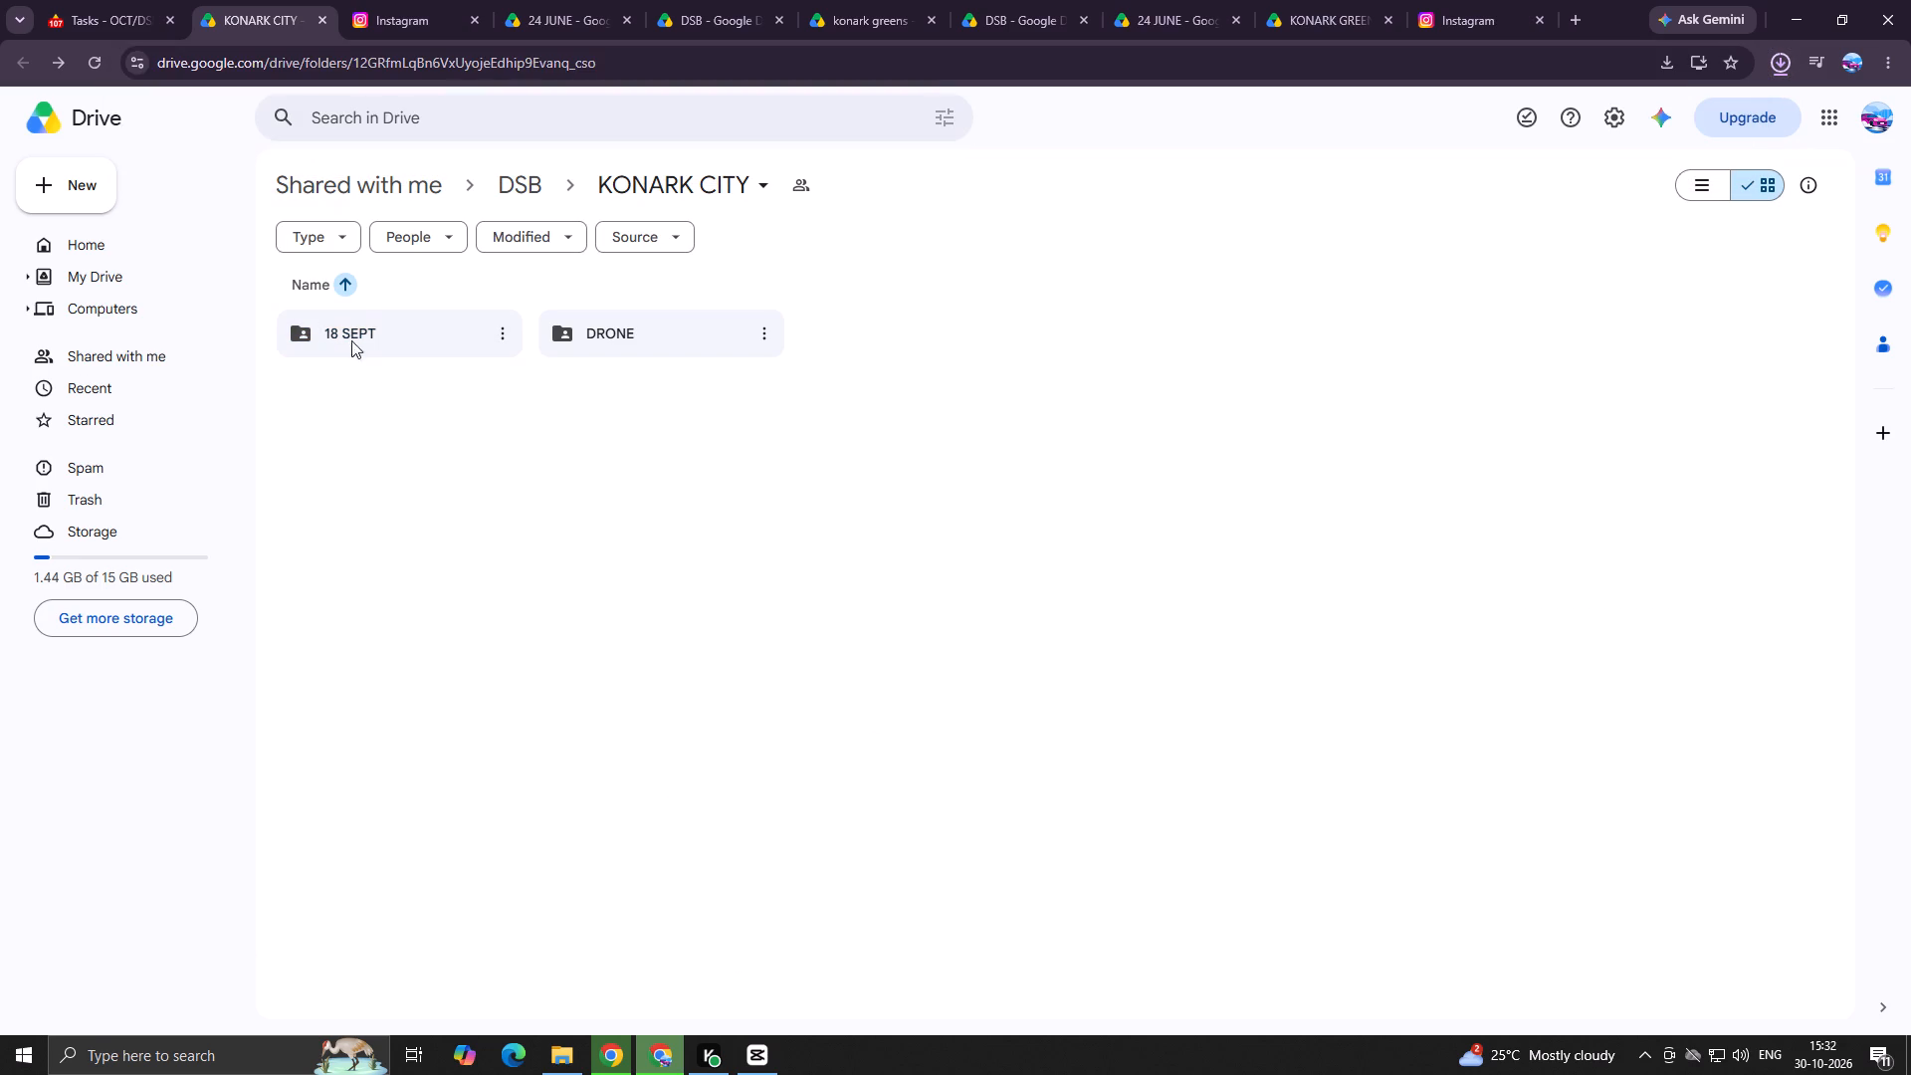
# Open the DSB project's Editing task board to view the OCT/DSB/REEL/10 task.
pyautogui.click(82, 16)
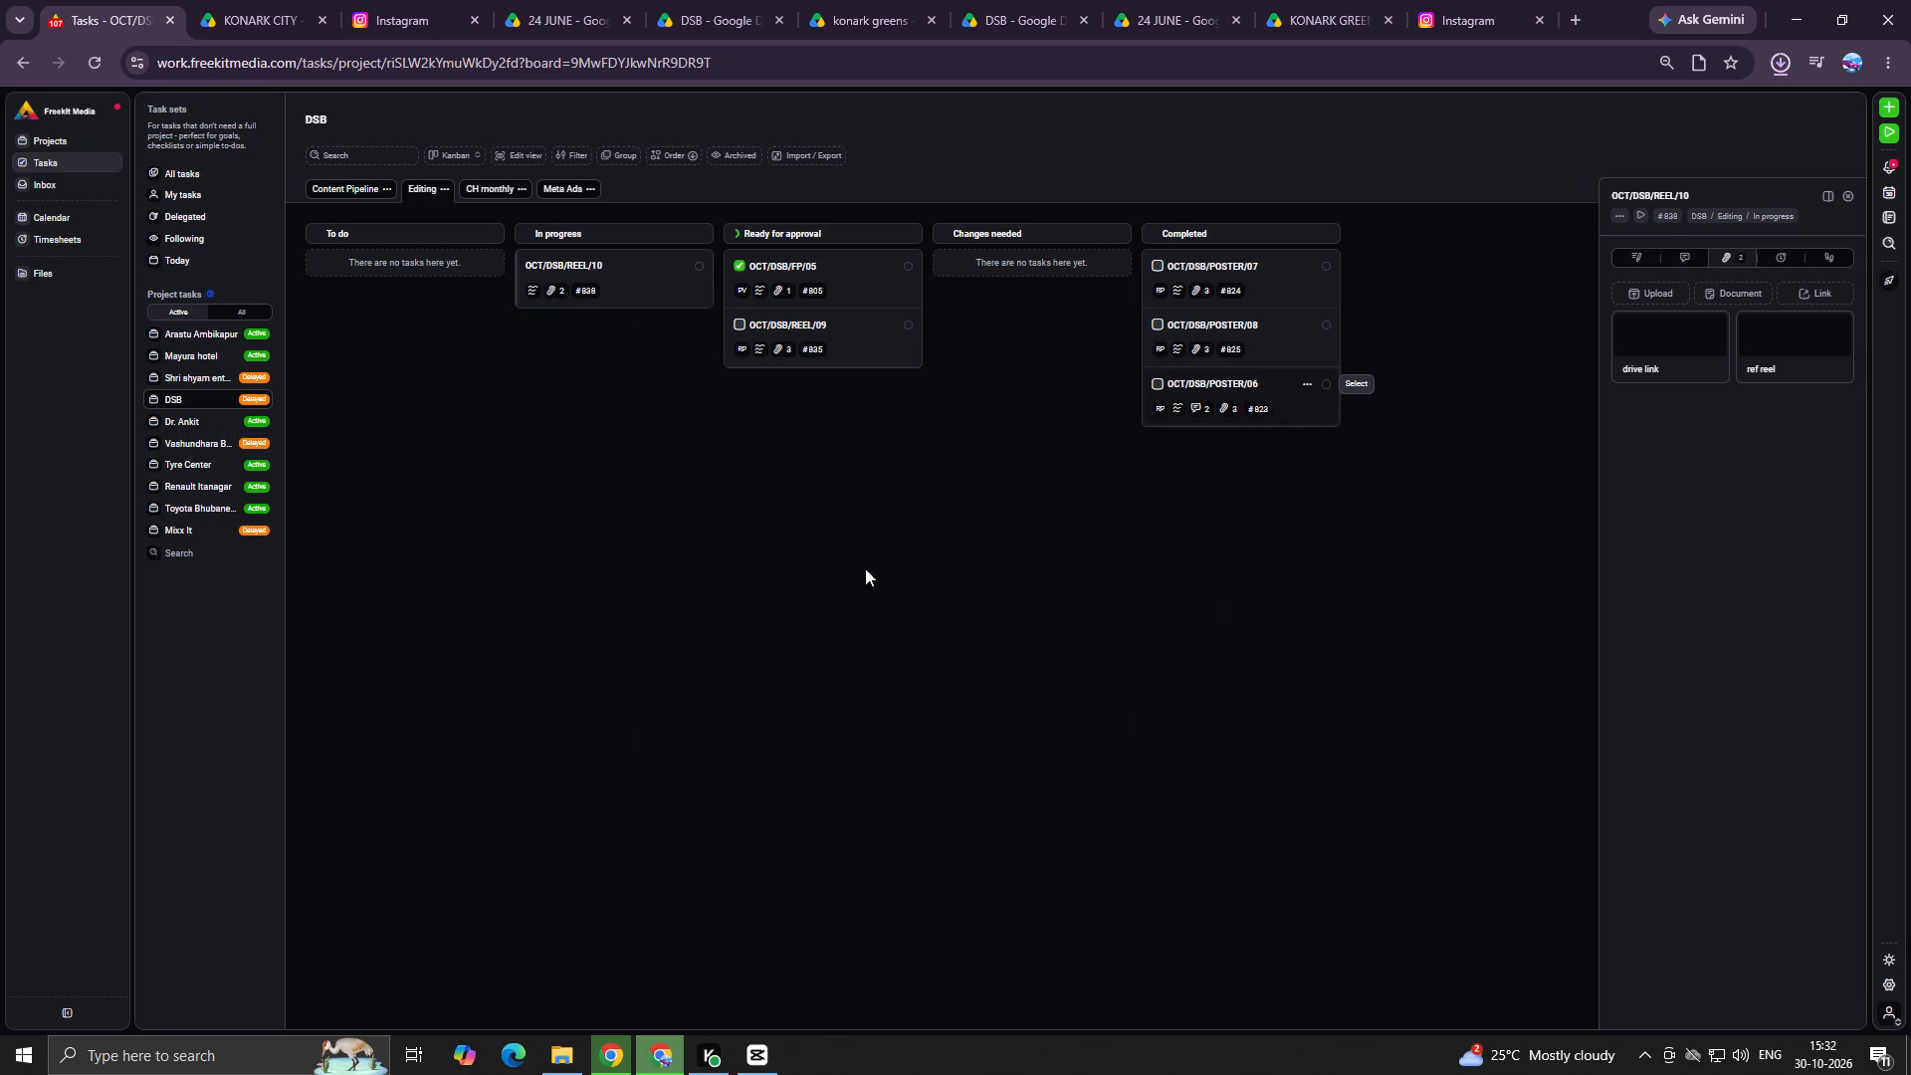
# Switch to CapCut and scrub through the first half of the 1030 timeline, ending at its start.
pyautogui.click(755, 1051)
pyautogui.click(744, 845)
pyautogui.moveTo(744, 845); pyautogui.dragTo(483, 878)
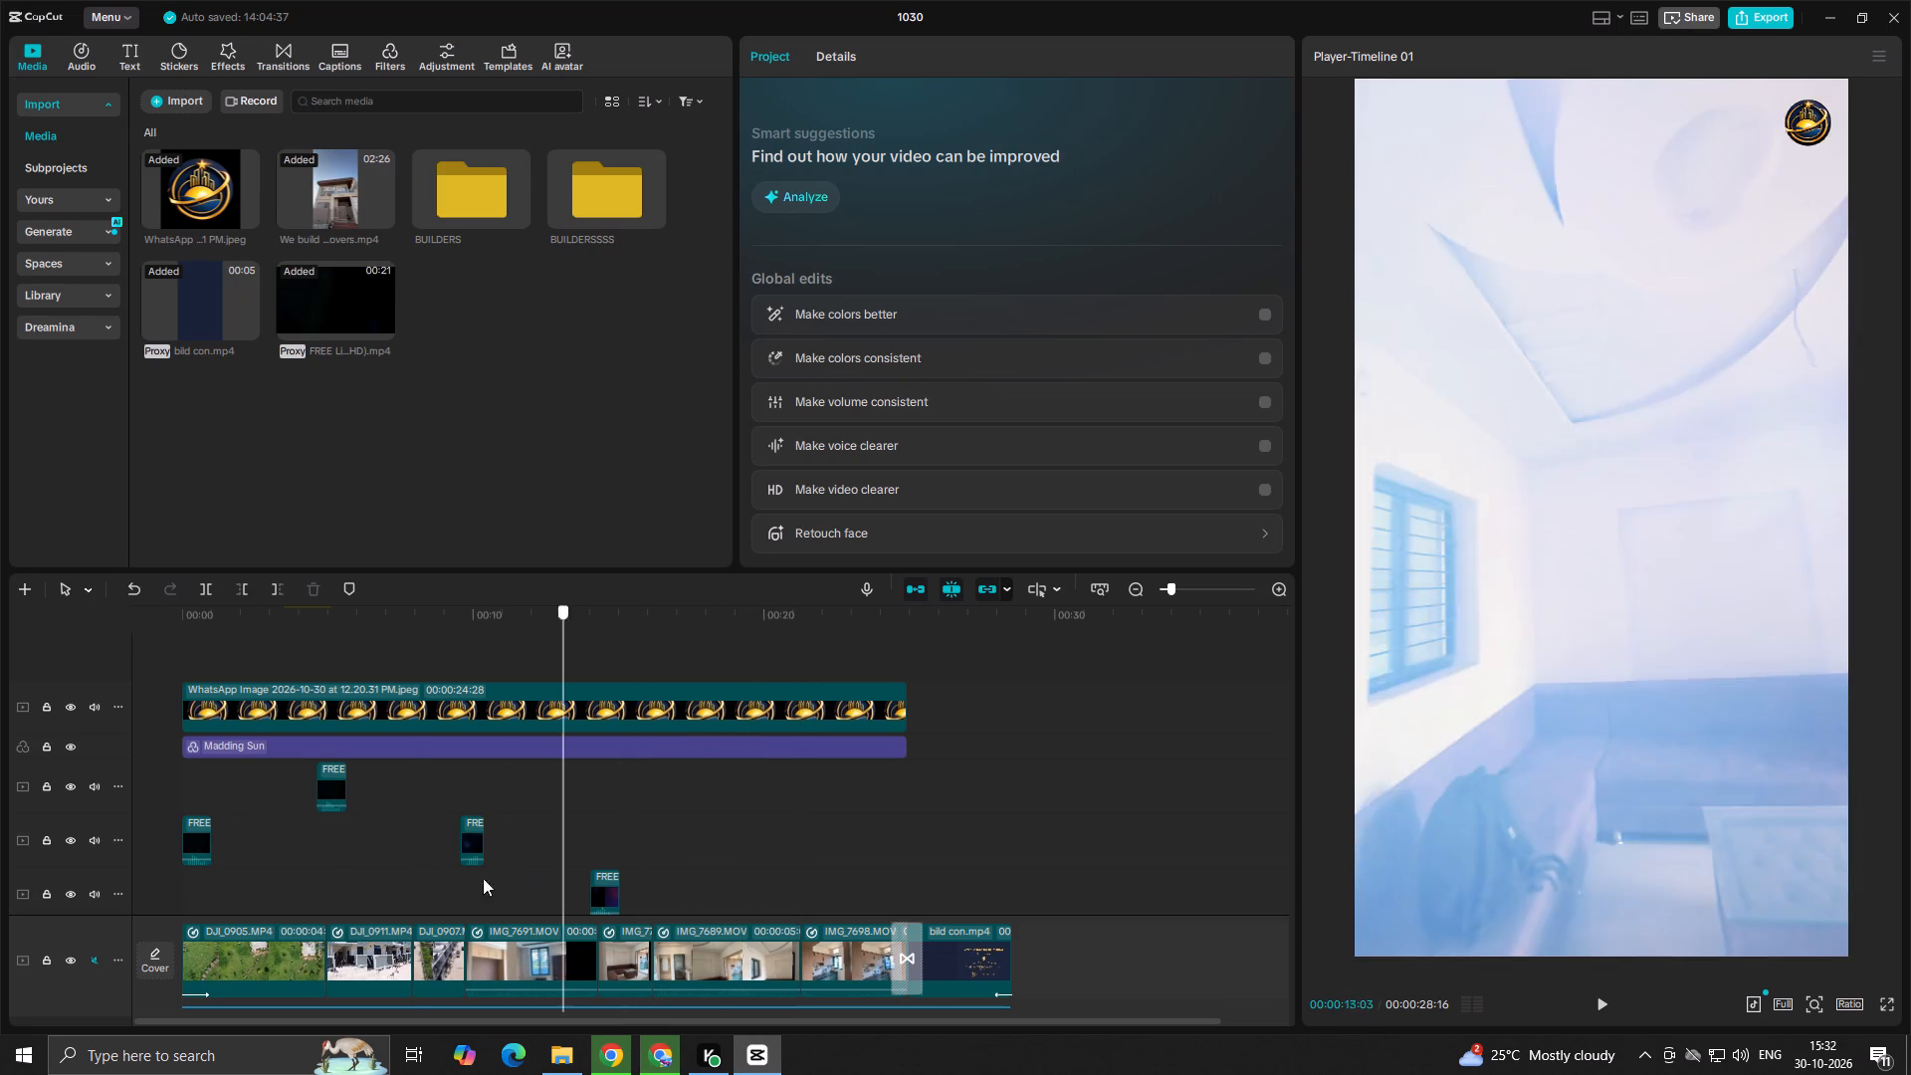
pyautogui.moveTo(483, 878); pyautogui.dragTo(272, 959)
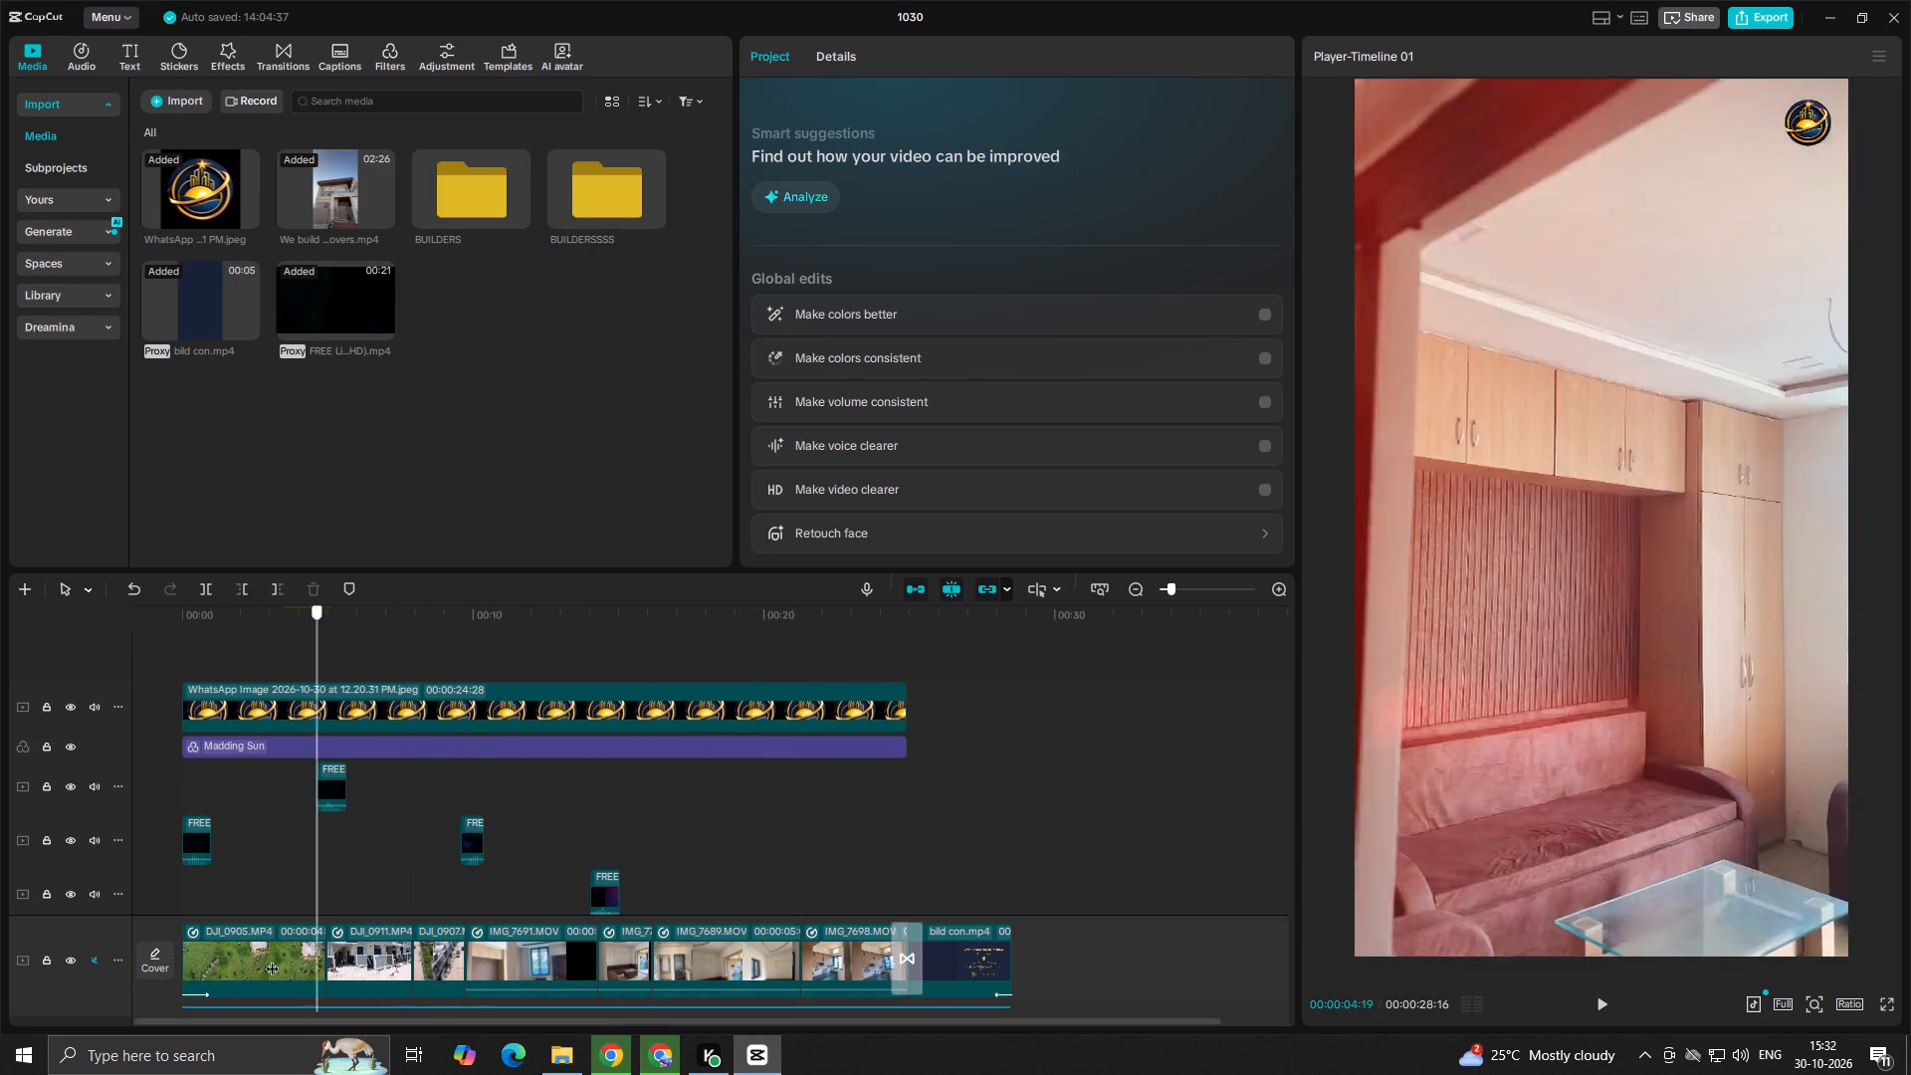
pyautogui.moveTo(272, 959); pyautogui.dragTo(222, 989)
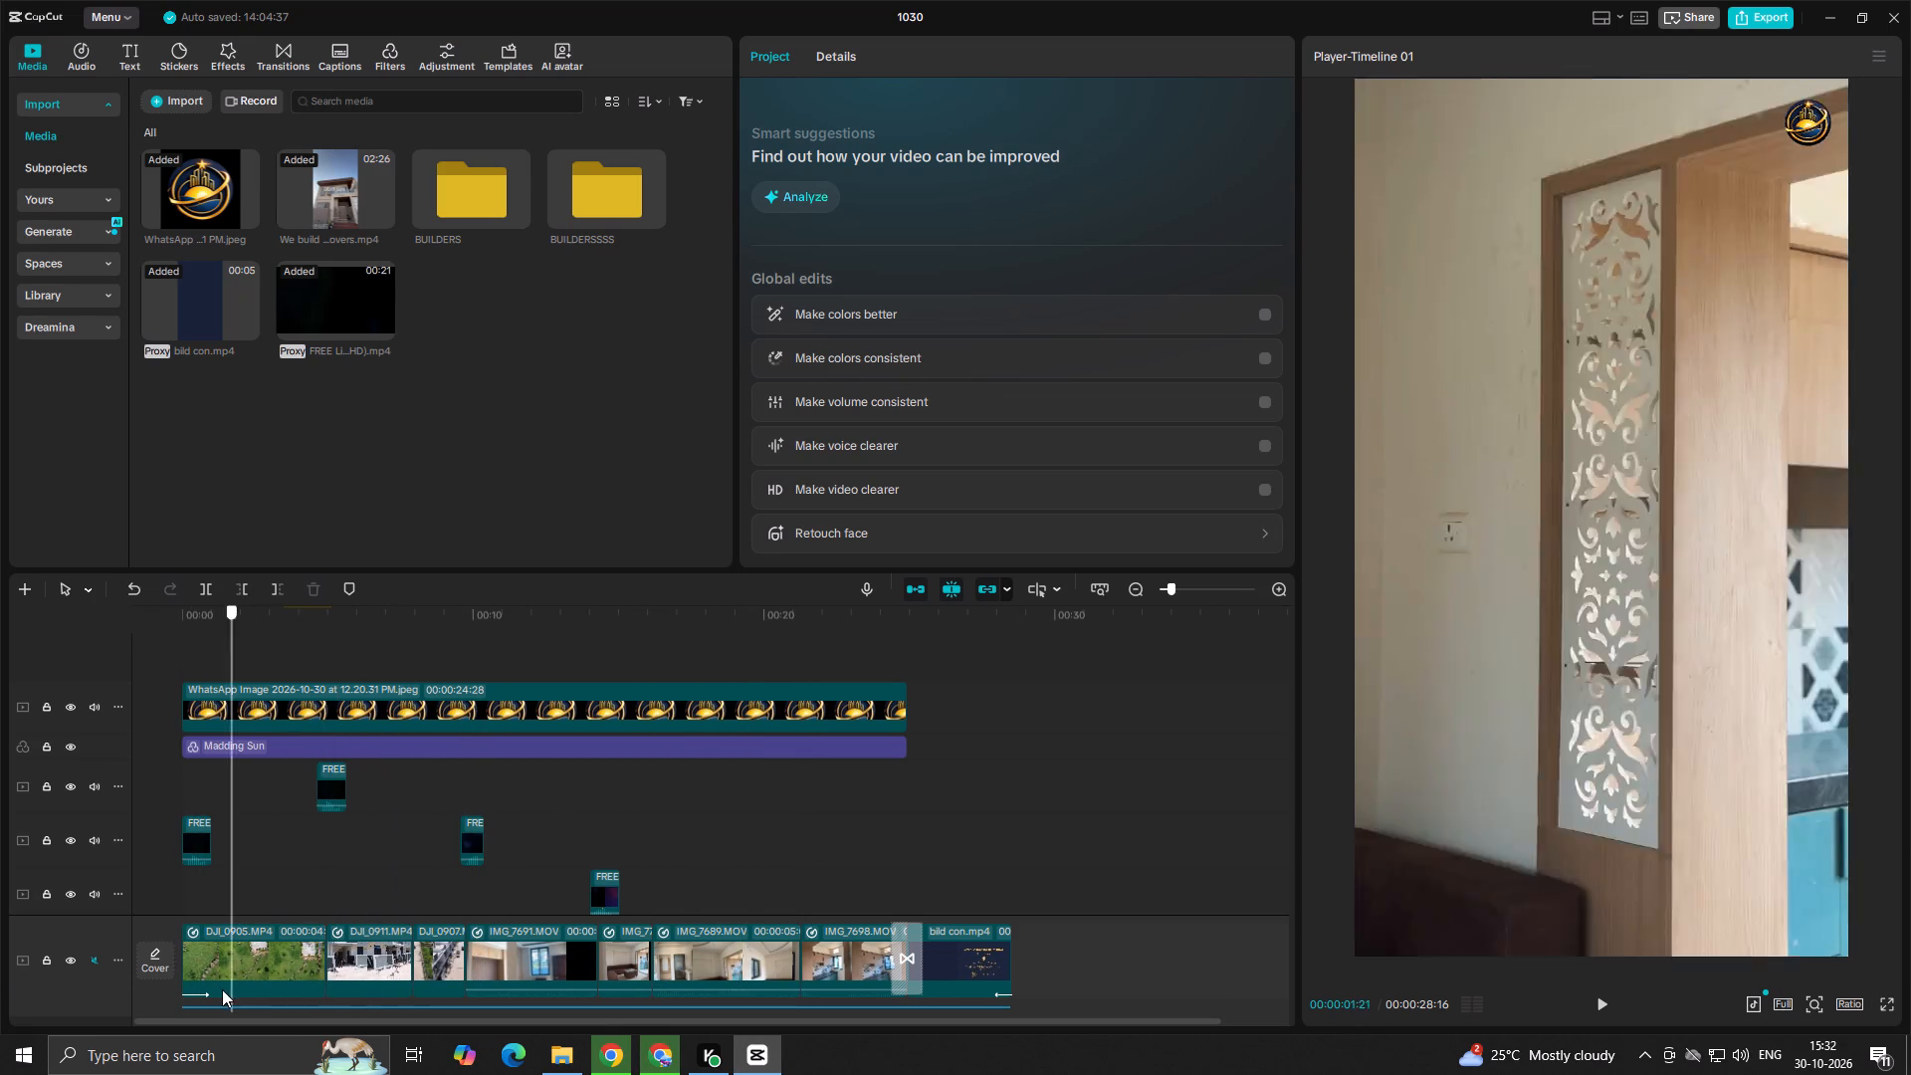
pyautogui.moveTo(222, 989); pyautogui.dragTo(318, 1005)
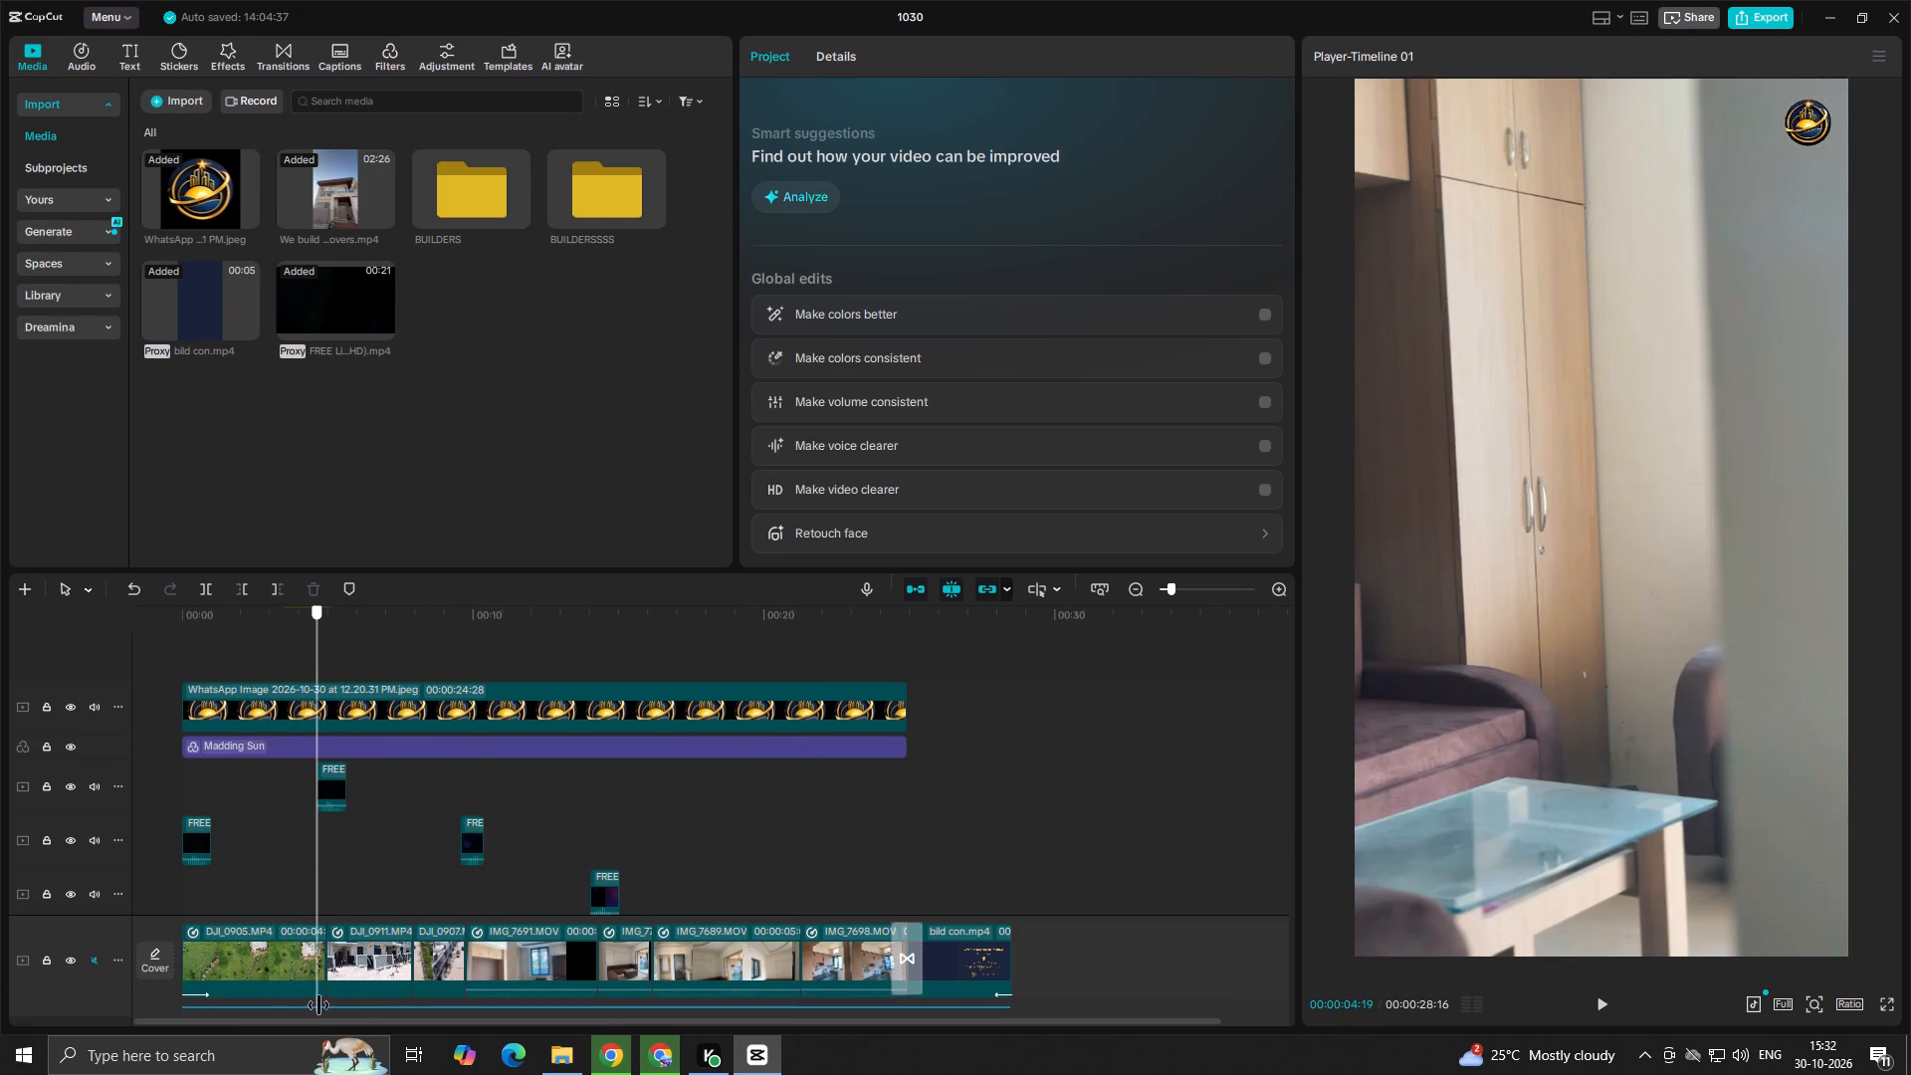
pyautogui.moveTo(318, 1005); pyautogui.dragTo(317, 1033)
pyautogui.moveTo(317, 1033); pyautogui.dragTo(92, 1036)
pyautogui.click(262, 888)
pyautogui.moveTo(262, 888); pyautogui.dragTo(7, 961)
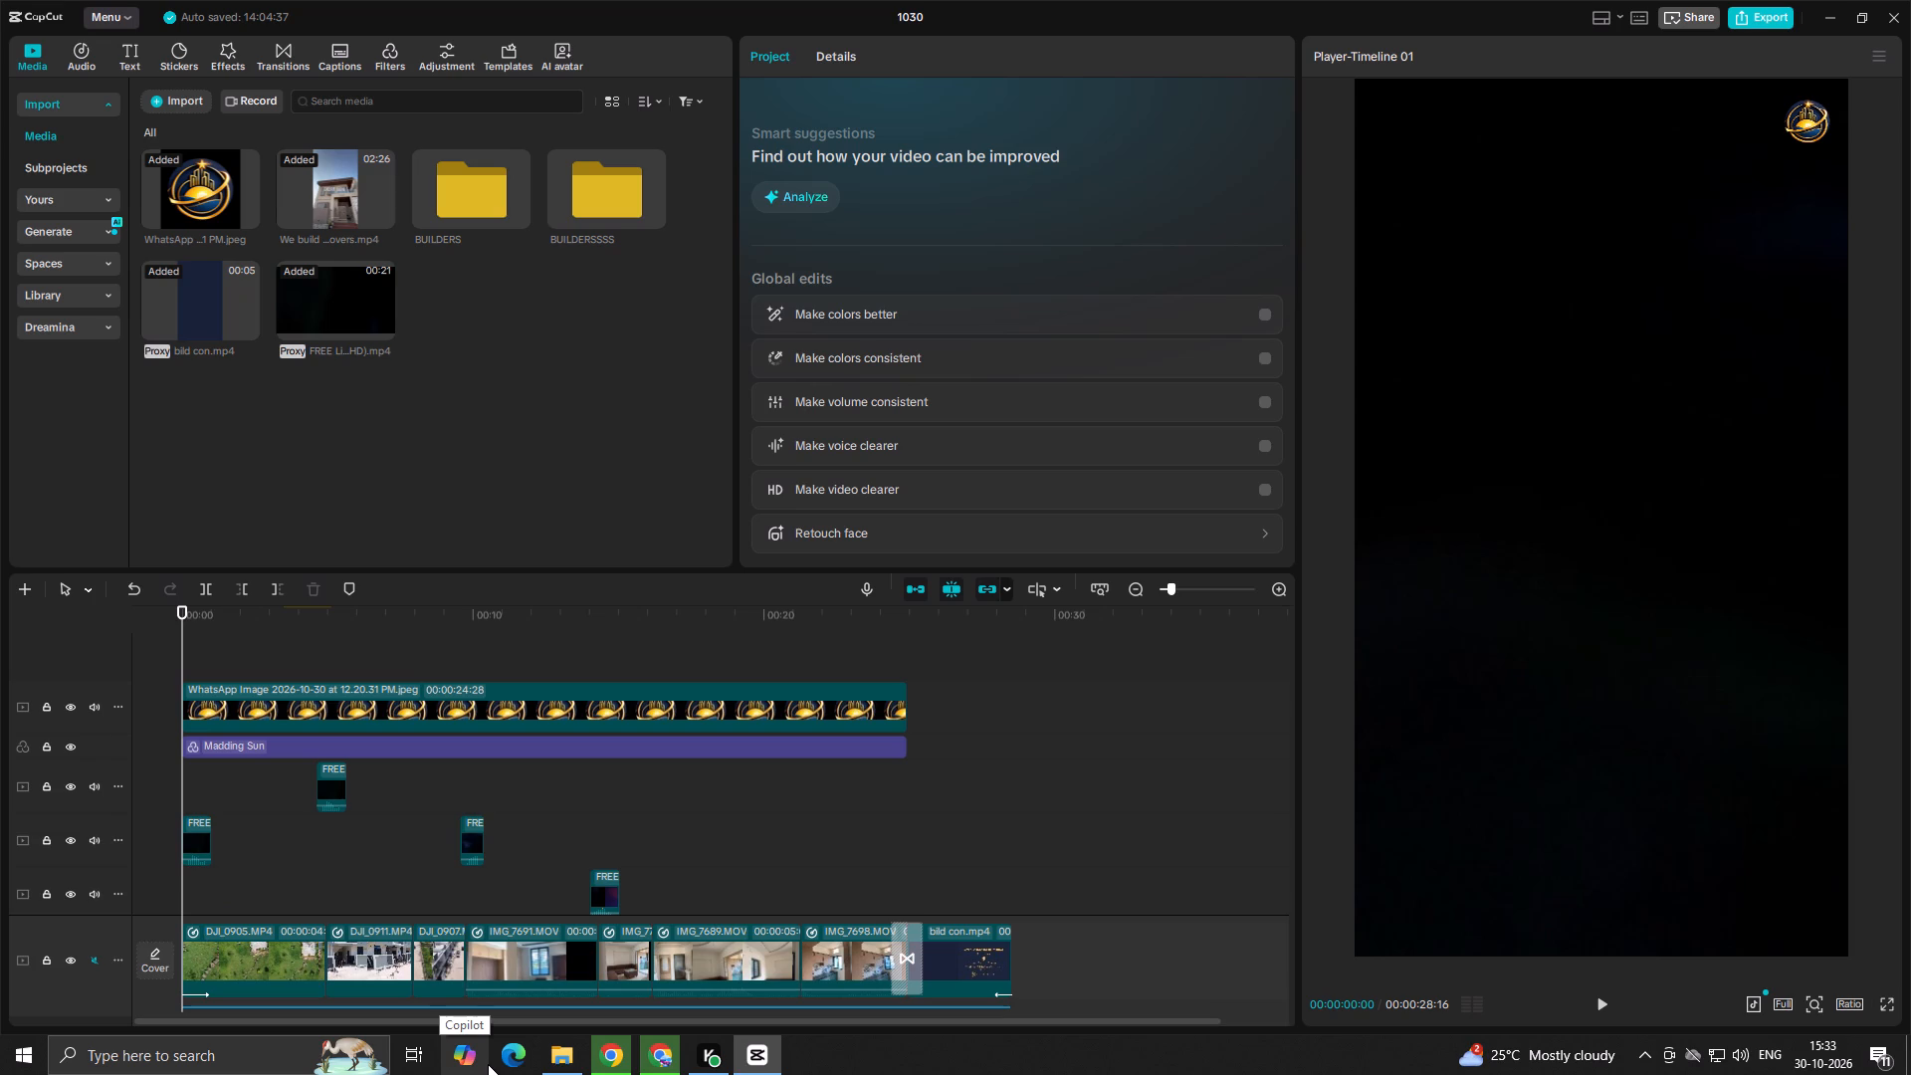
# Play the reel's opening repeatedly from the start, reviewing the drone garden shot and the cut to the house exteriors.
pyautogui.press('space')
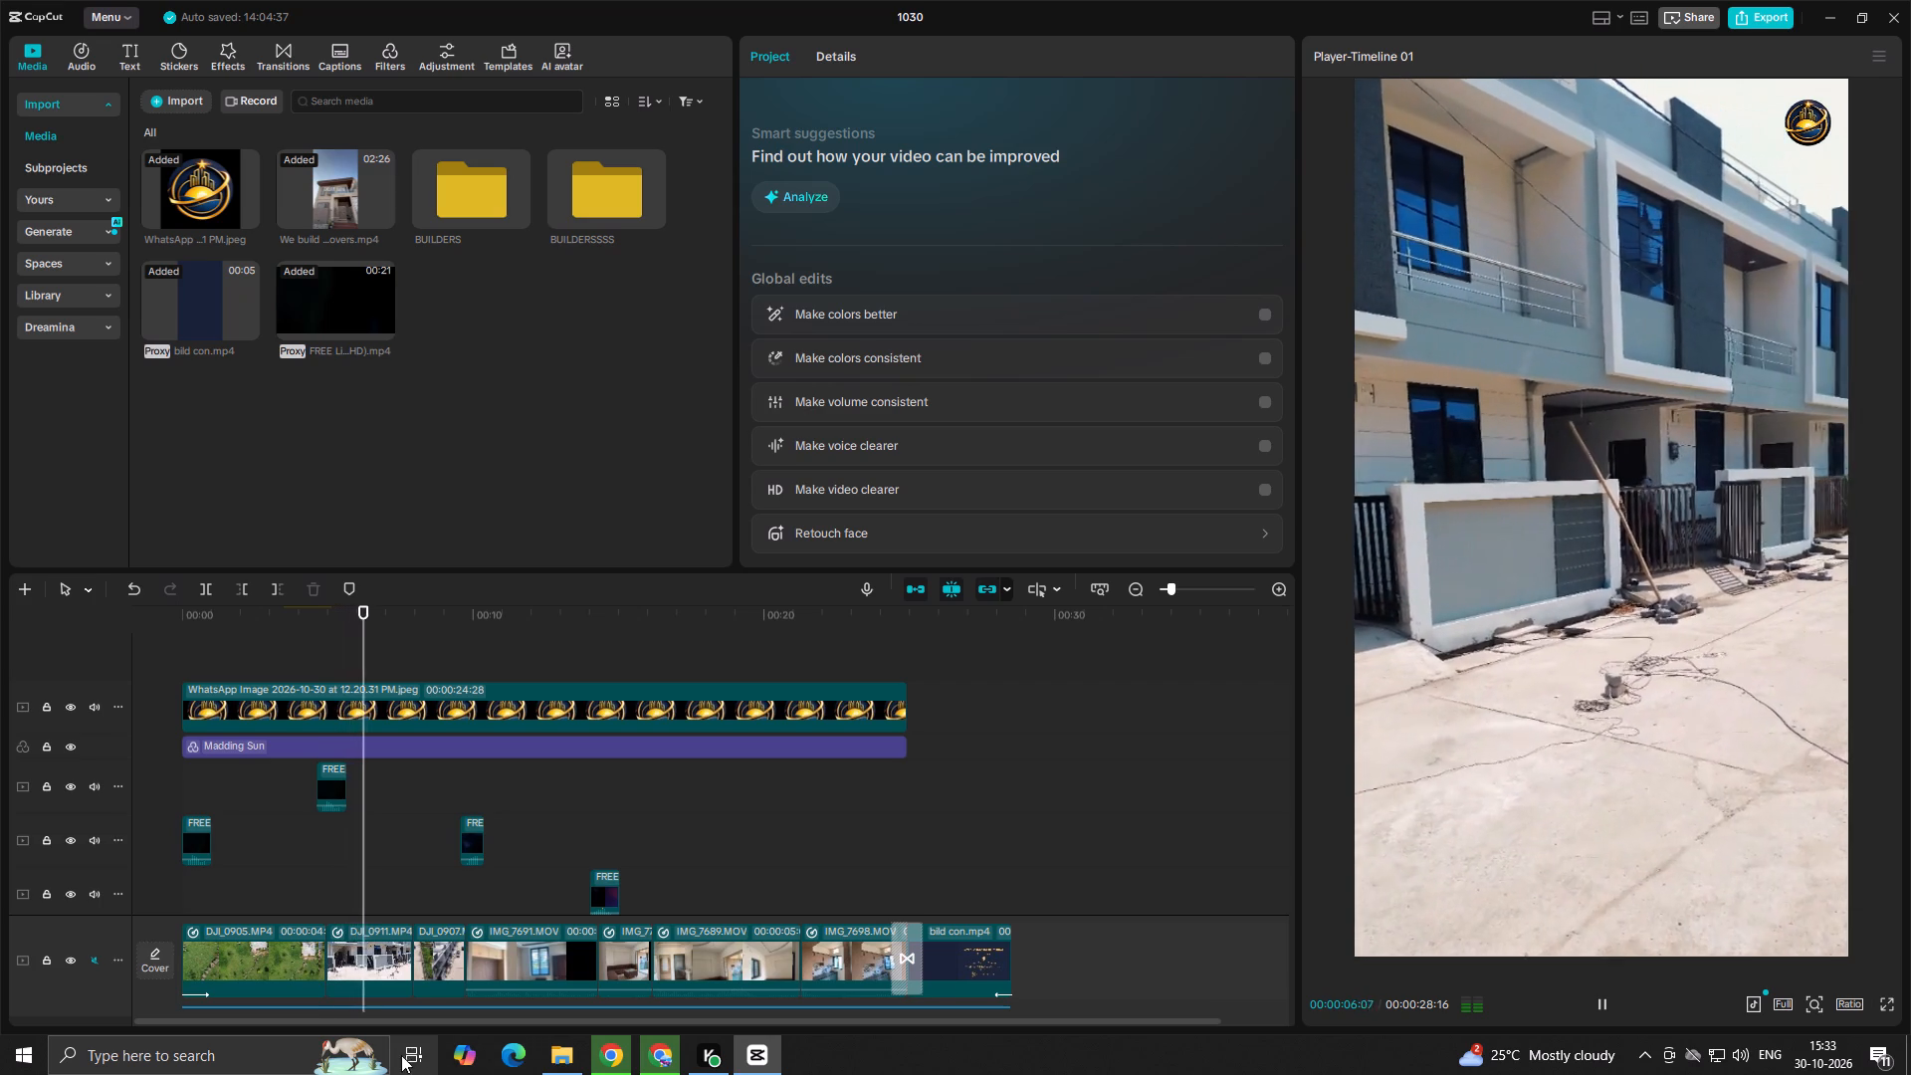
pyautogui.click(258, 847)
pyautogui.moveTo(258, 847); pyautogui.dragTo(0, 981)
pyautogui.press('space')
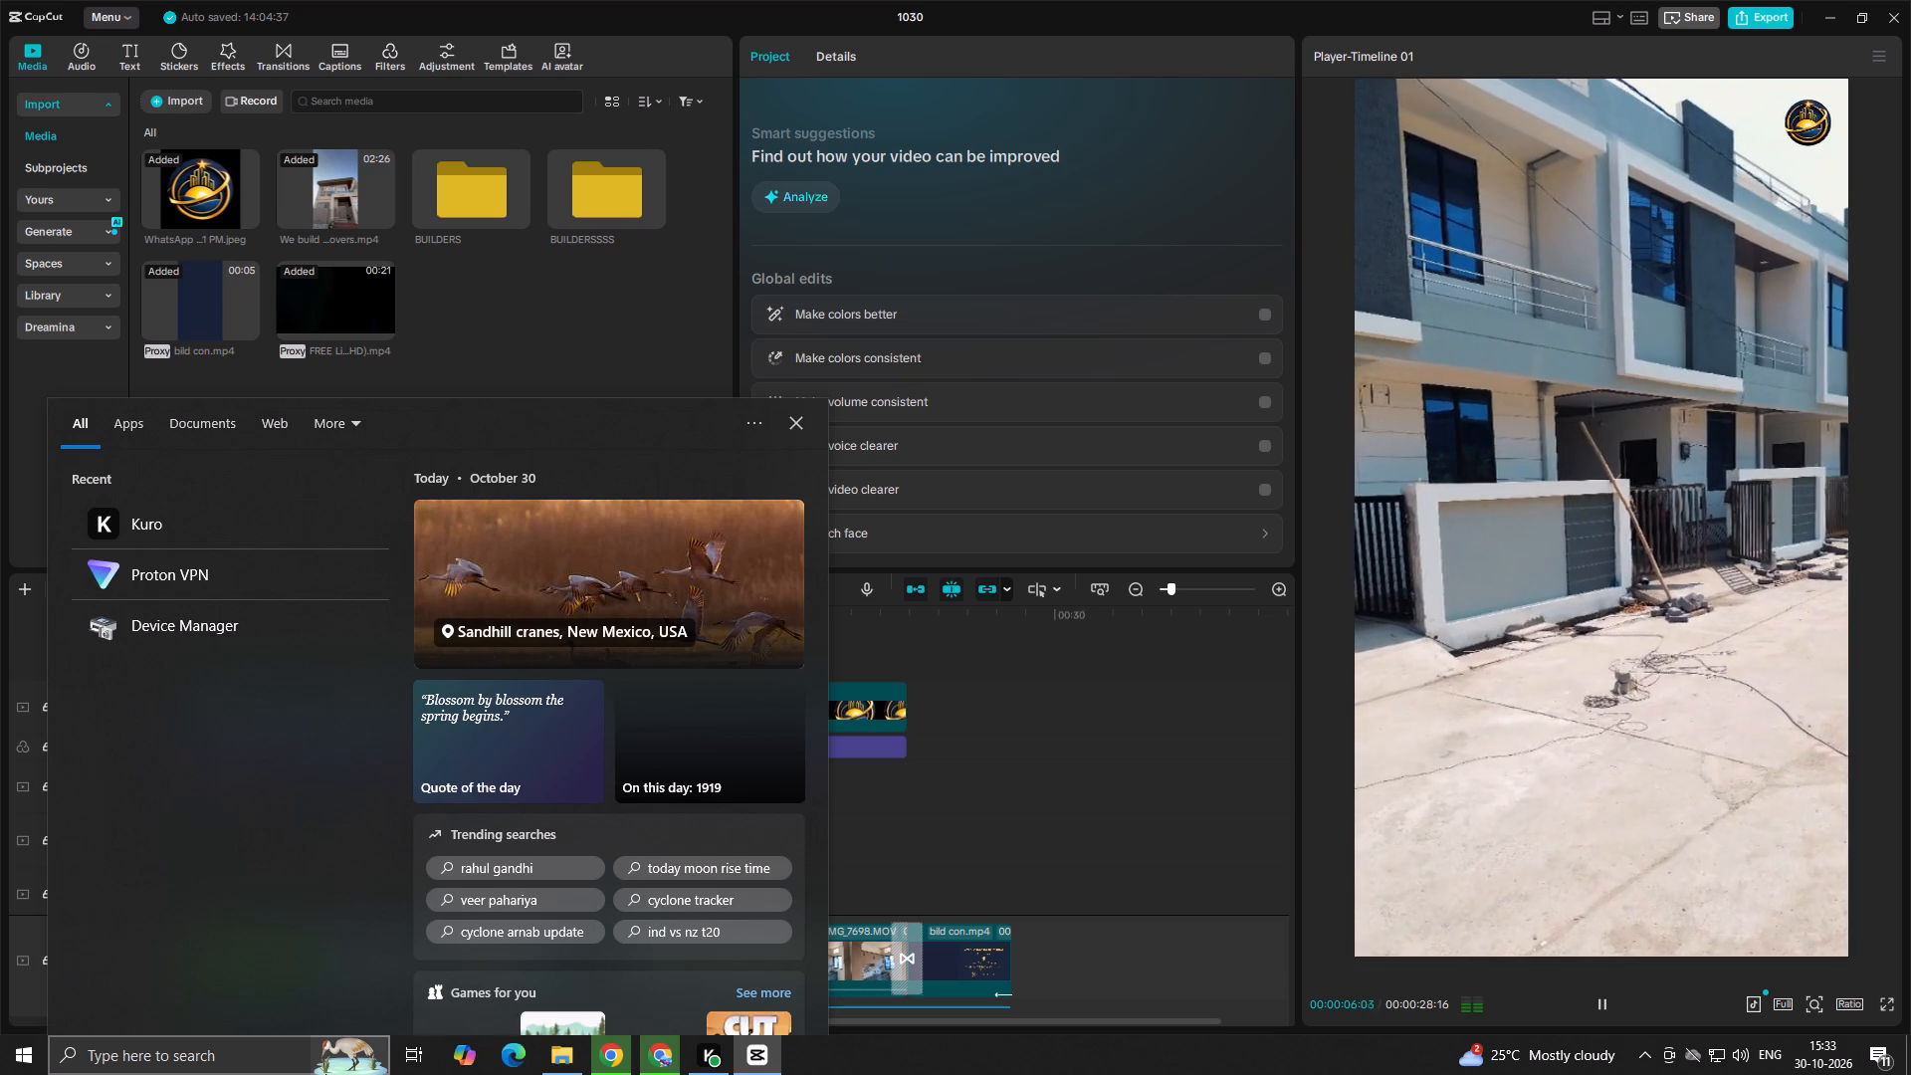
pyautogui.scroll(3, 325, 1074)
pyautogui.press('space')
pyautogui.click(749, 813)
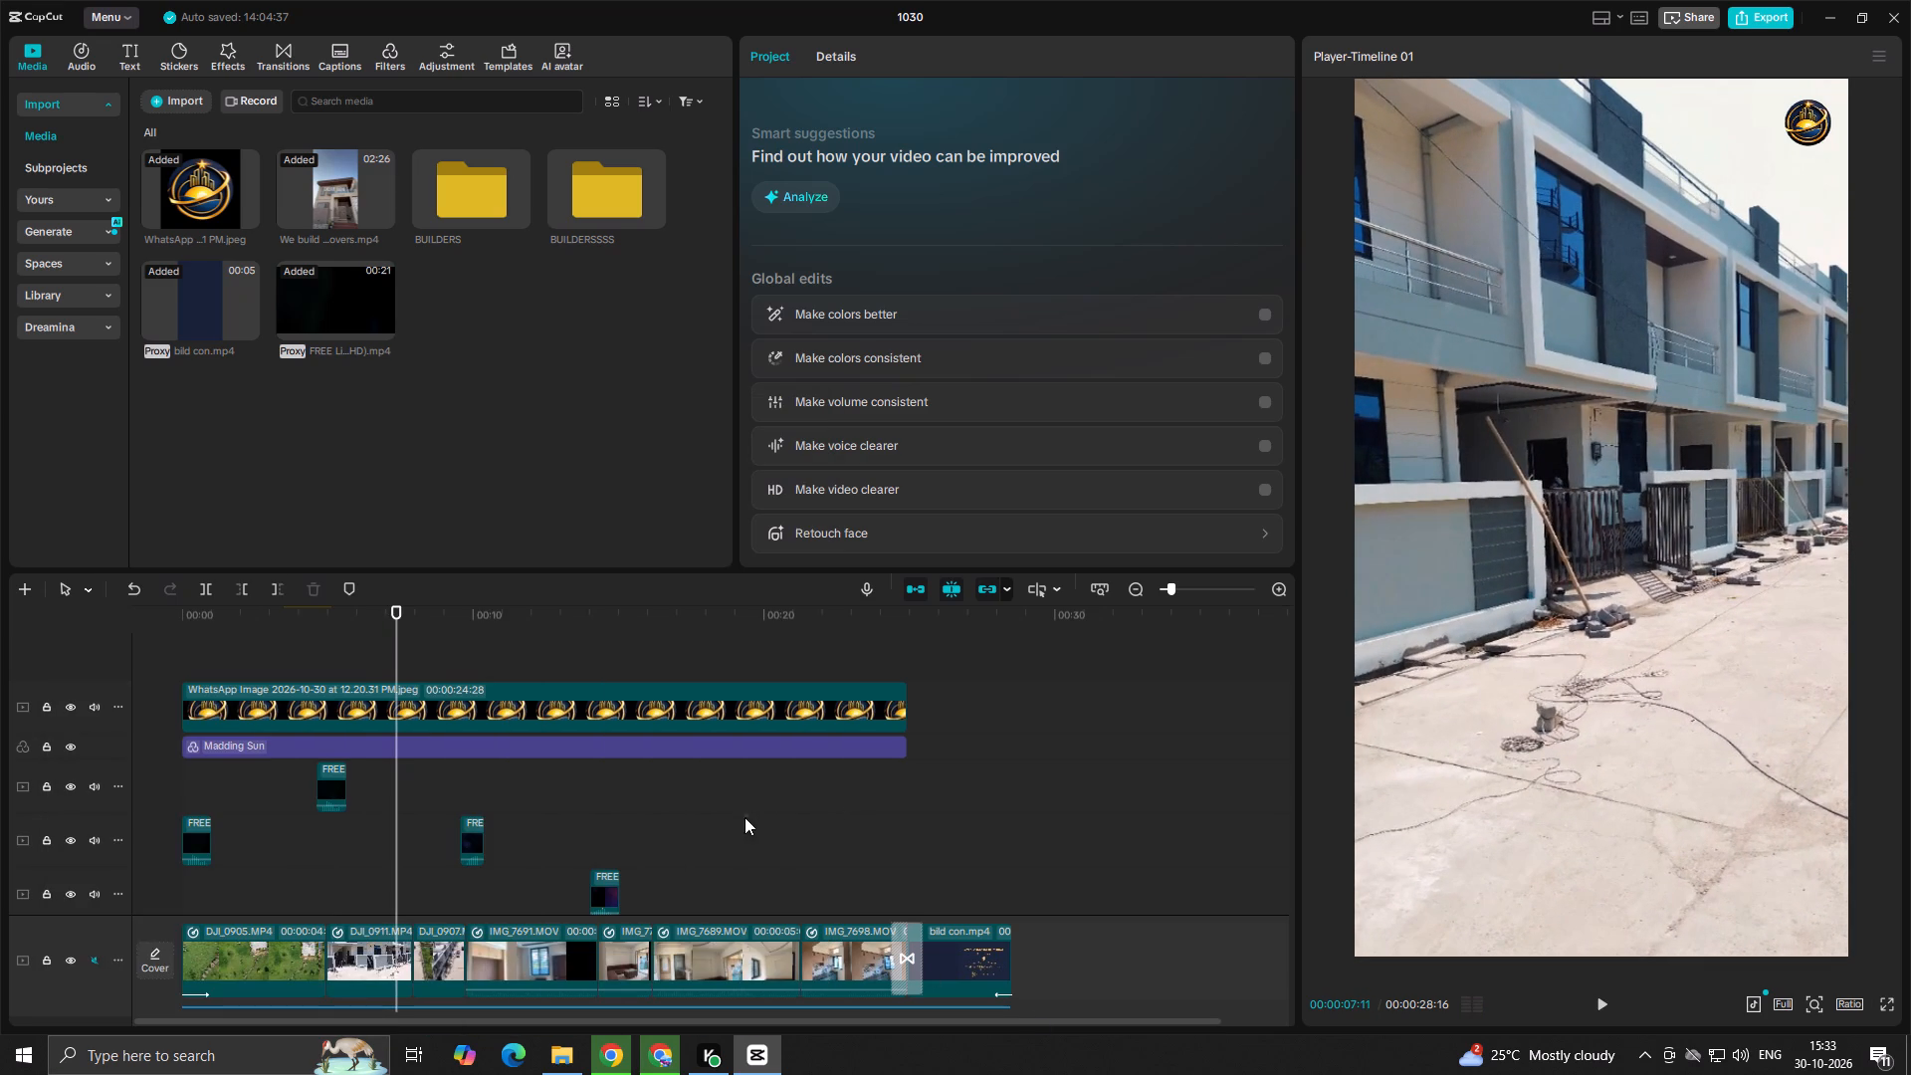
pyautogui.moveTo(744, 817); pyautogui.dragTo(0, 1045)
pyautogui.click(710, 823)
pyautogui.moveTo(710, 823); pyautogui.dragTo(0, 1039)
pyautogui.press('space')
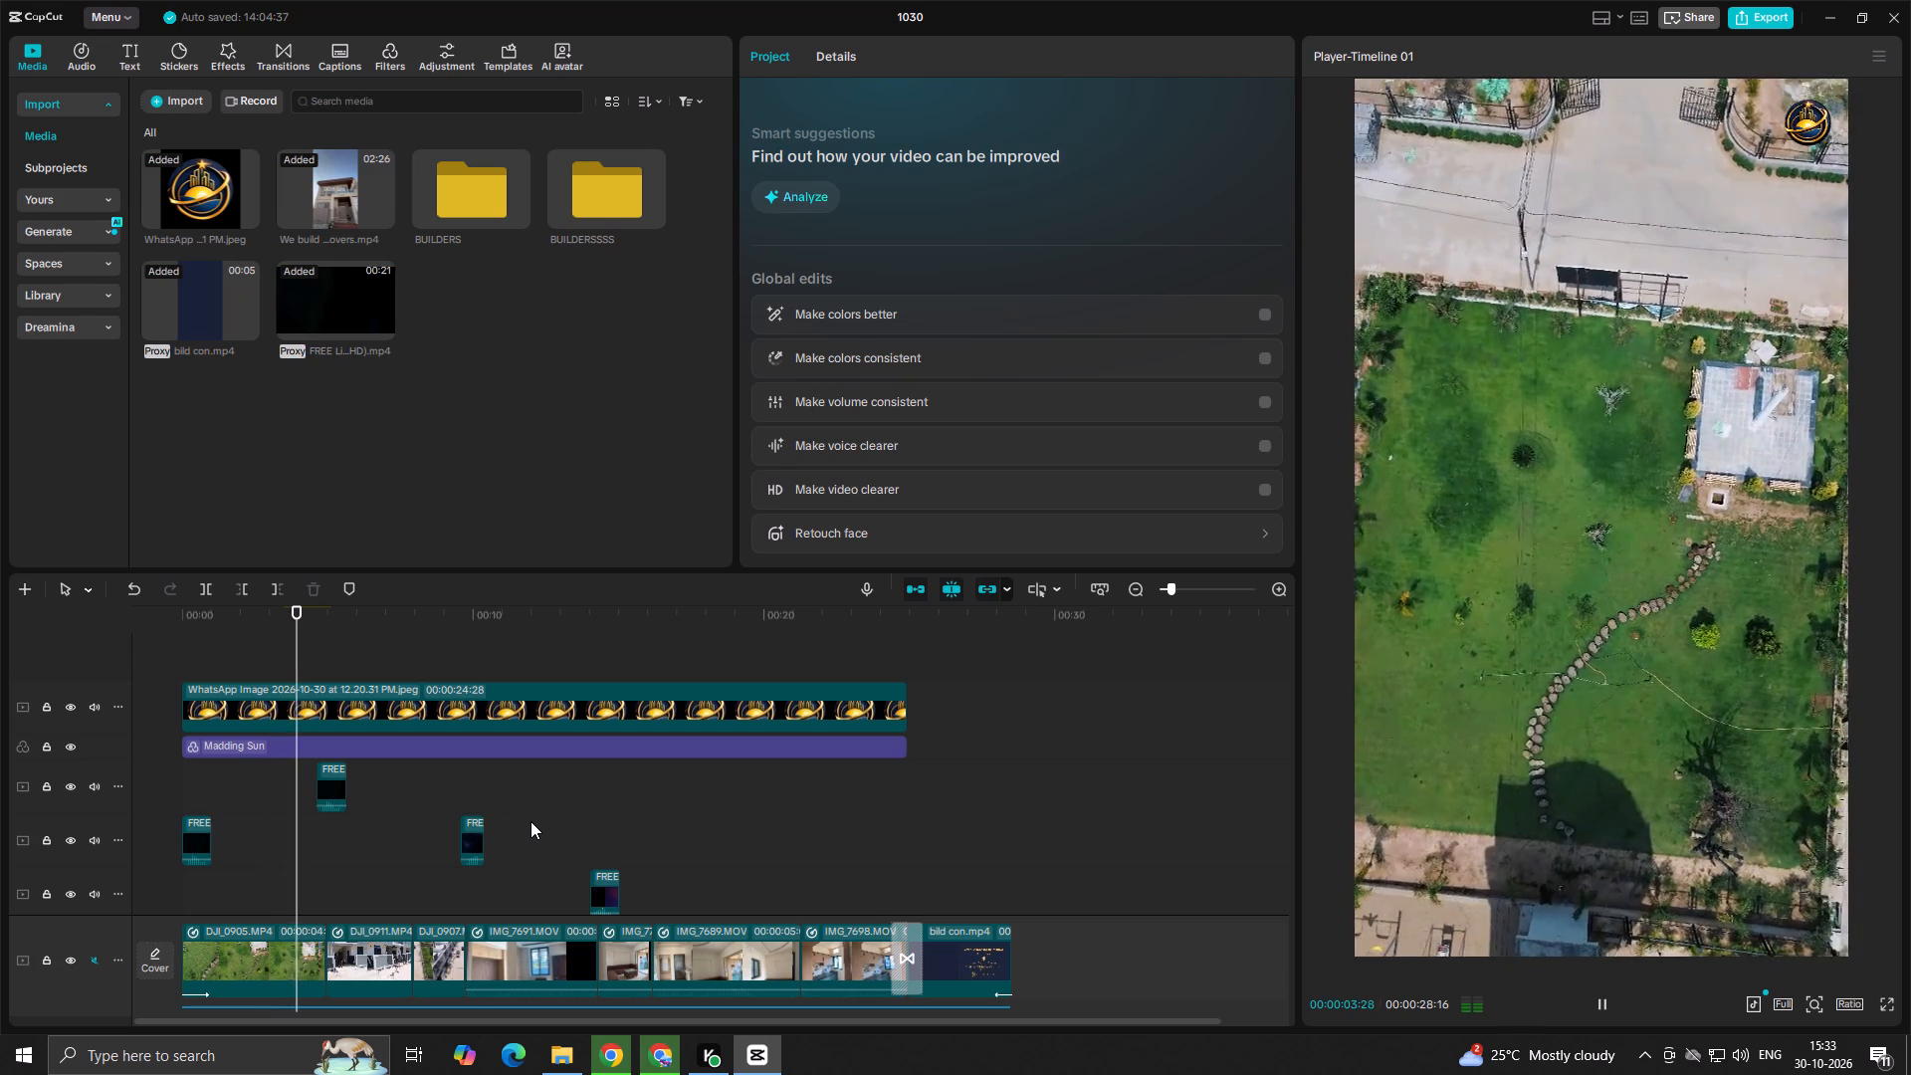
pyautogui.press('space')
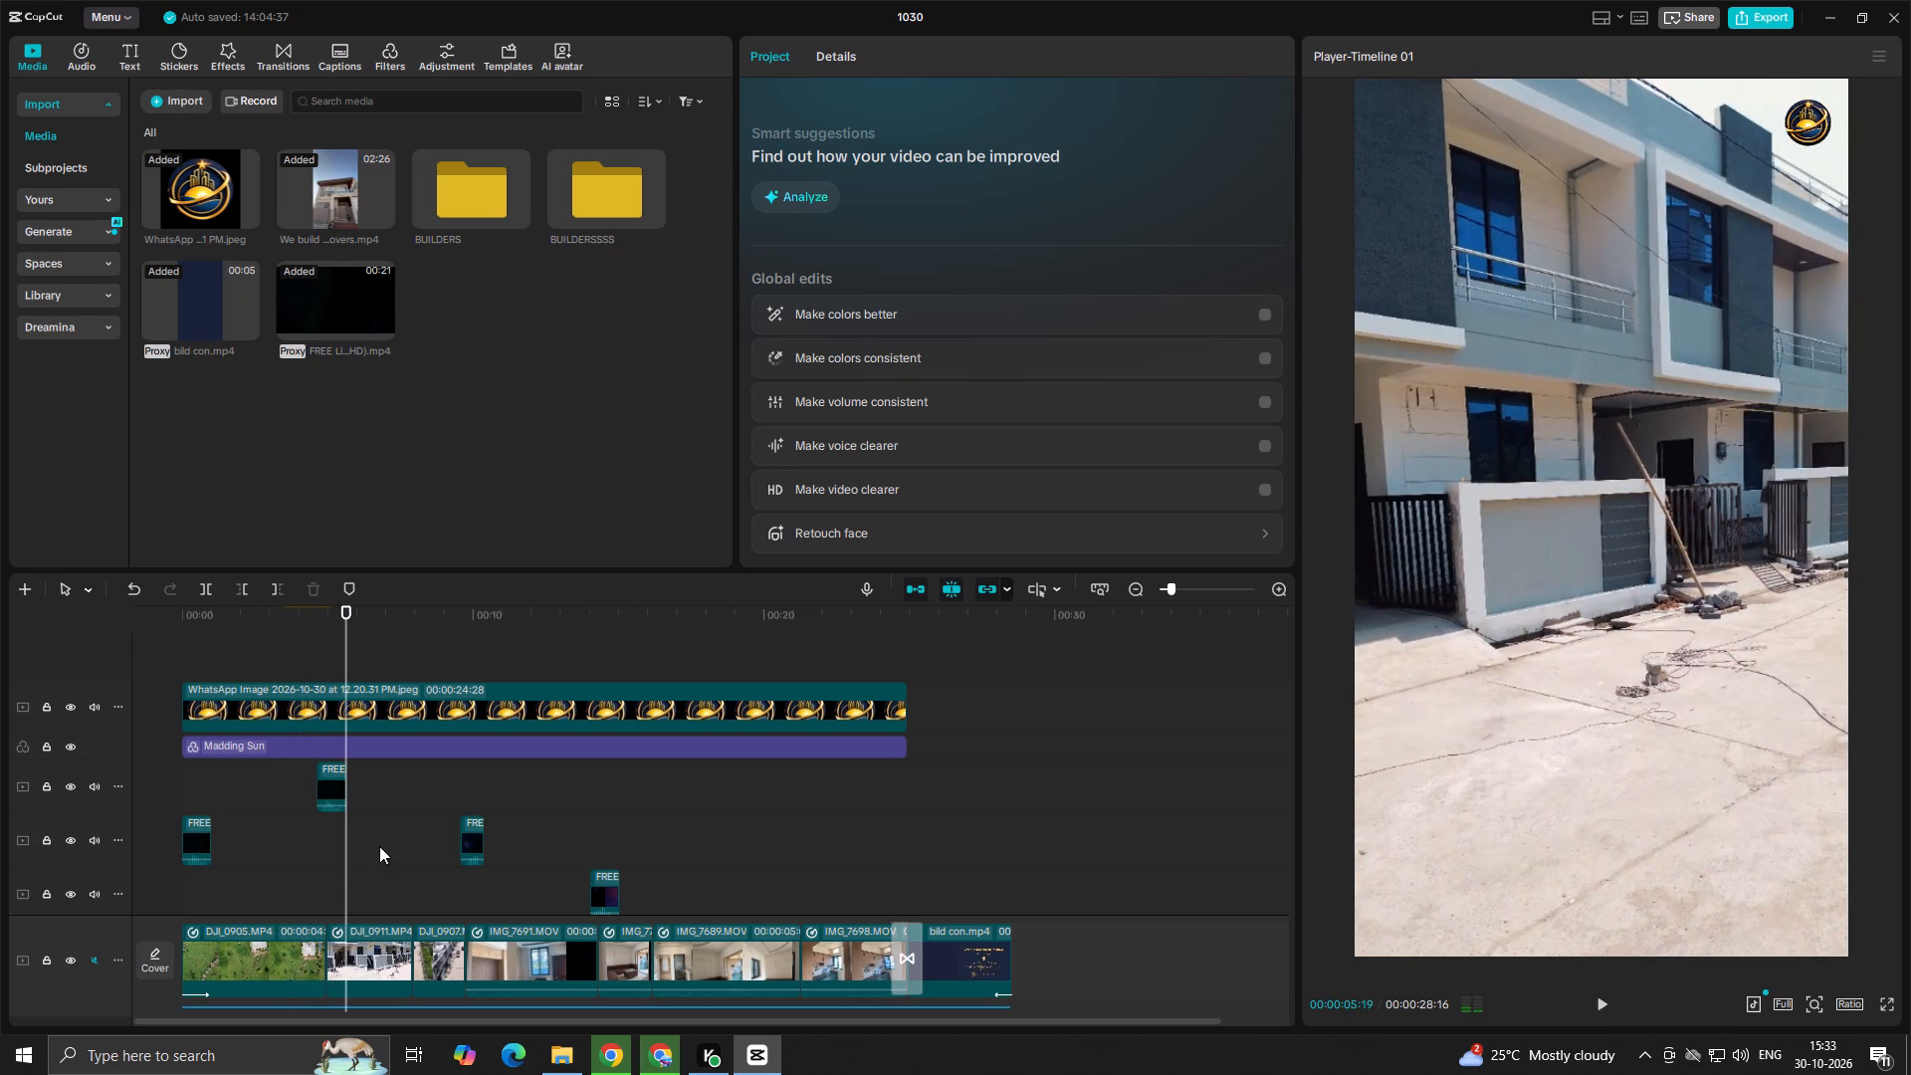
# Replay and scrub the DJI_0905 garden clip from the start to examine the opening and its light-leak overlay.
pyautogui.click(360, 859)
pyautogui.moveTo(357, 860); pyautogui.dragTo(0, 860)
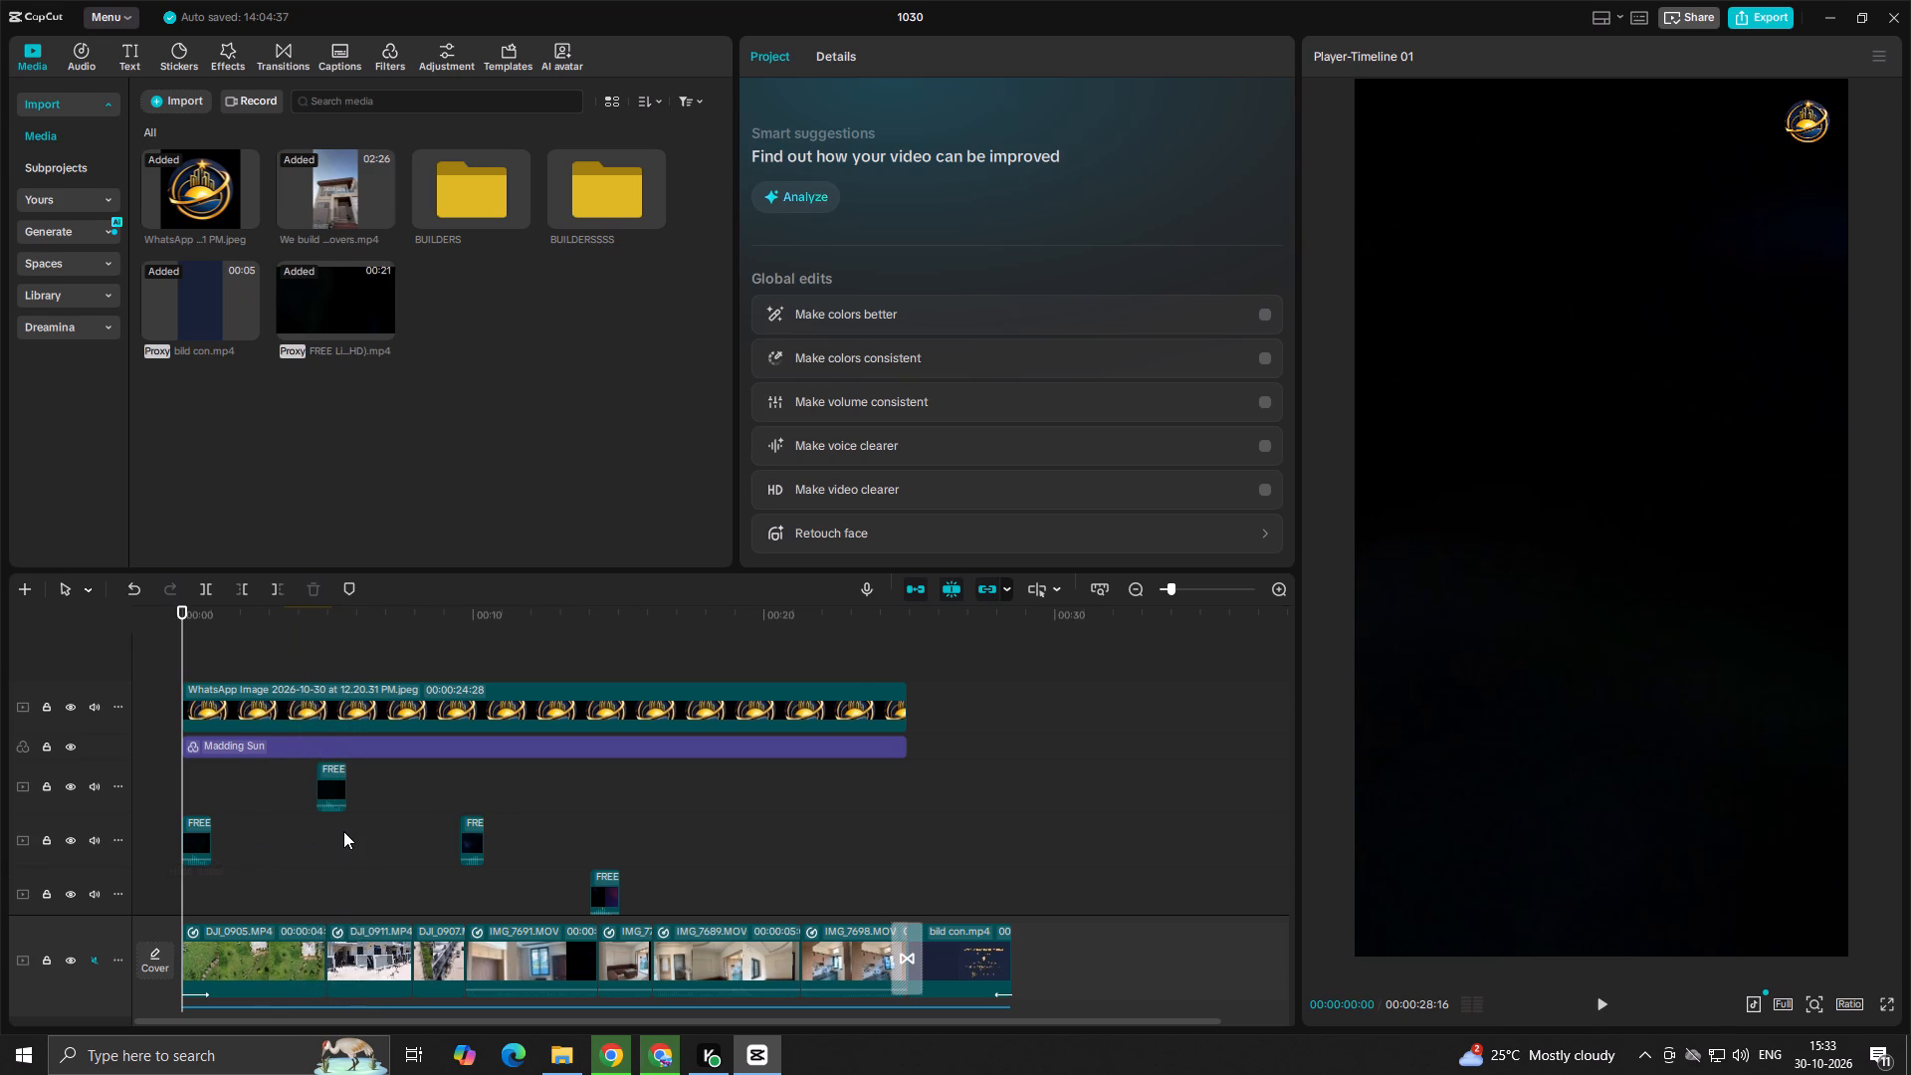
pyautogui.press('space')
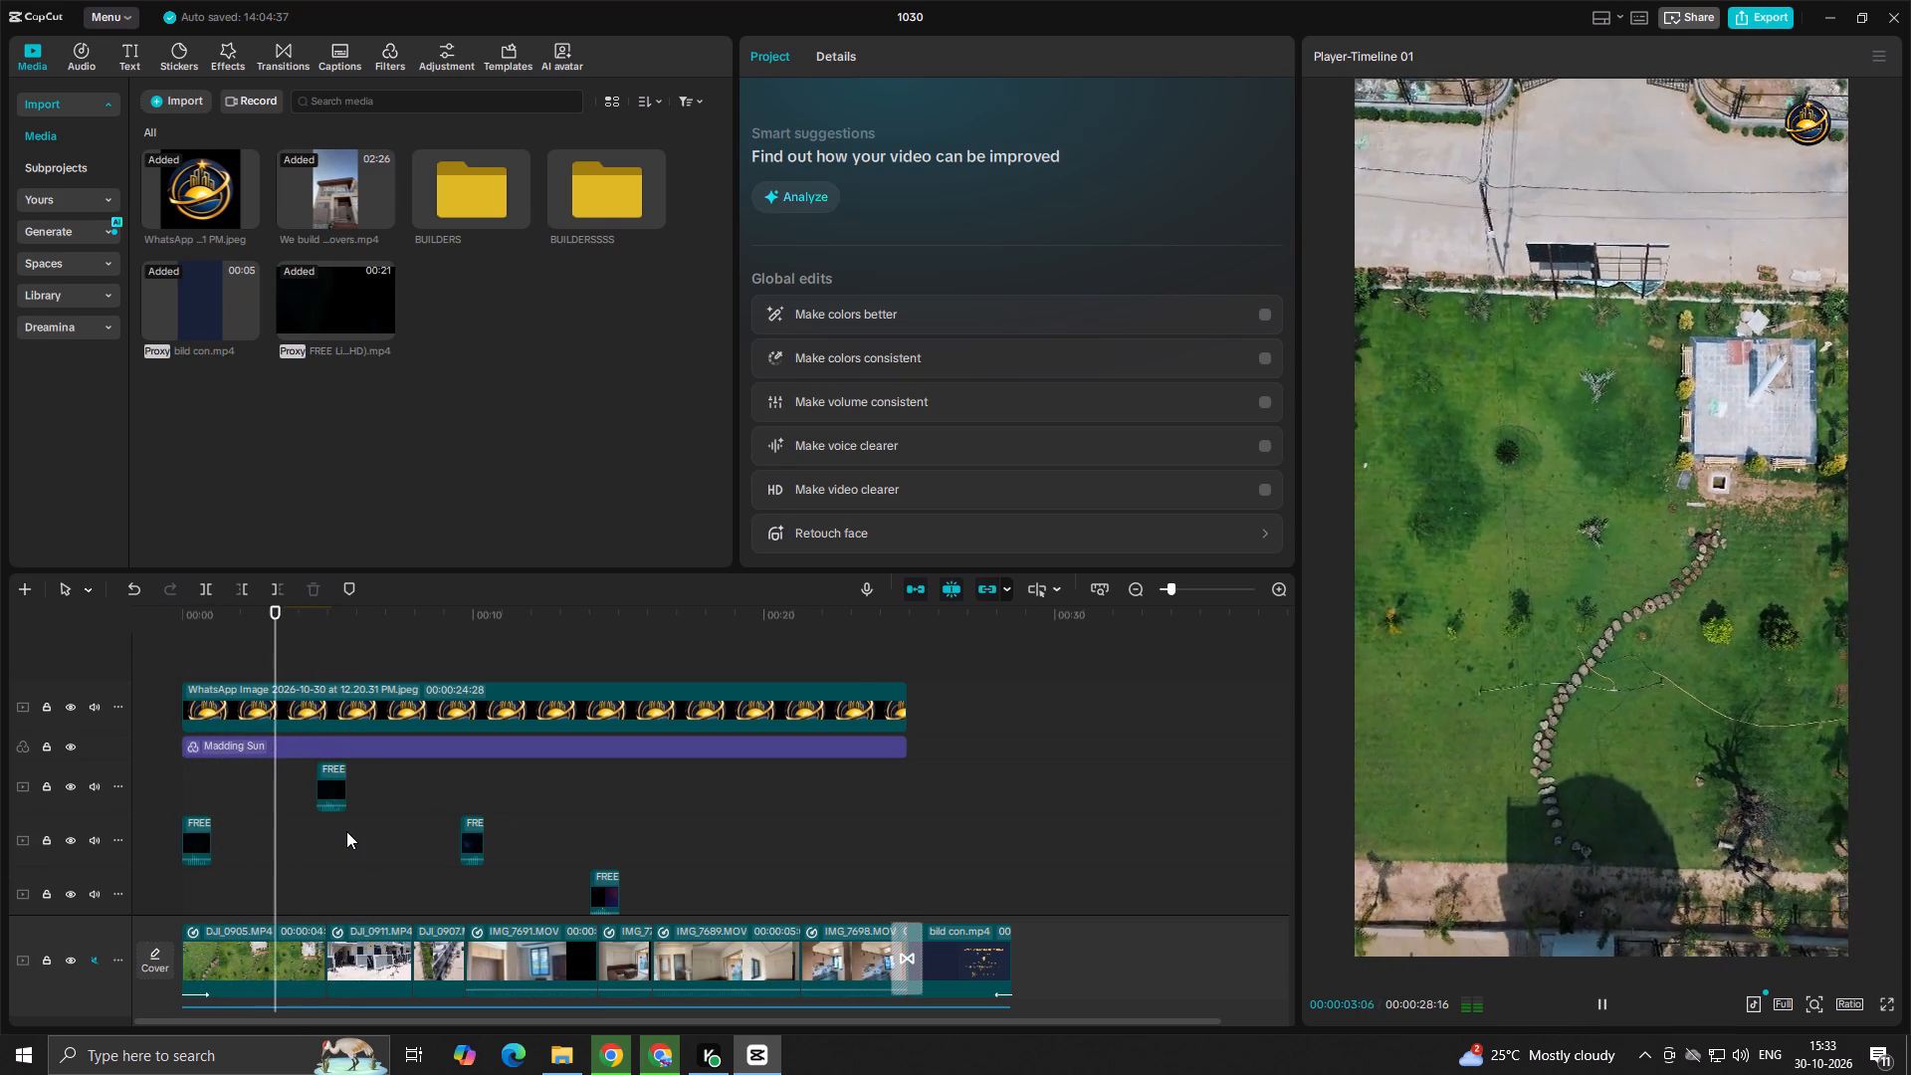
pyautogui.press('space')
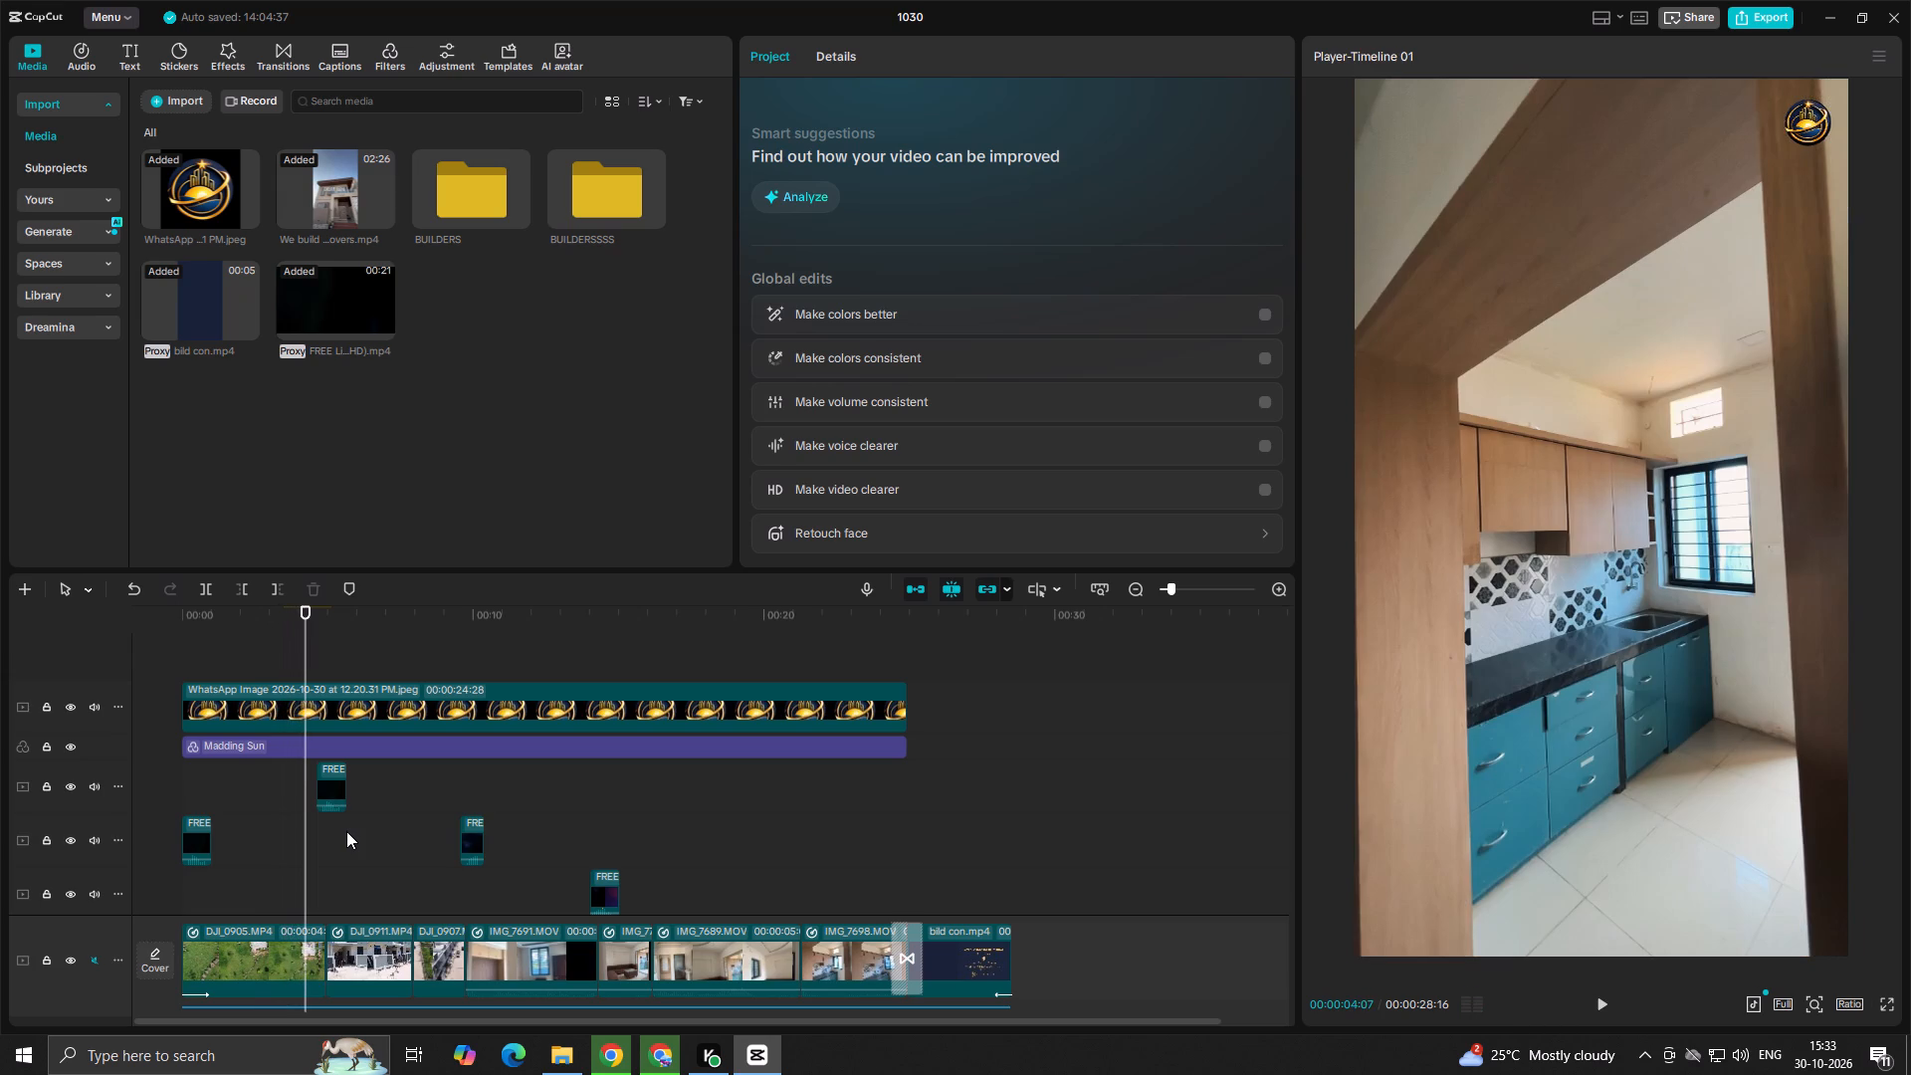
pyautogui.click(298, 877)
pyautogui.moveTo(298, 877); pyautogui.dragTo(131, 913)
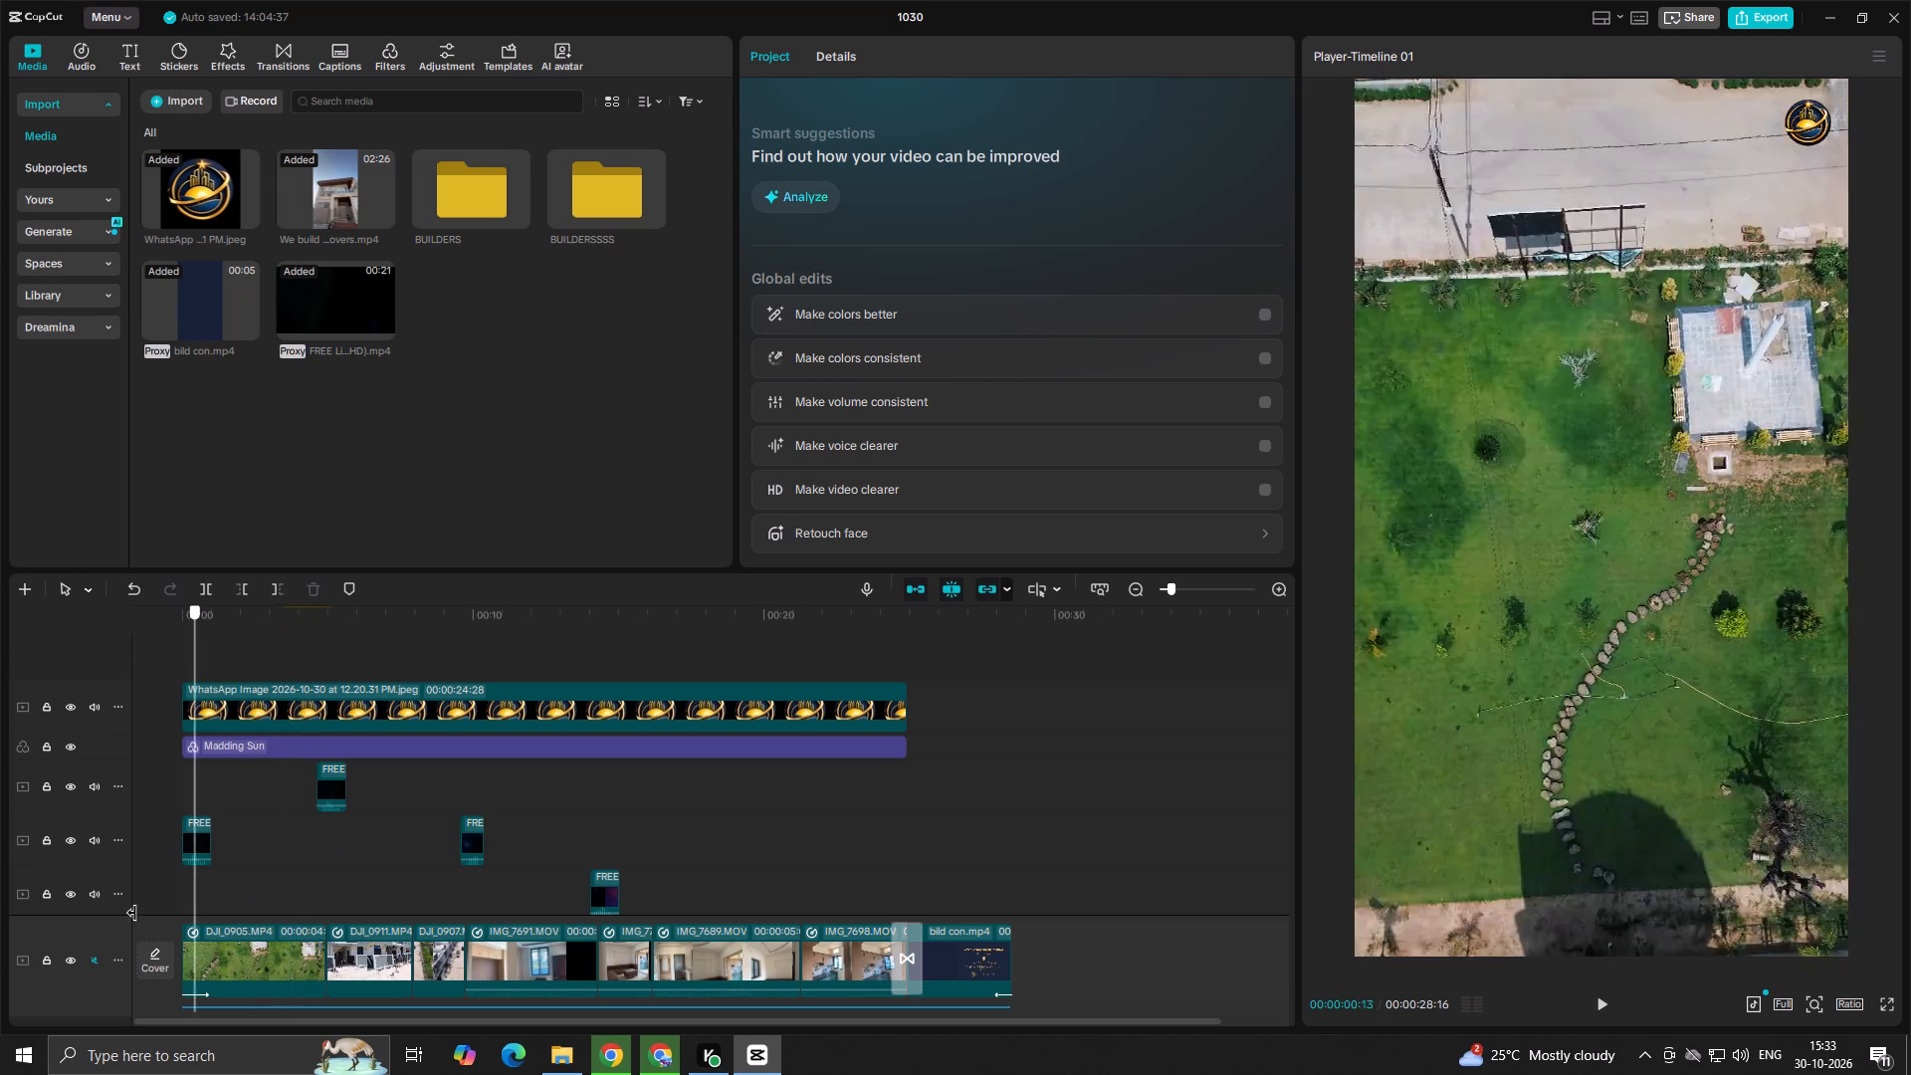
pyautogui.moveTo(131, 913); pyautogui.dragTo(232, 890)
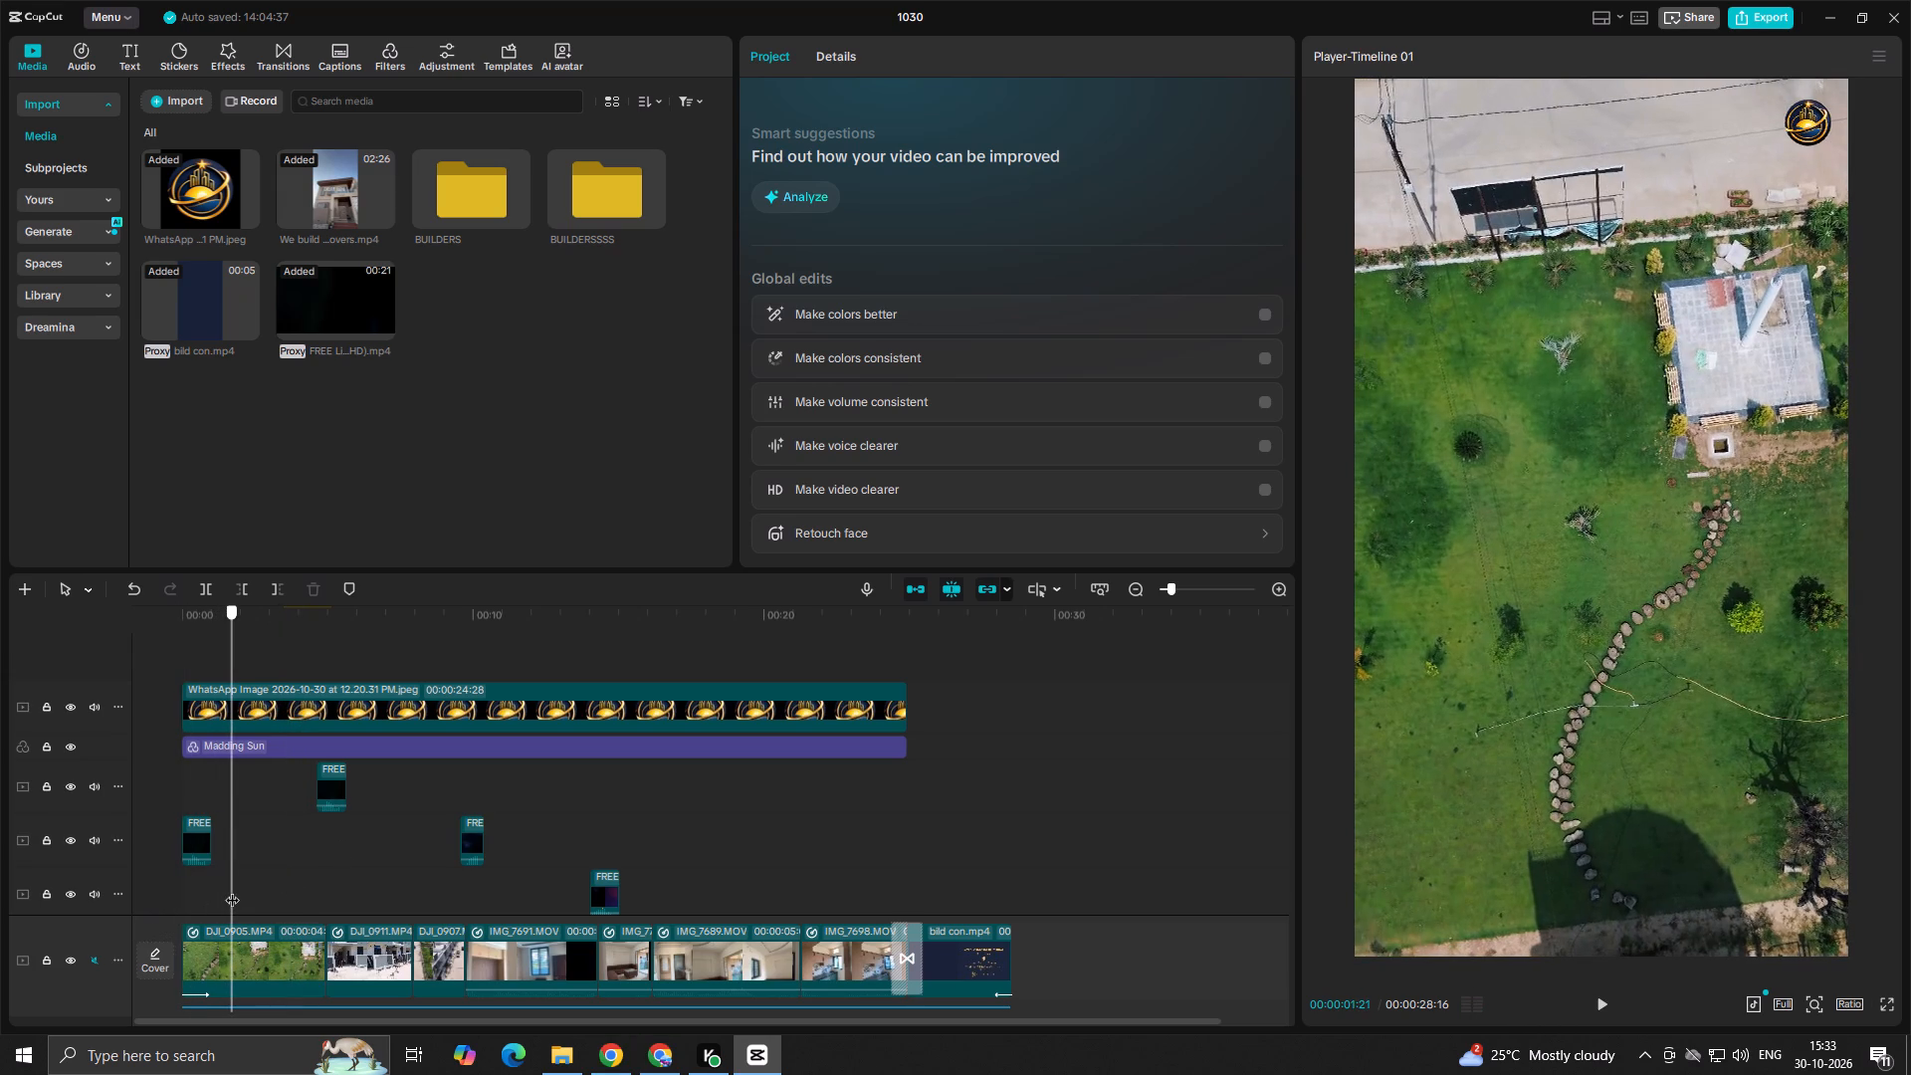
pyautogui.moveTo(232, 890); pyautogui.dragTo(98, 940)
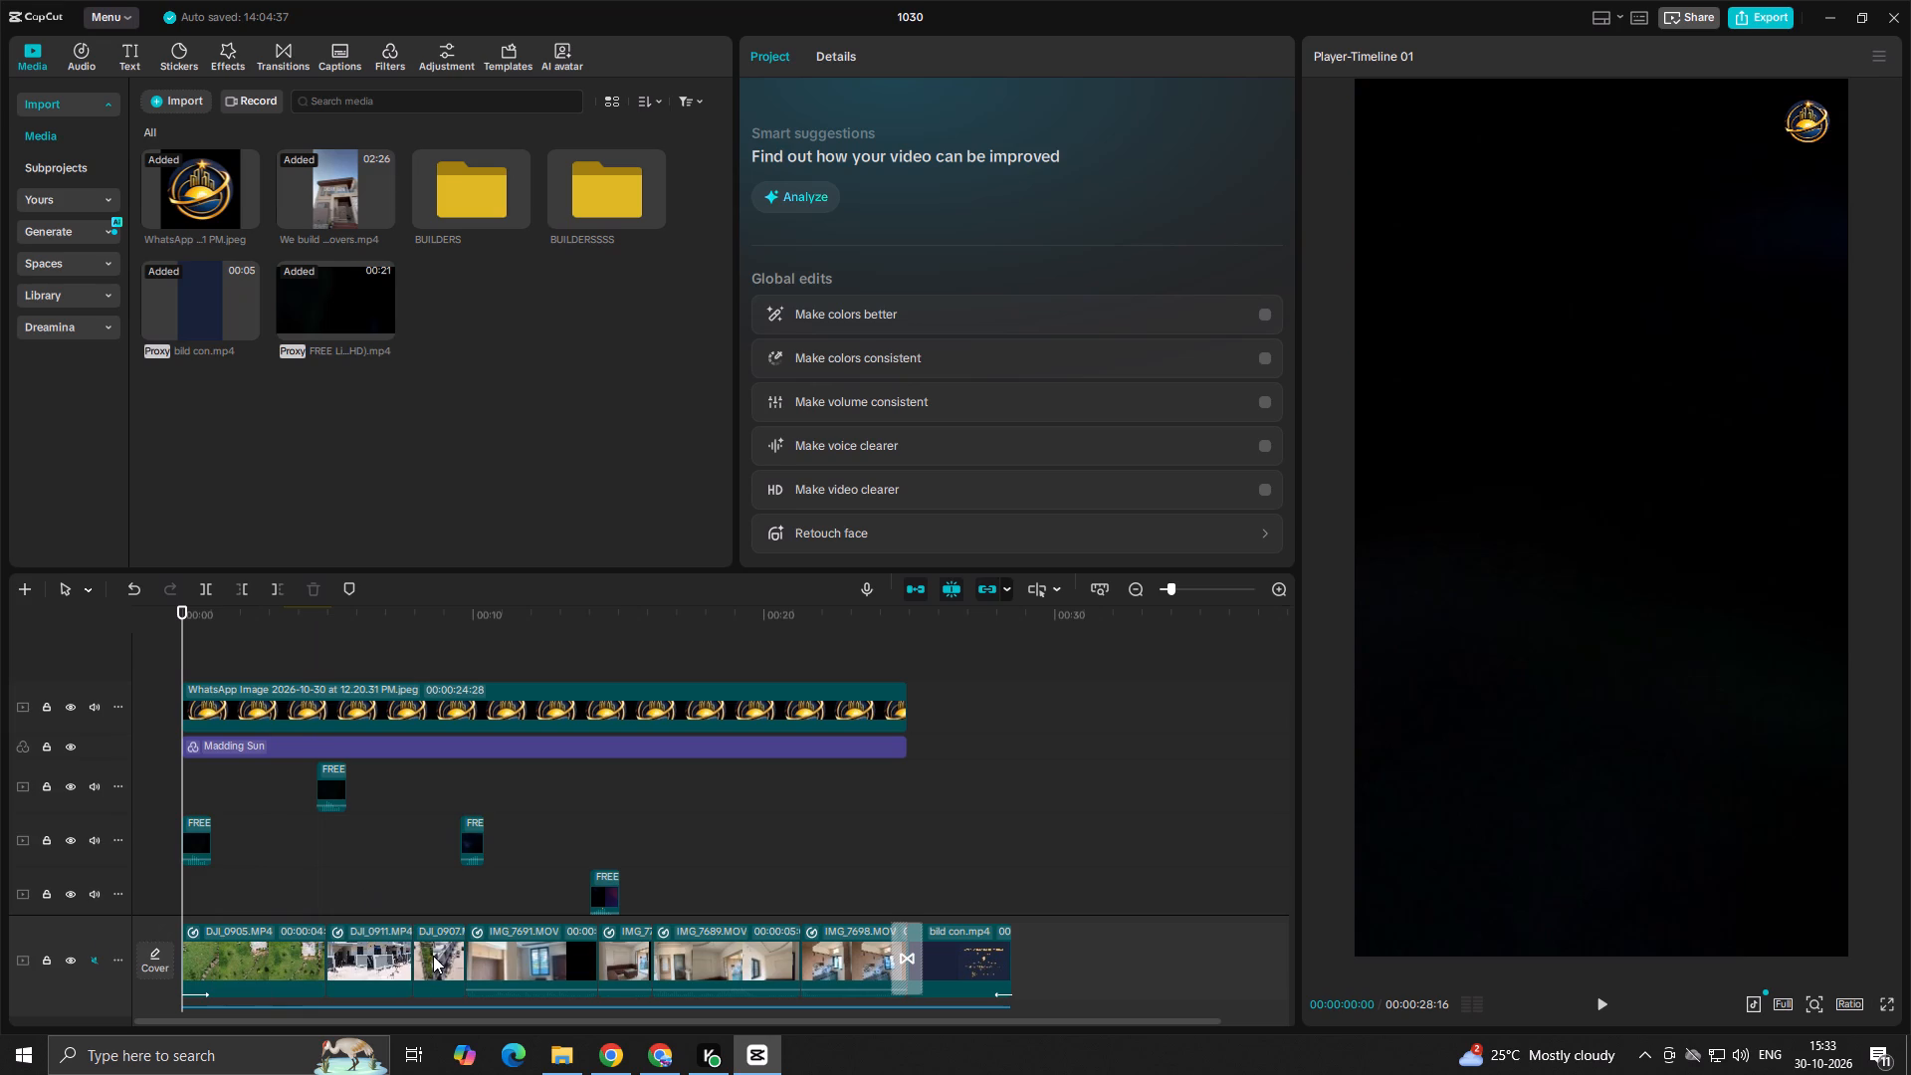
pyautogui.press('space')
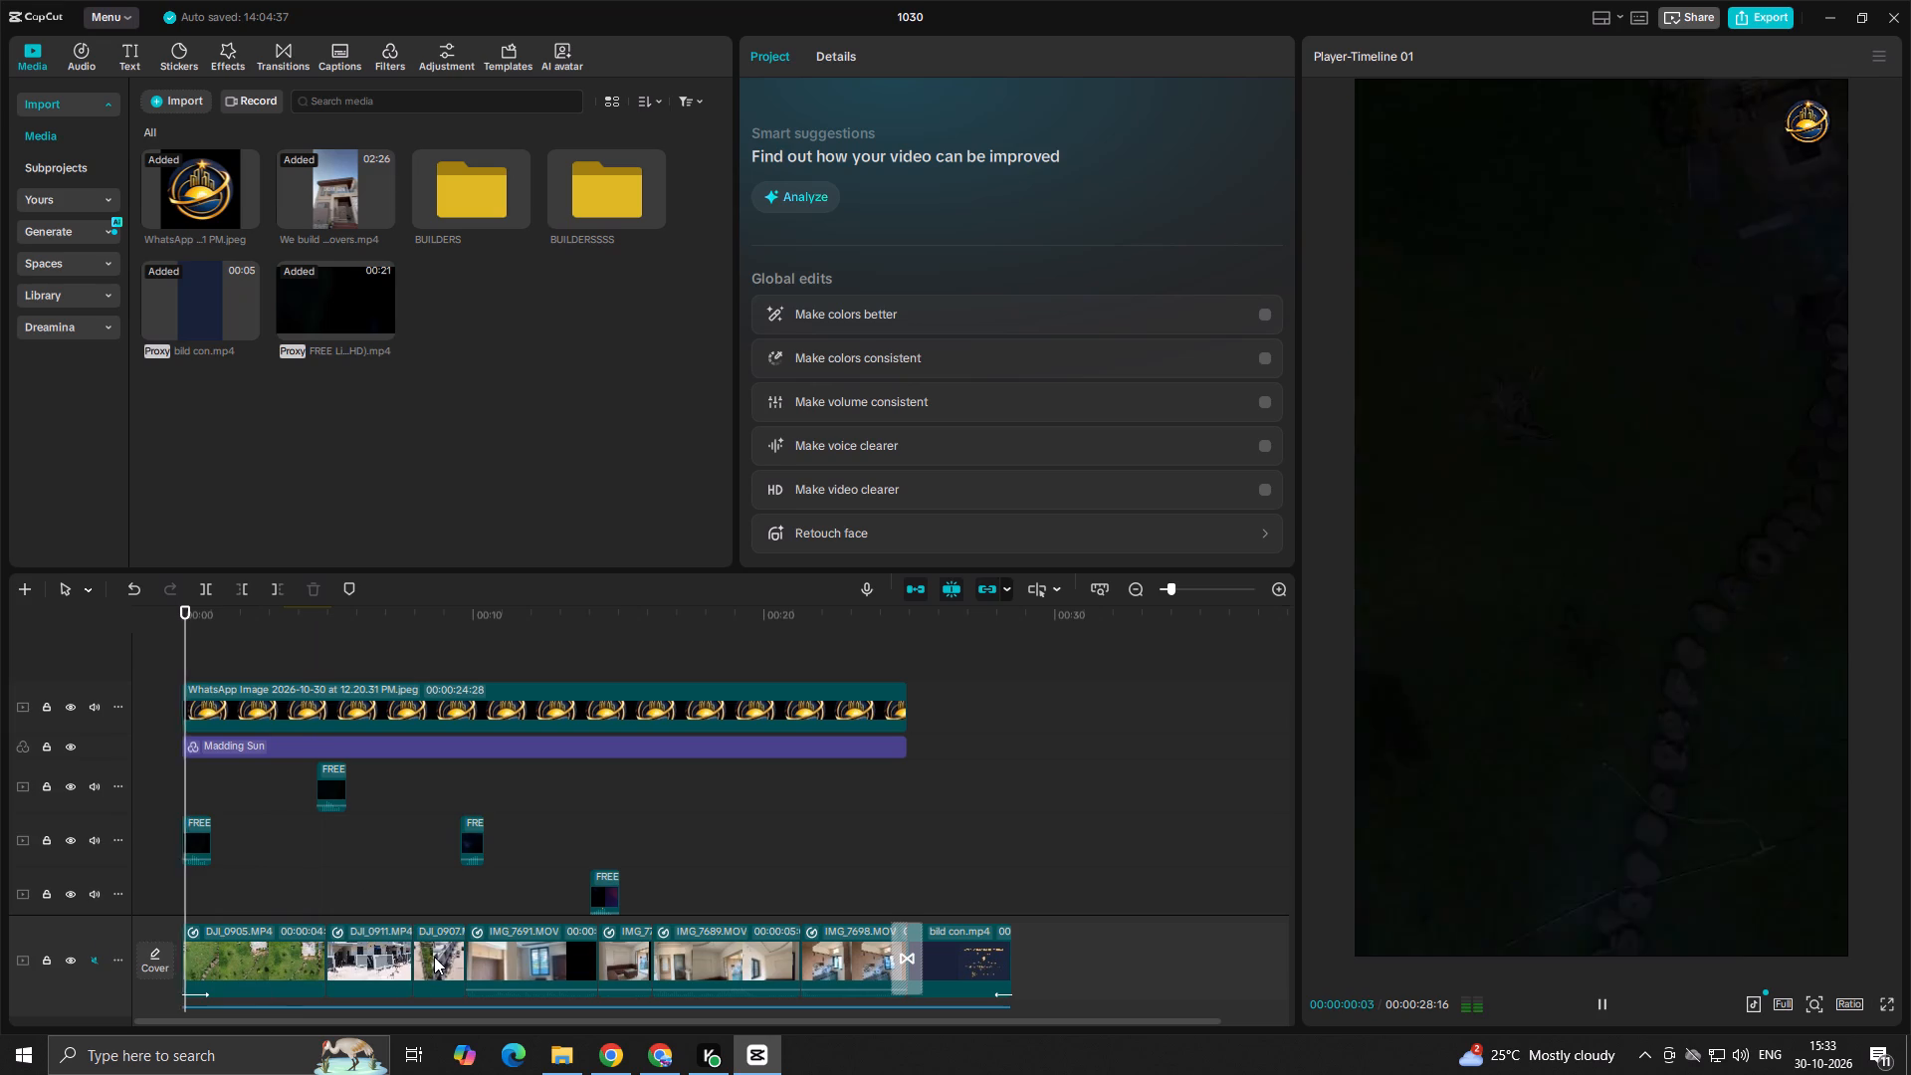
pyautogui.press('space')
# Examine the DJI_0911 and DJI_0907 clips on the enlarged timeline, and select the BUILDERS media folder.
pyautogui.keyDown('ctrl'); pyautogui.scroll(9, 320, 905); pyautogui.keyUp('ctrl')
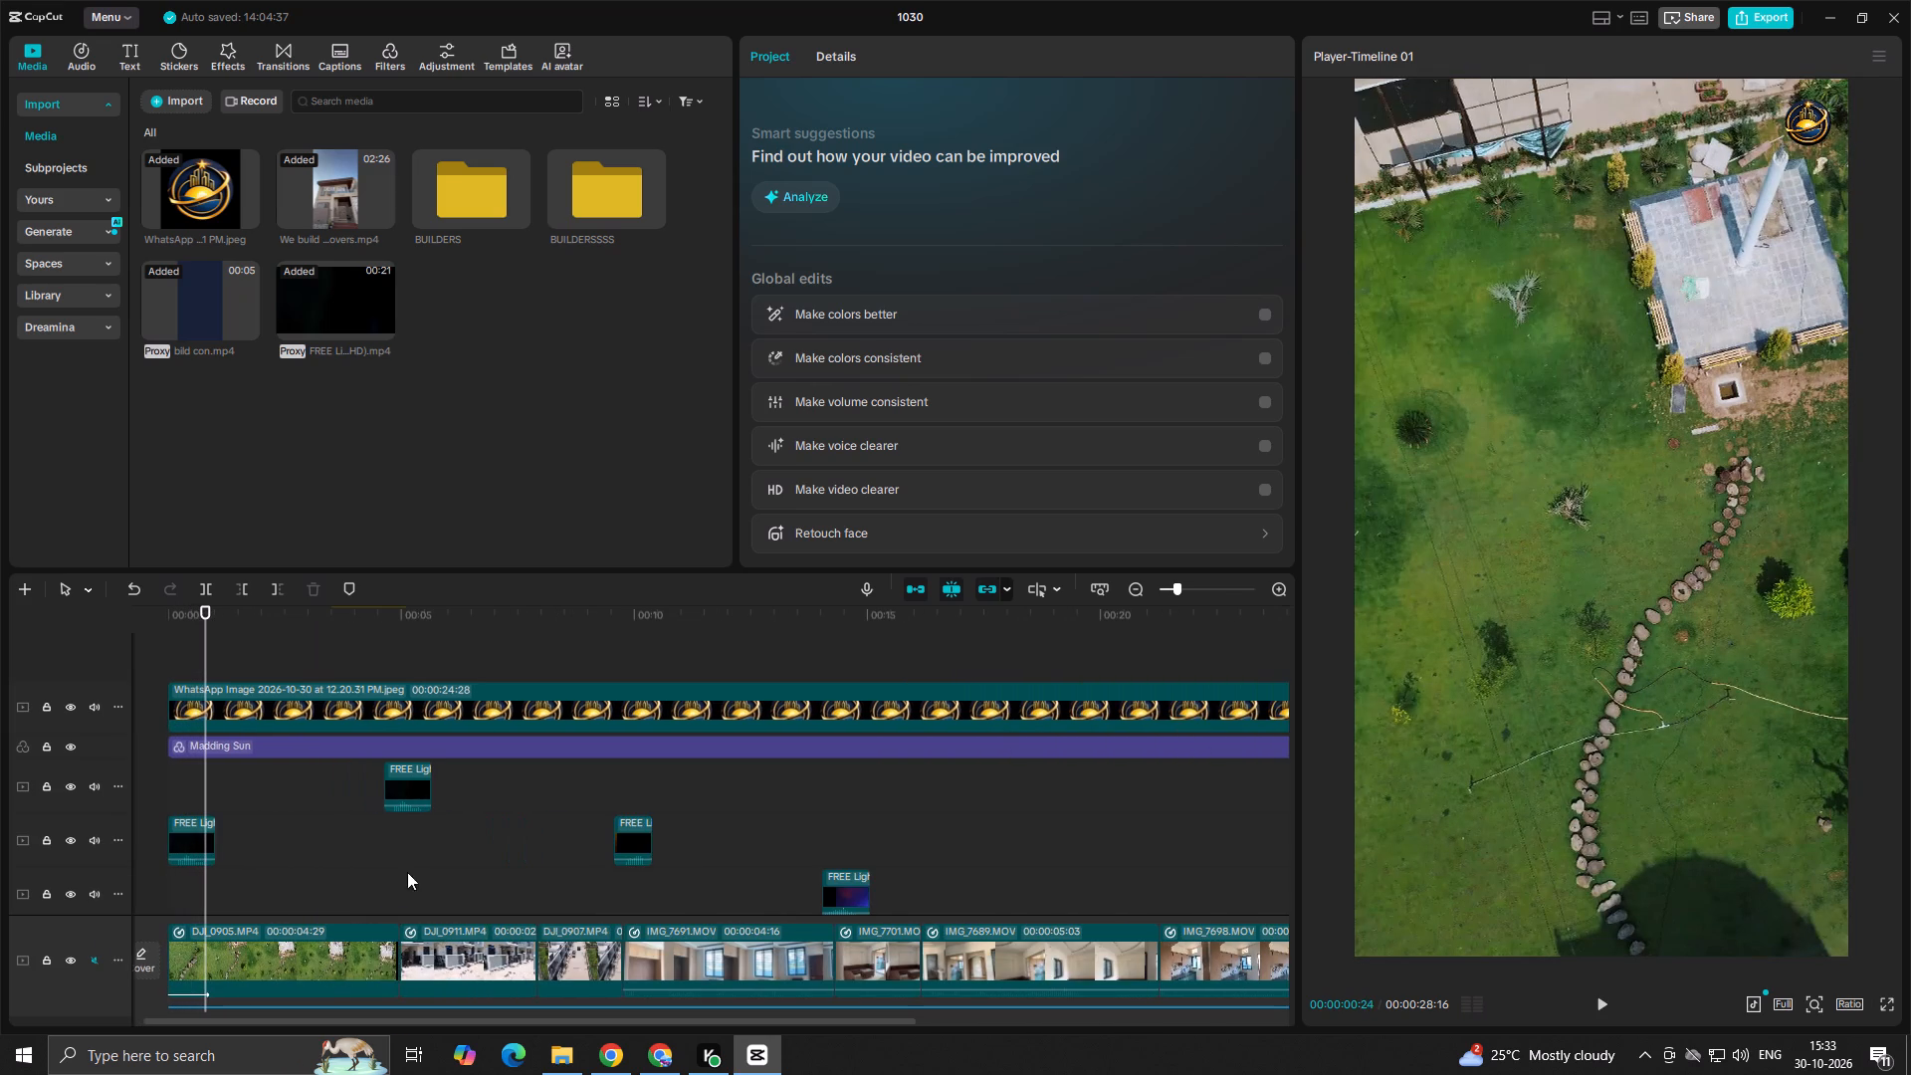
pyautogui.click(420, 878)
pyautogui.moveTo(420, 878); pyautogui.dragTo(501, 888)
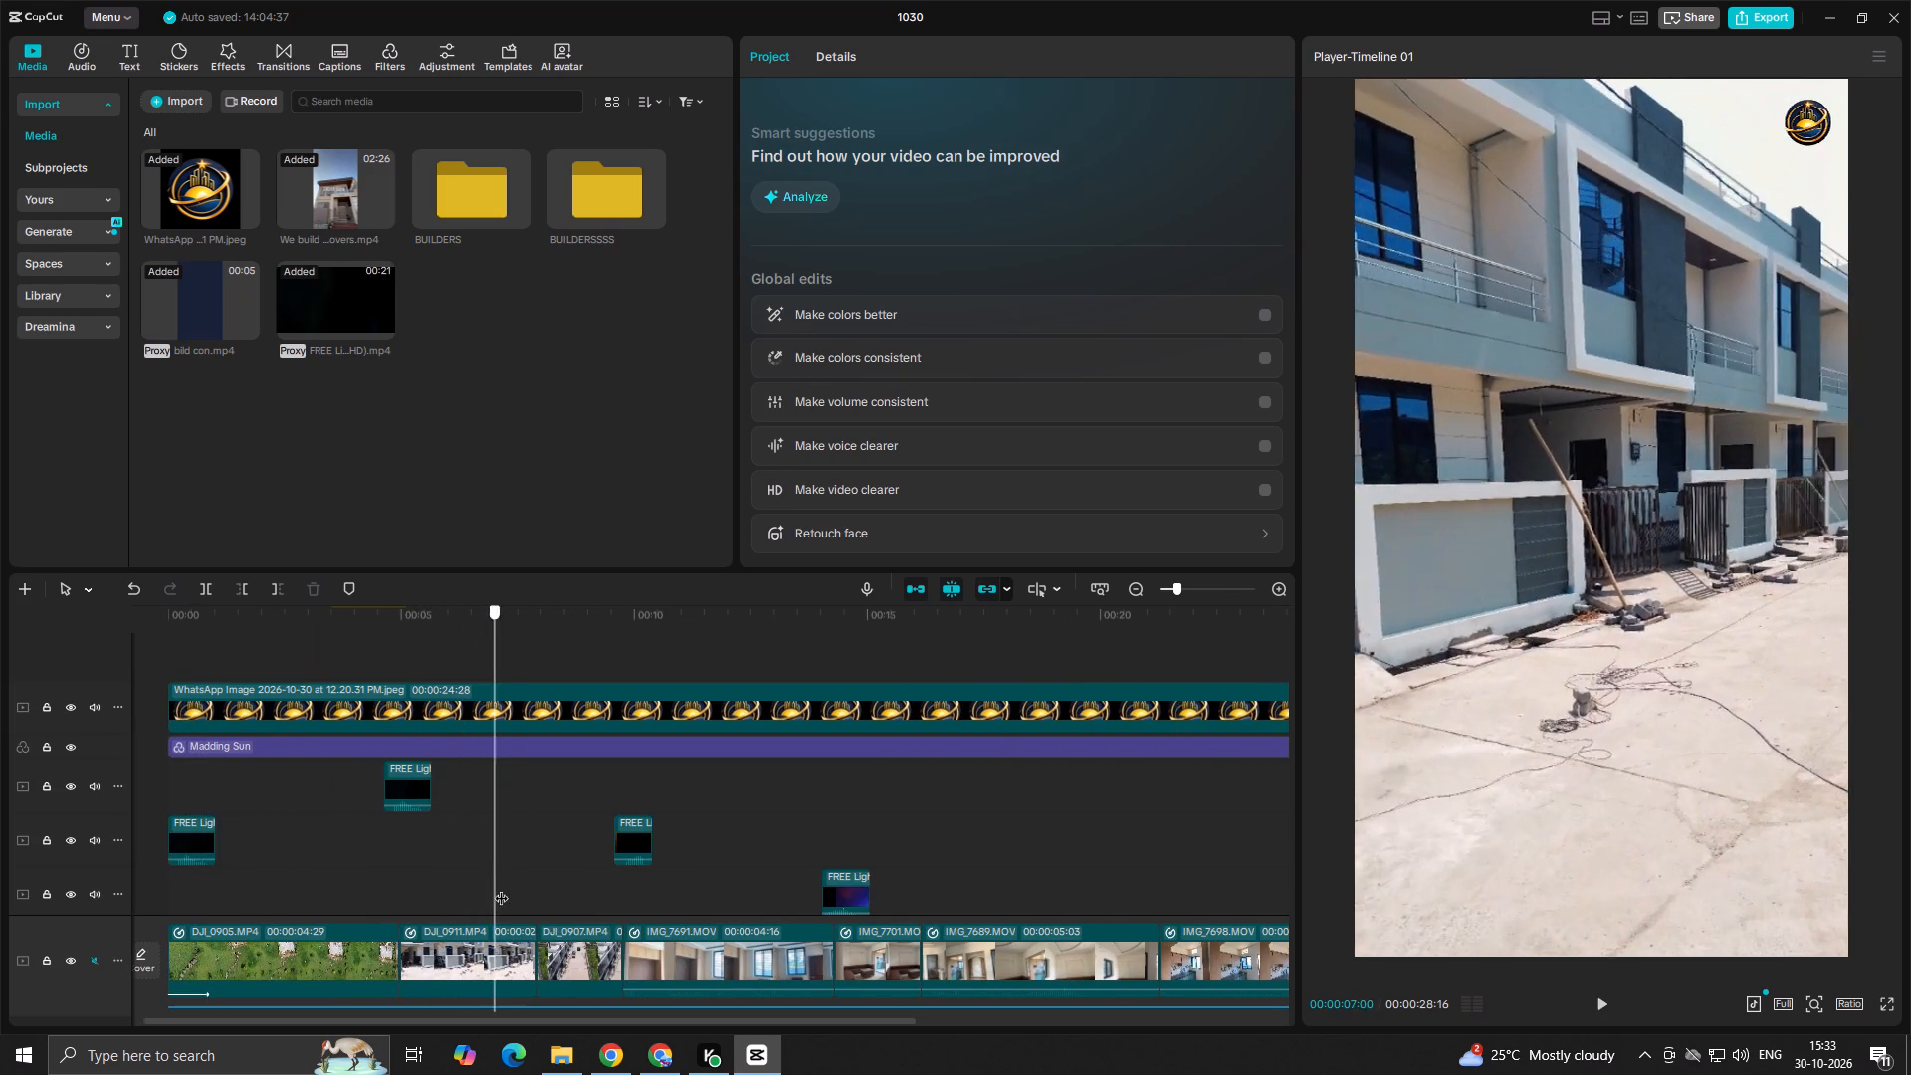
pyautogui.moveTo(501, 888); pyautogui.dragTo(563, 897)
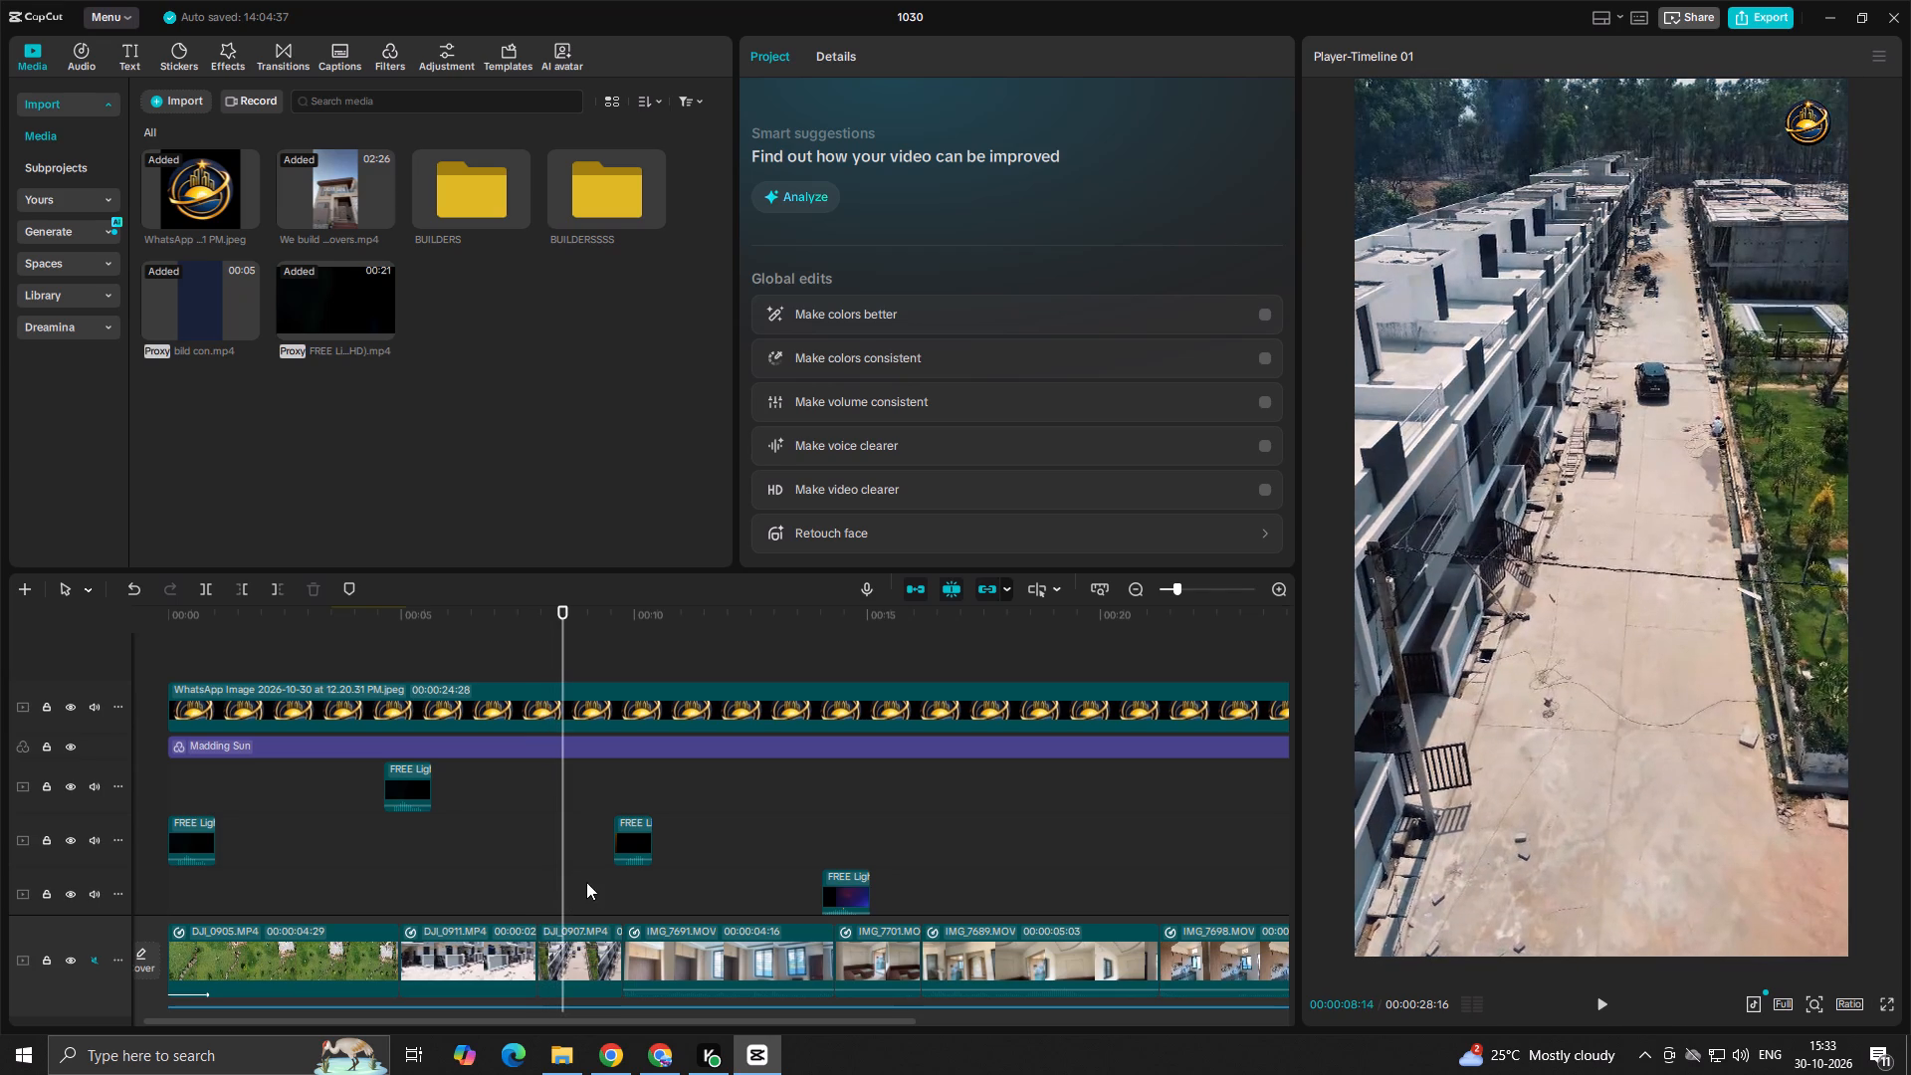
pyautogui.click(566, 937)
pyautogui.click(593, 940)
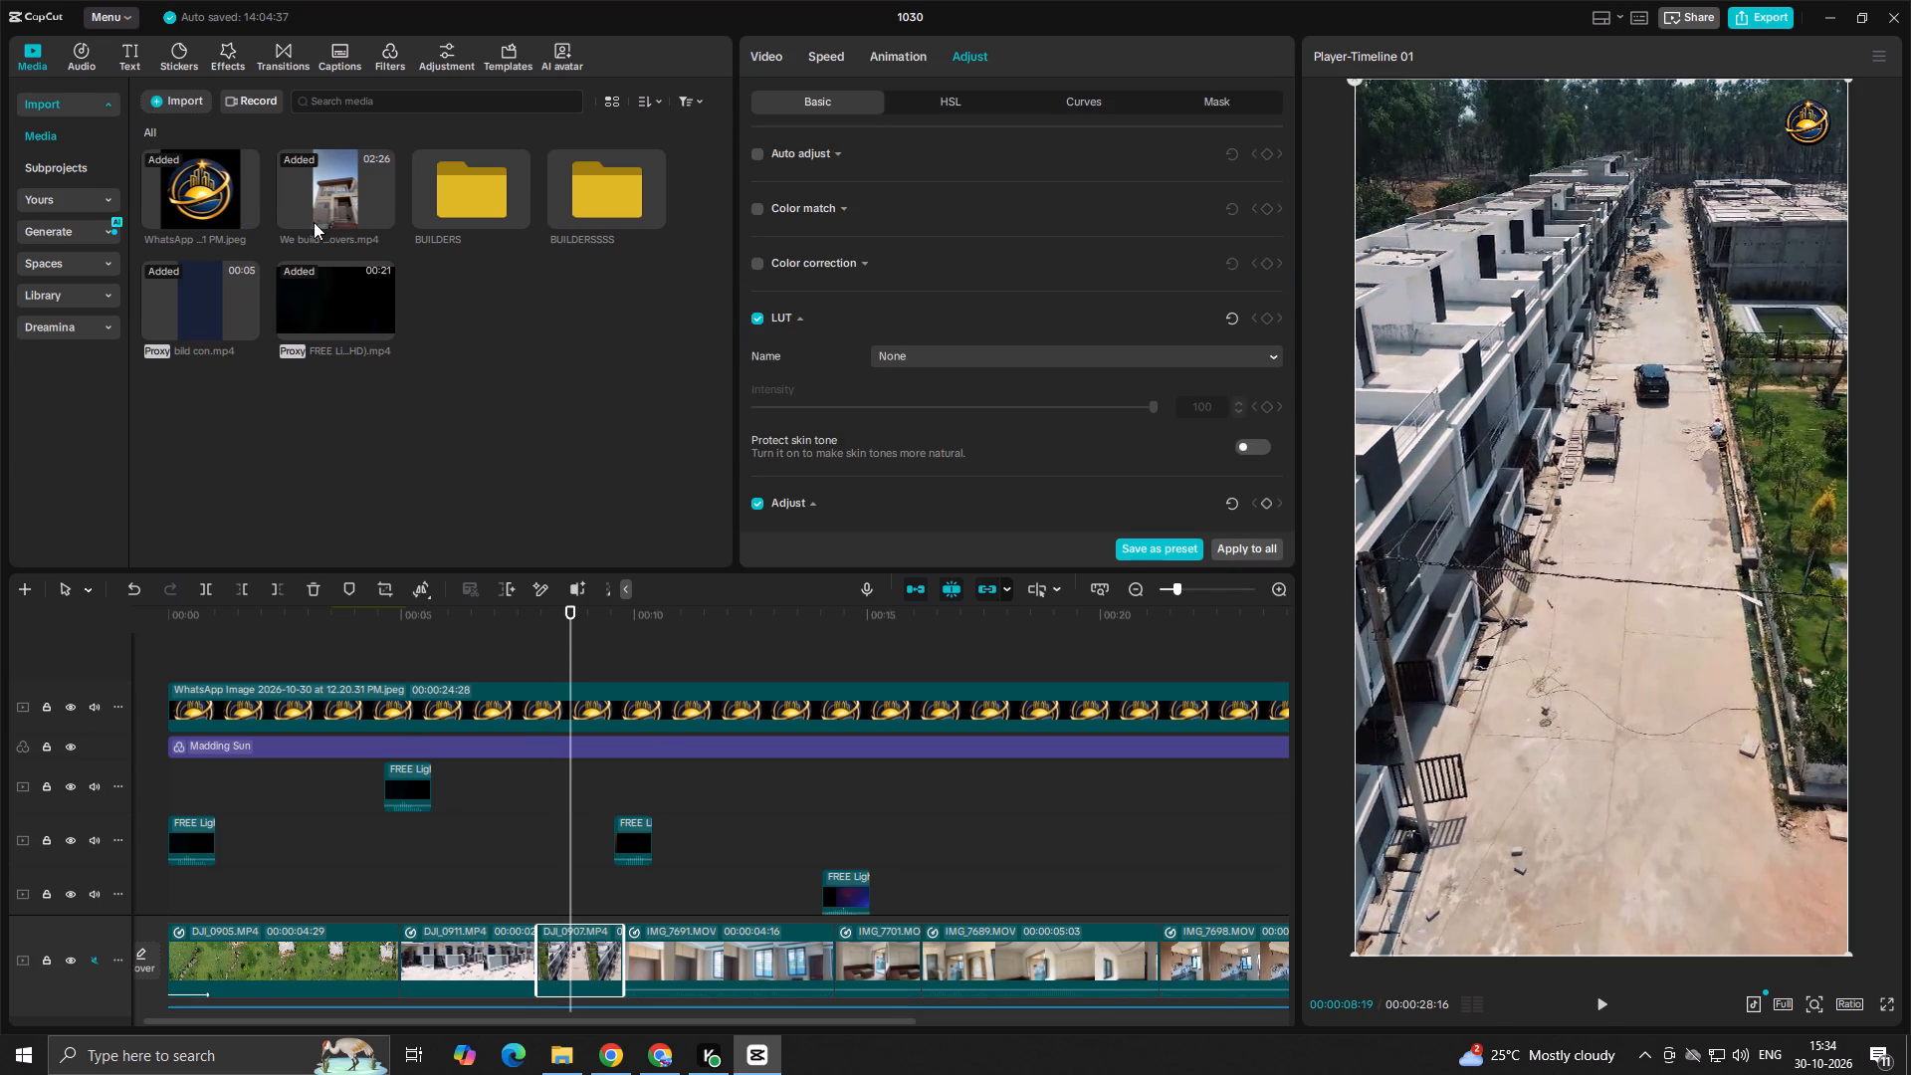
pyautogui.click(485, 191)
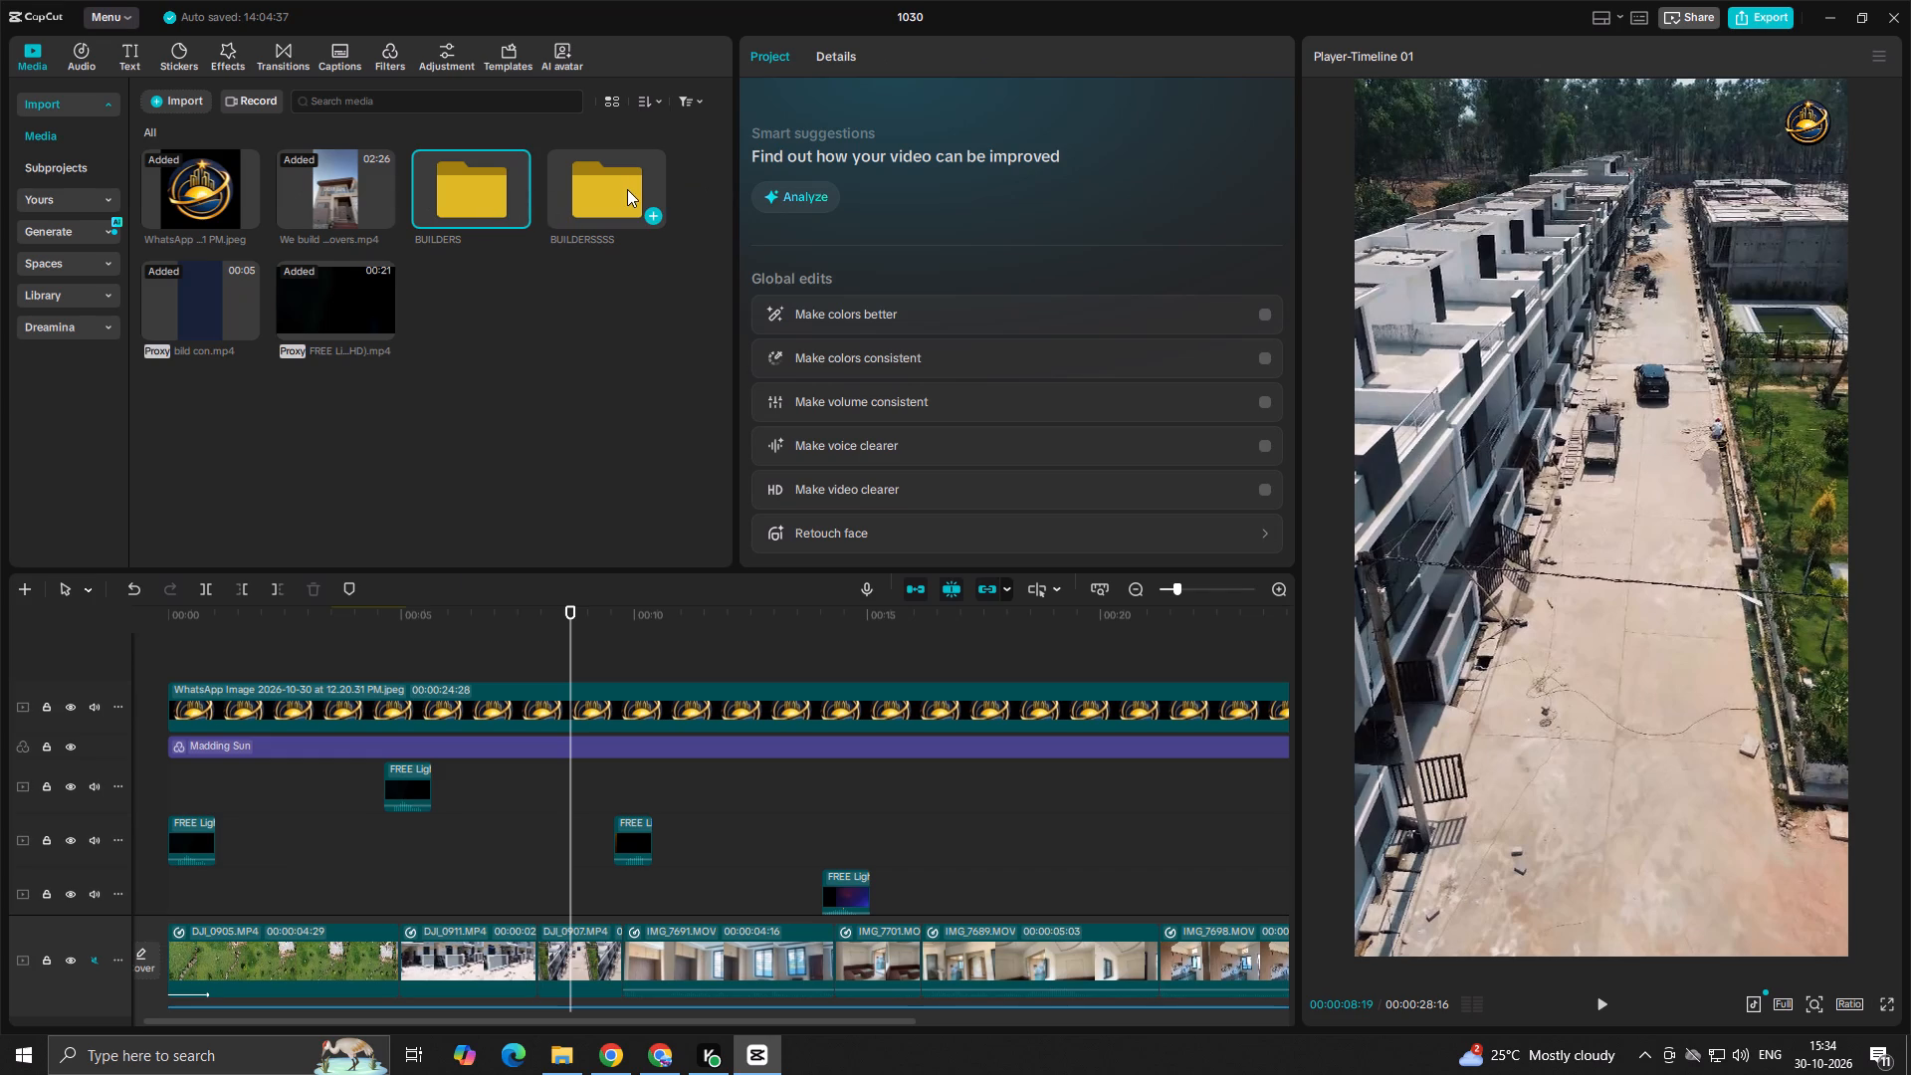
# Play the whole reel from the beginning up to the Konark end card to review the edit.
pyautogui.click(524, 814)
pyautogui.moveTo(524, 814); pyautogui.dragTo(0, 1074)
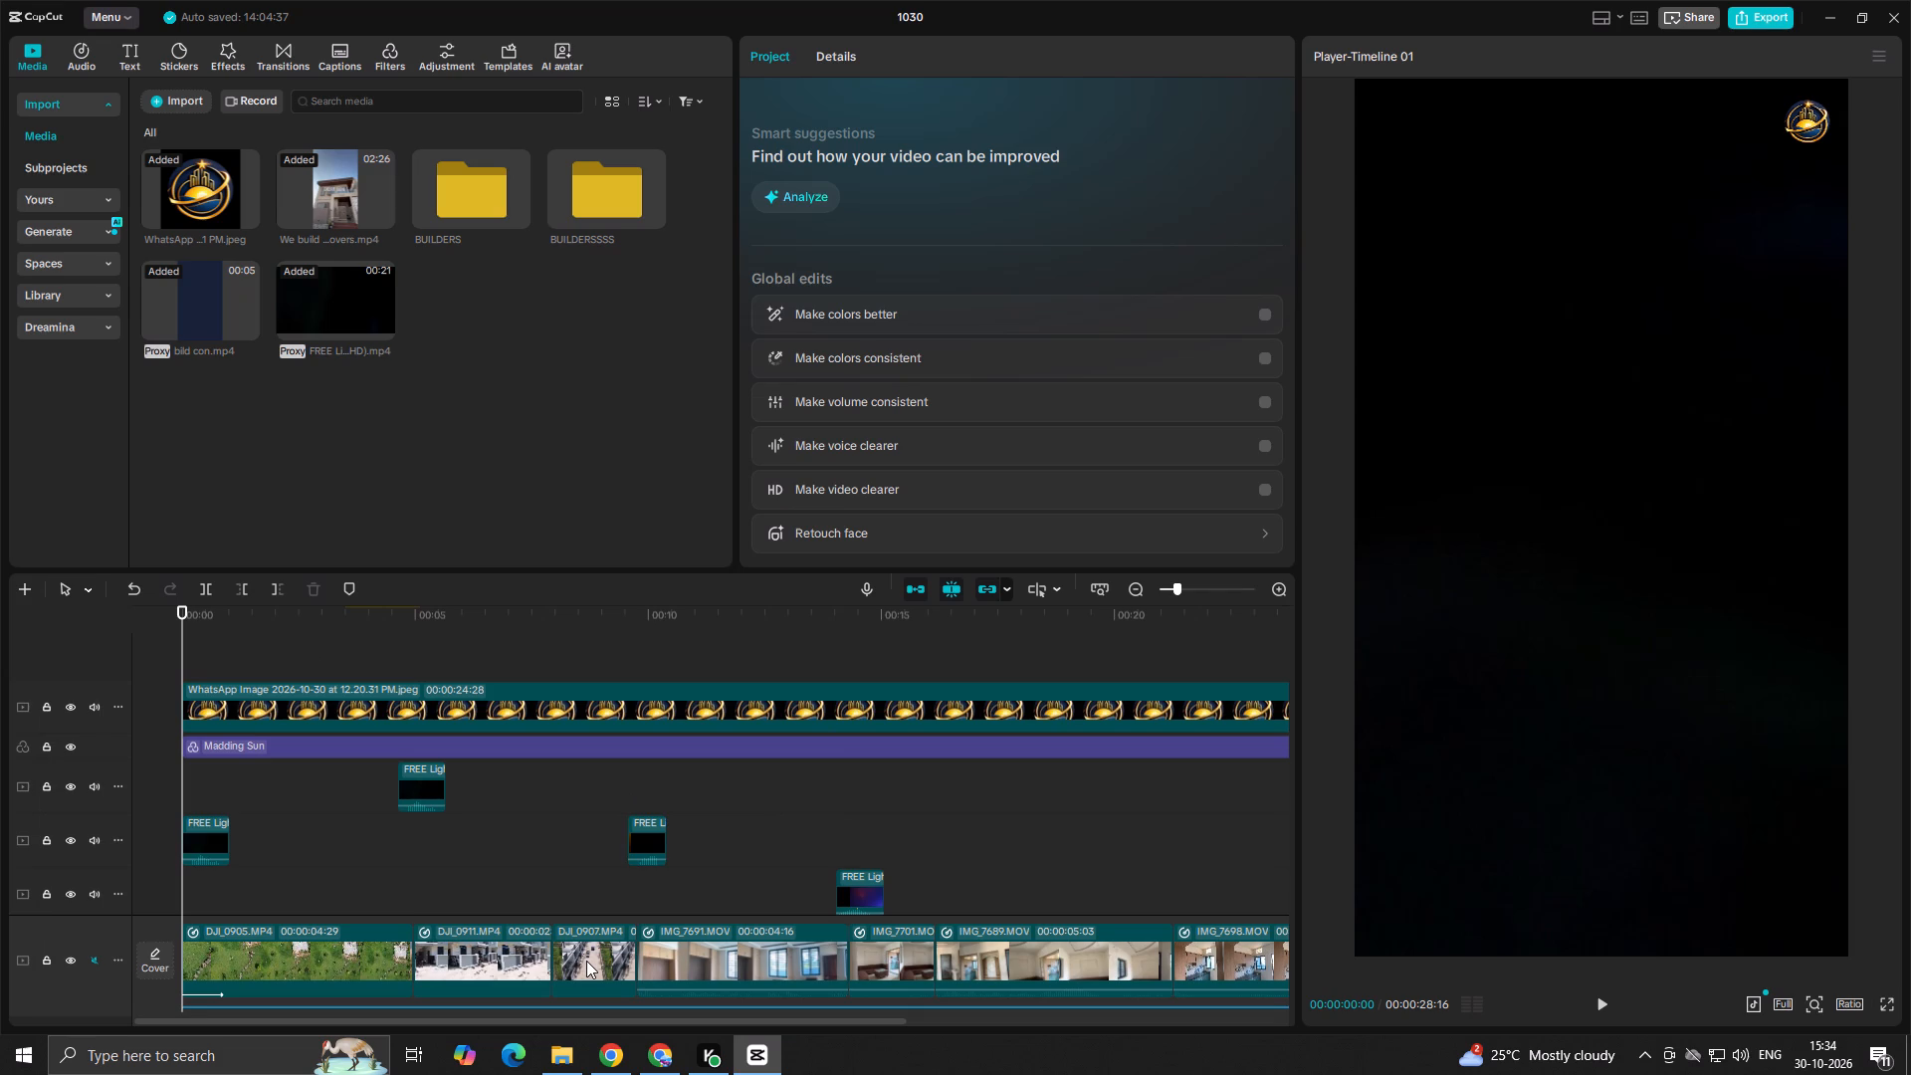
pyautogui.press('space')
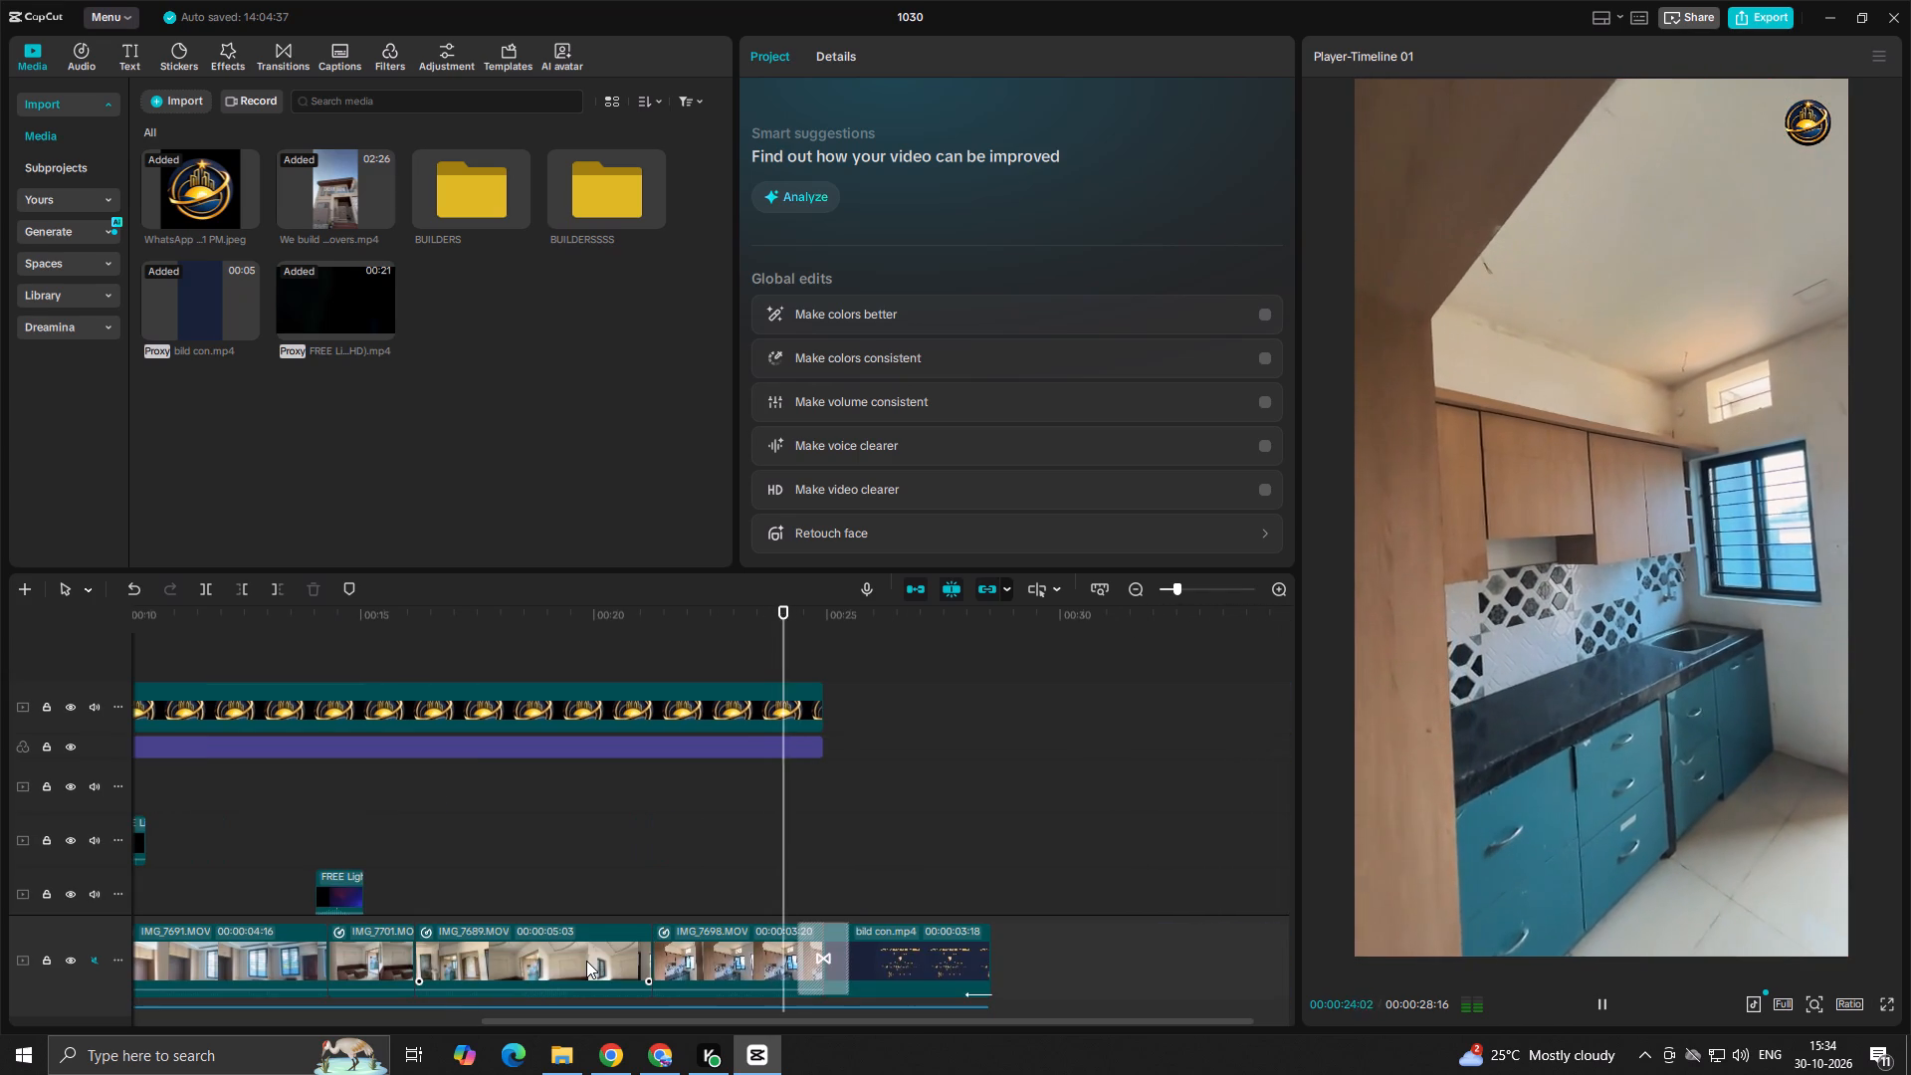
pyautogui.press('space')
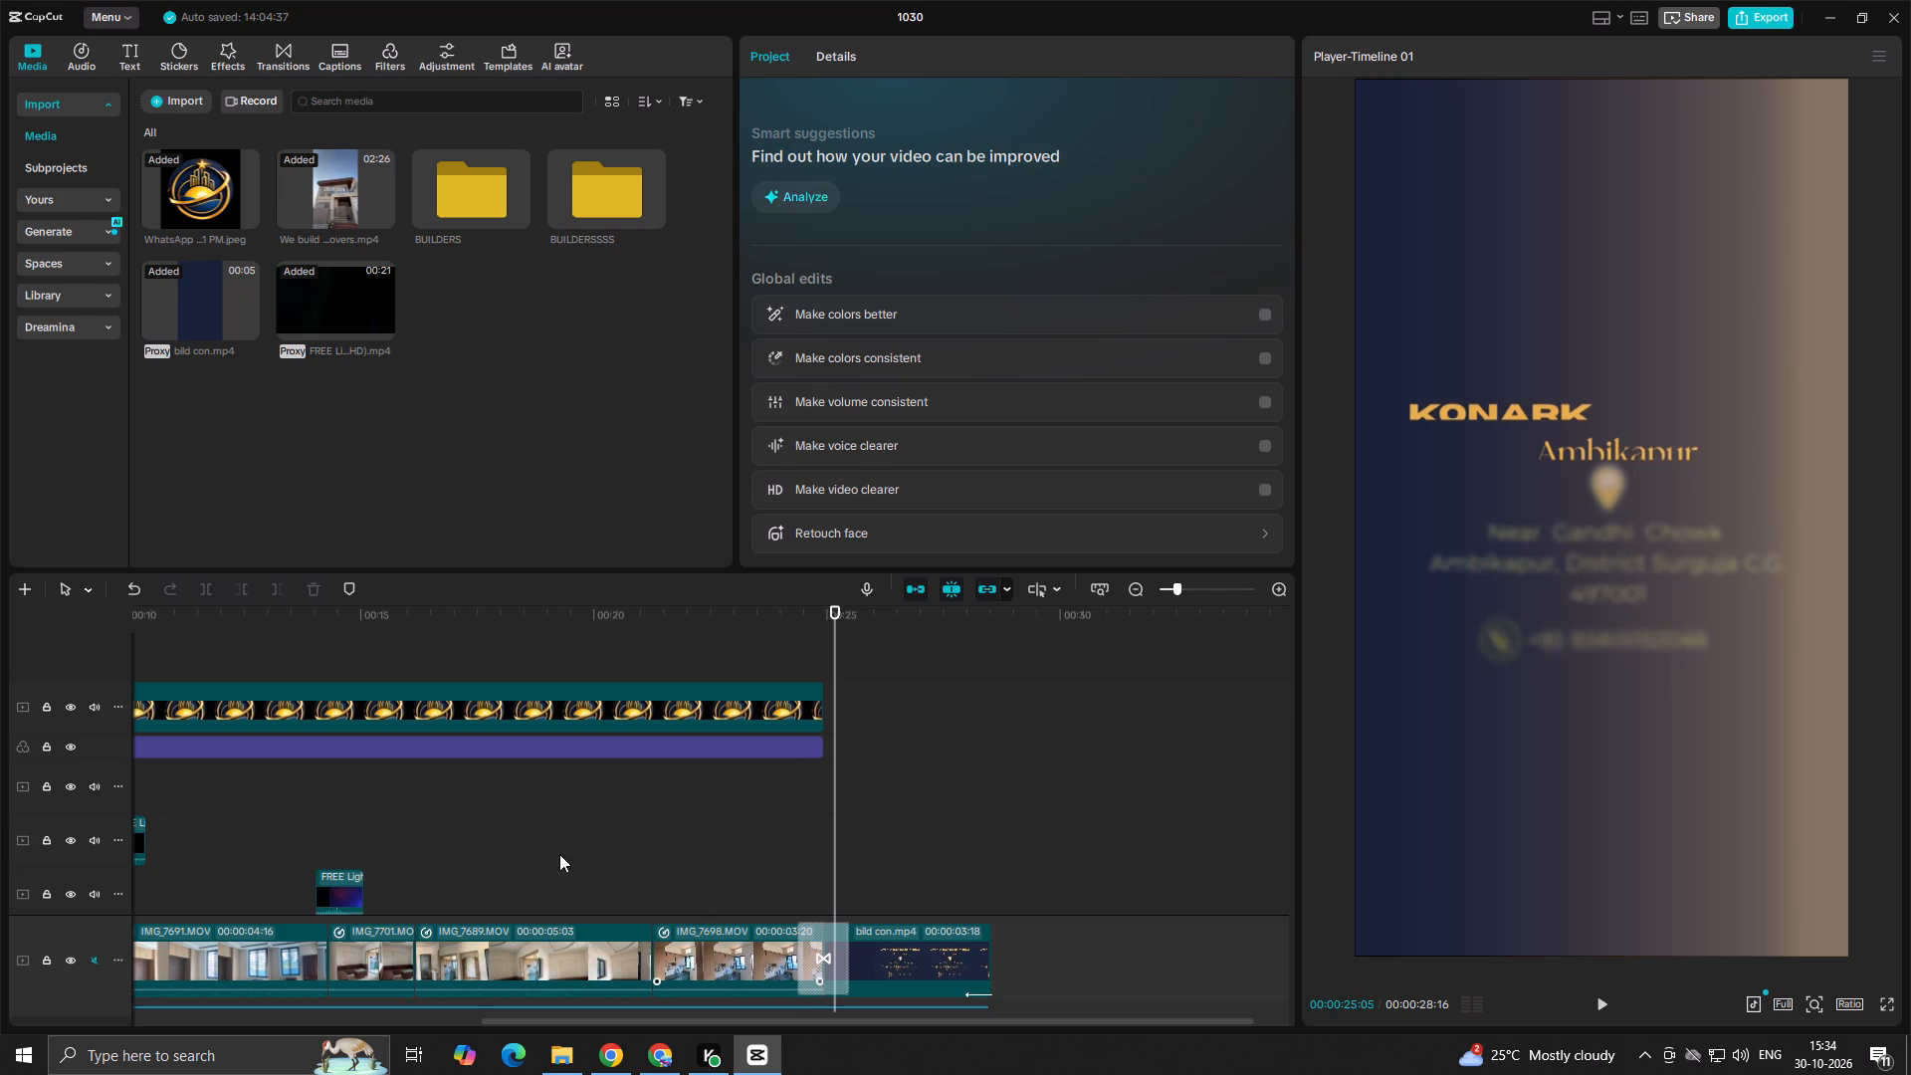
# Scrub and repeatedly replay the transition from the DJI_0905 garden clip to the DJI_0911 house exteriors, checking the light-leak overlay.
pyautogui.click(523, 850)
pyautogui.moveTo(523, 849); pyautogui.dragTo(16, 942)
pyautogui.click(402, 859)
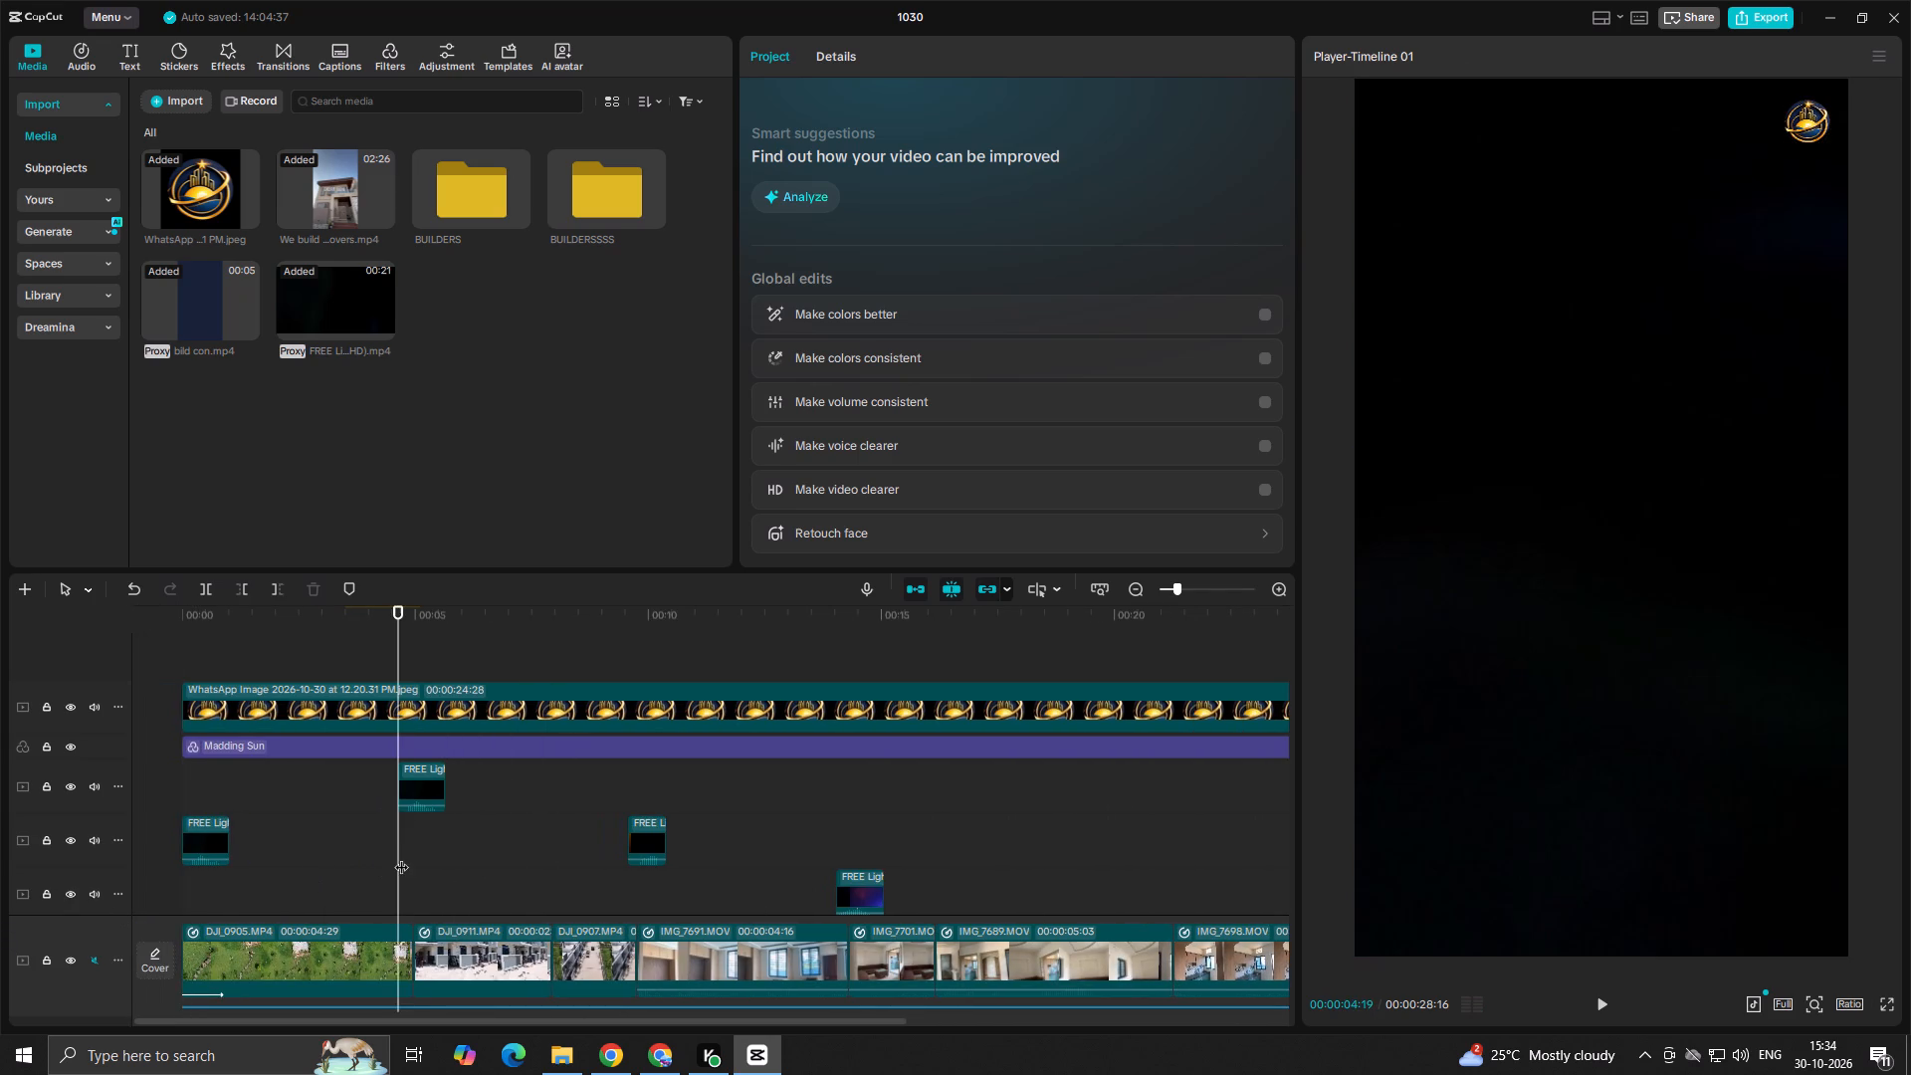
pyautogui.moveTo(401, 857); pyautogui.dragTo(422, 852)
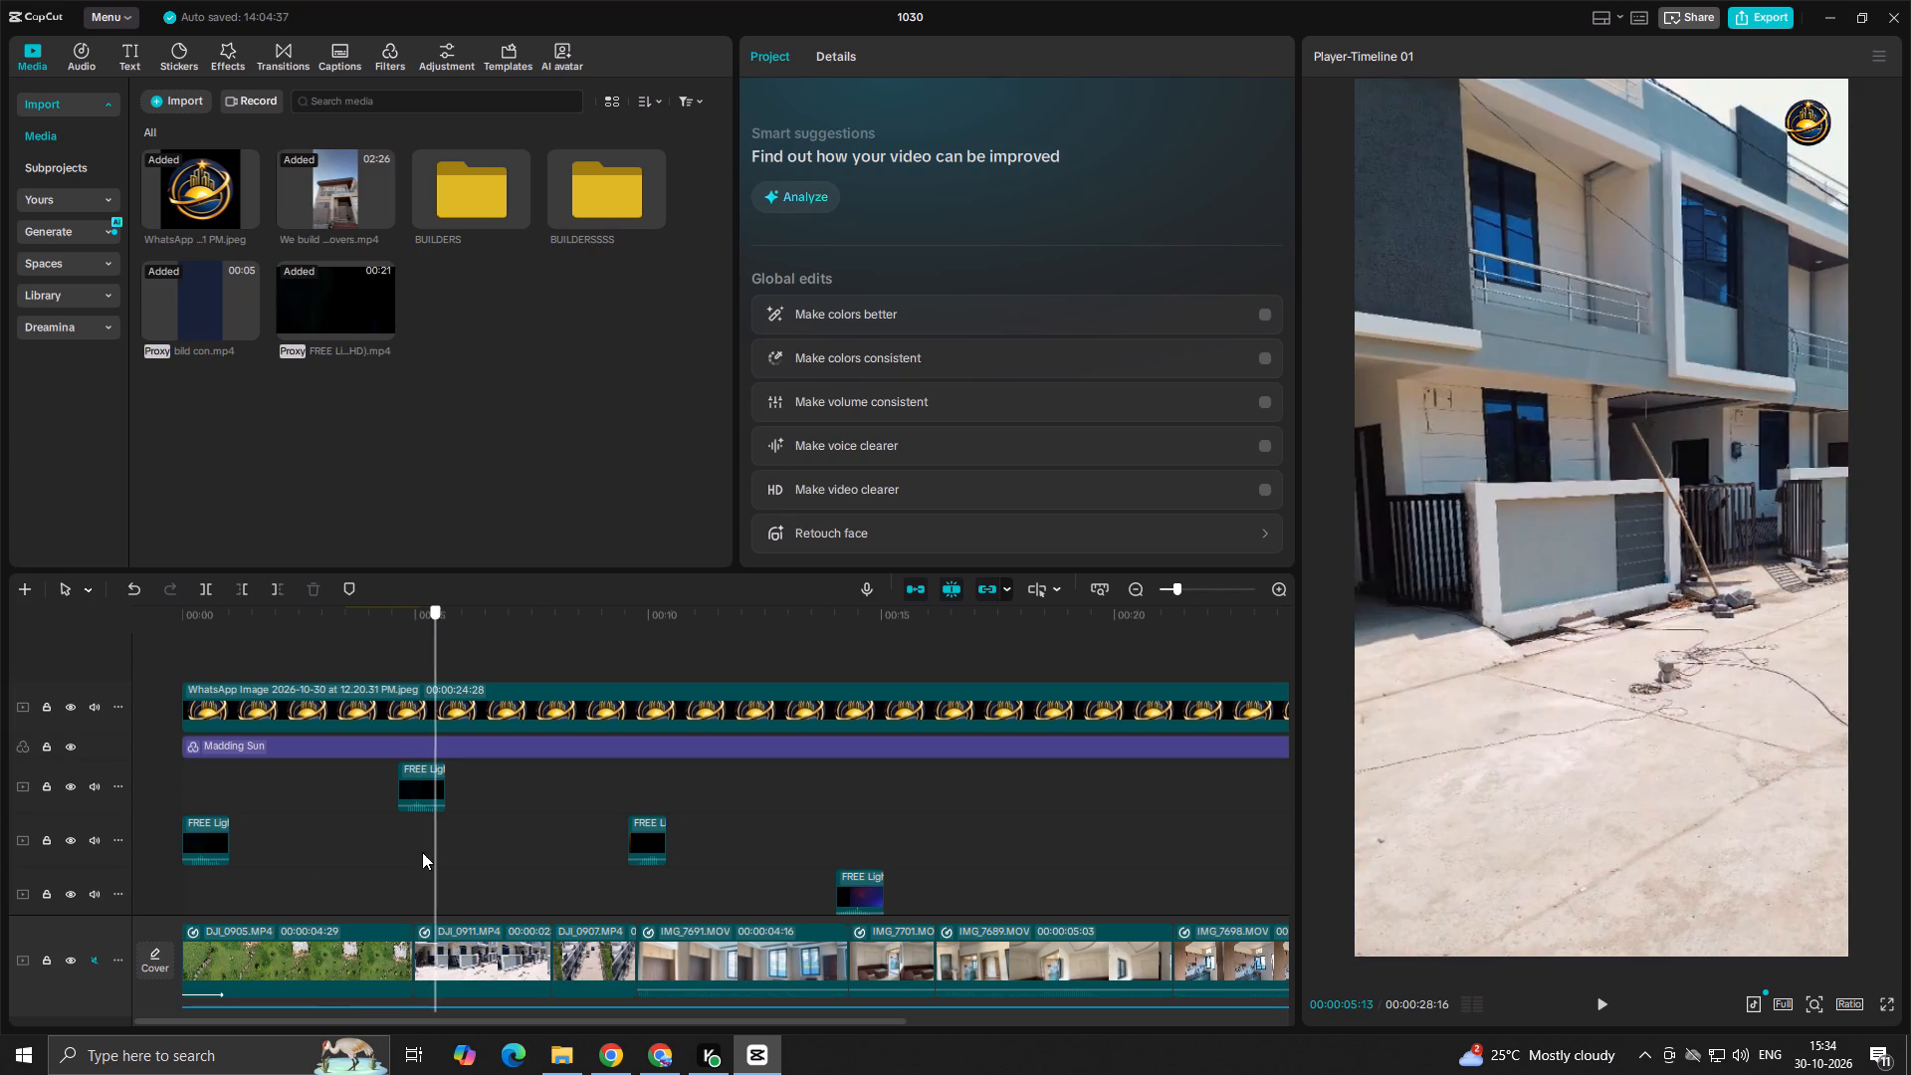
pyautogui.moveTo(422, 852); pyautogui.dragTo(288, 875)
pyautogui.press('space')
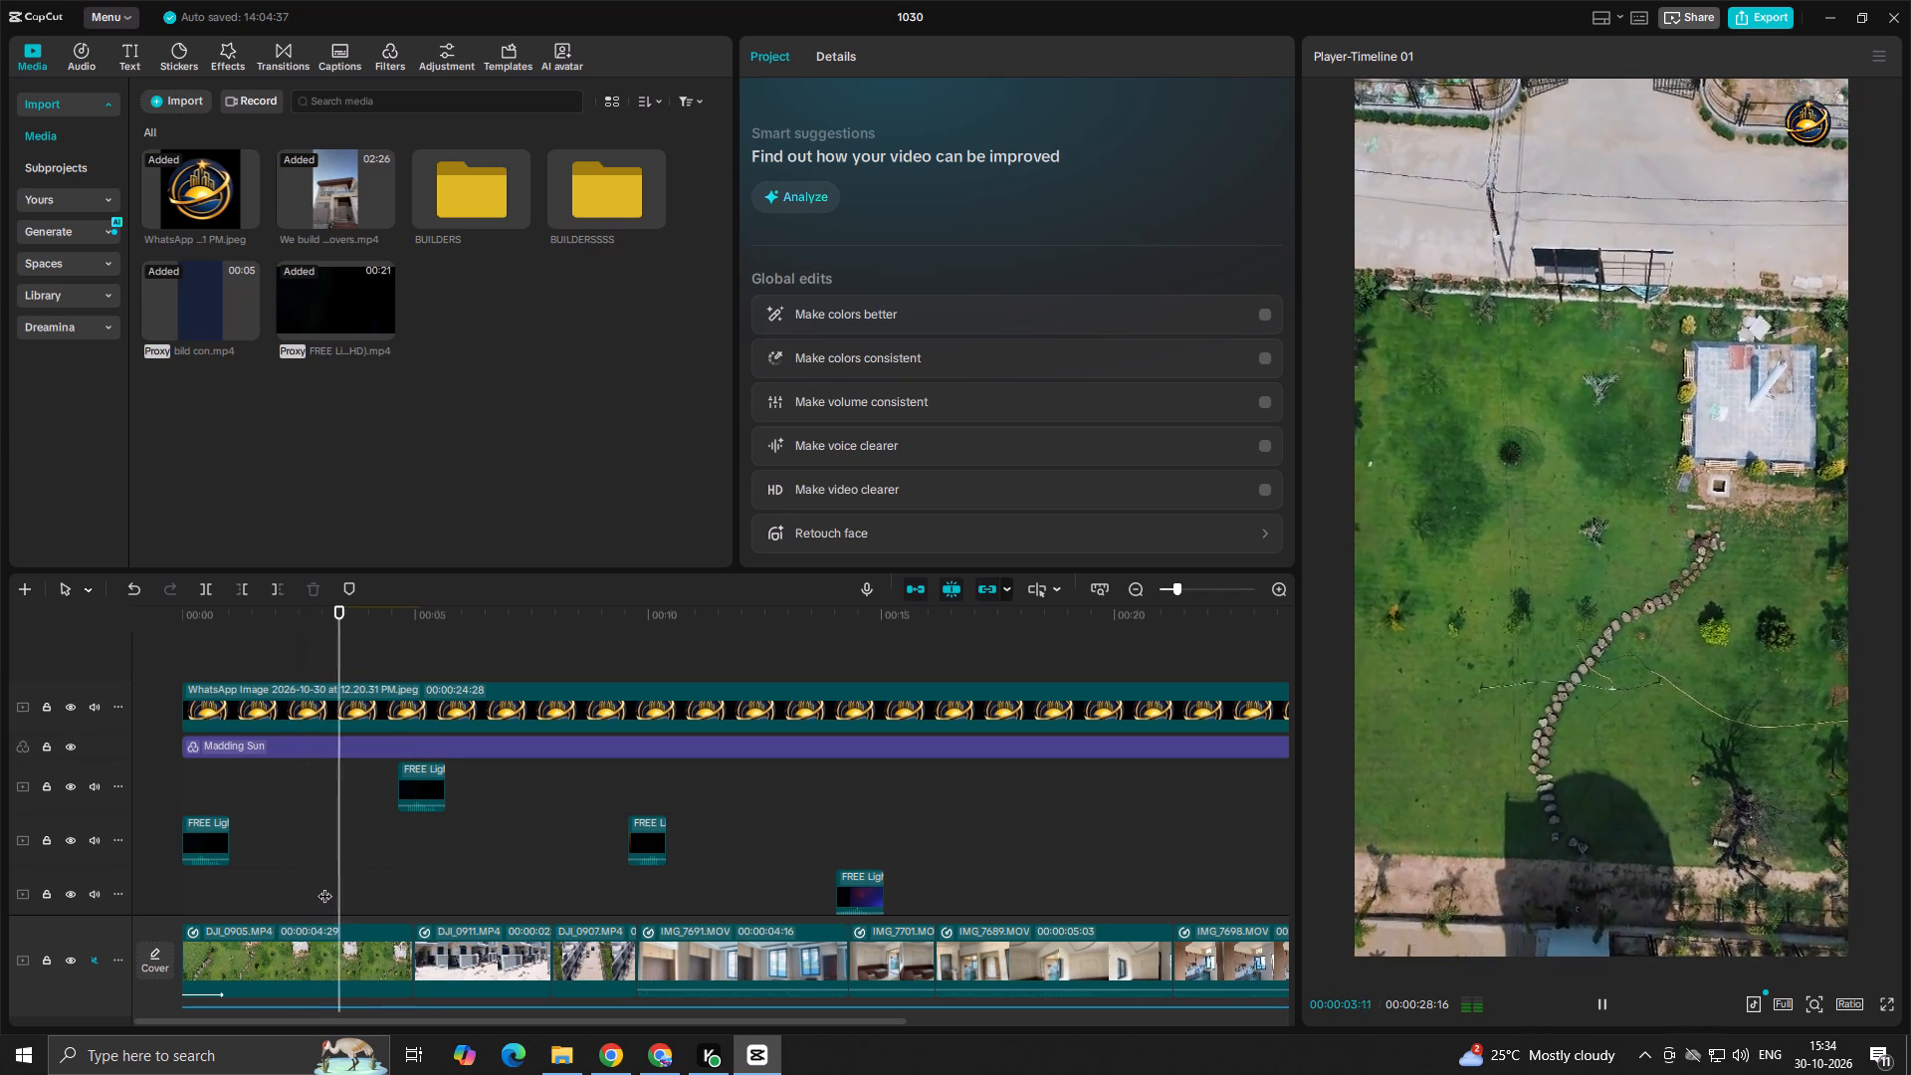
pyautogui.press('space')
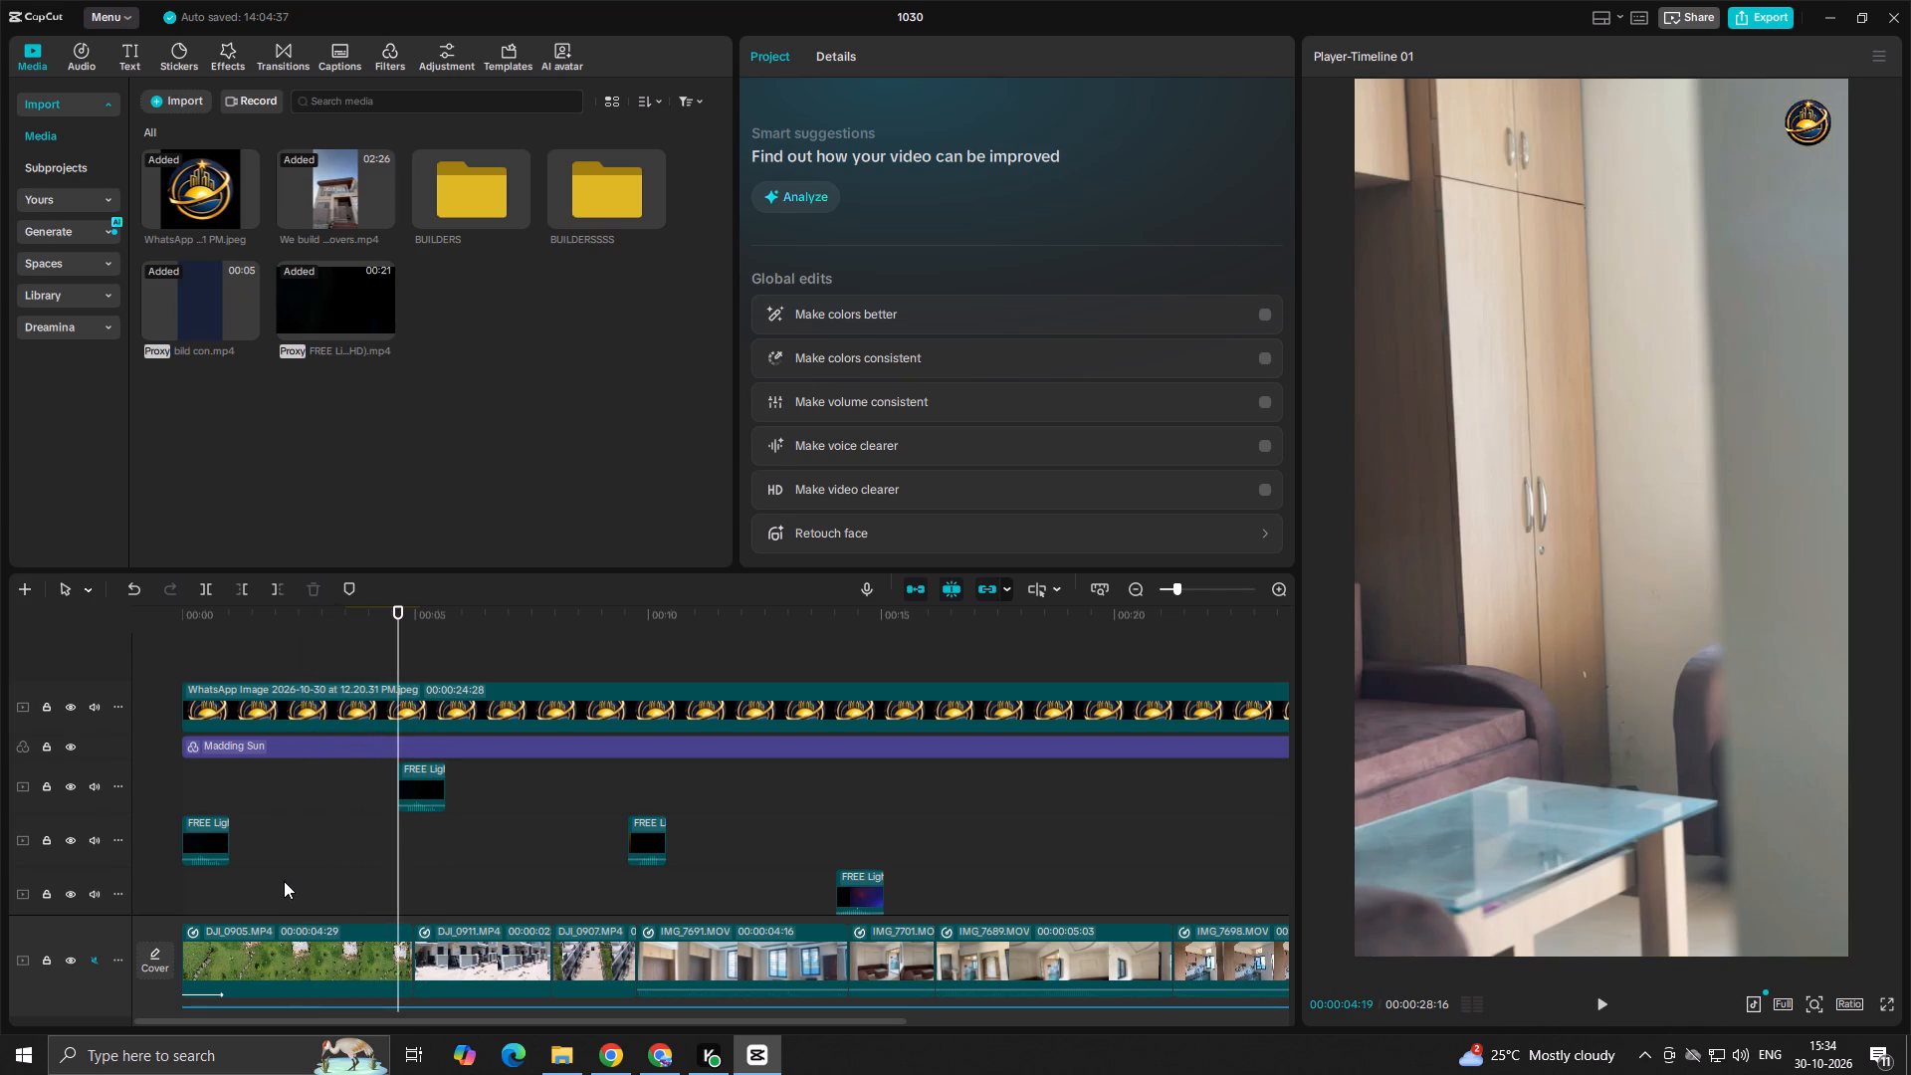
pyautogui.click(284, 881)
pyautogui.press('space')
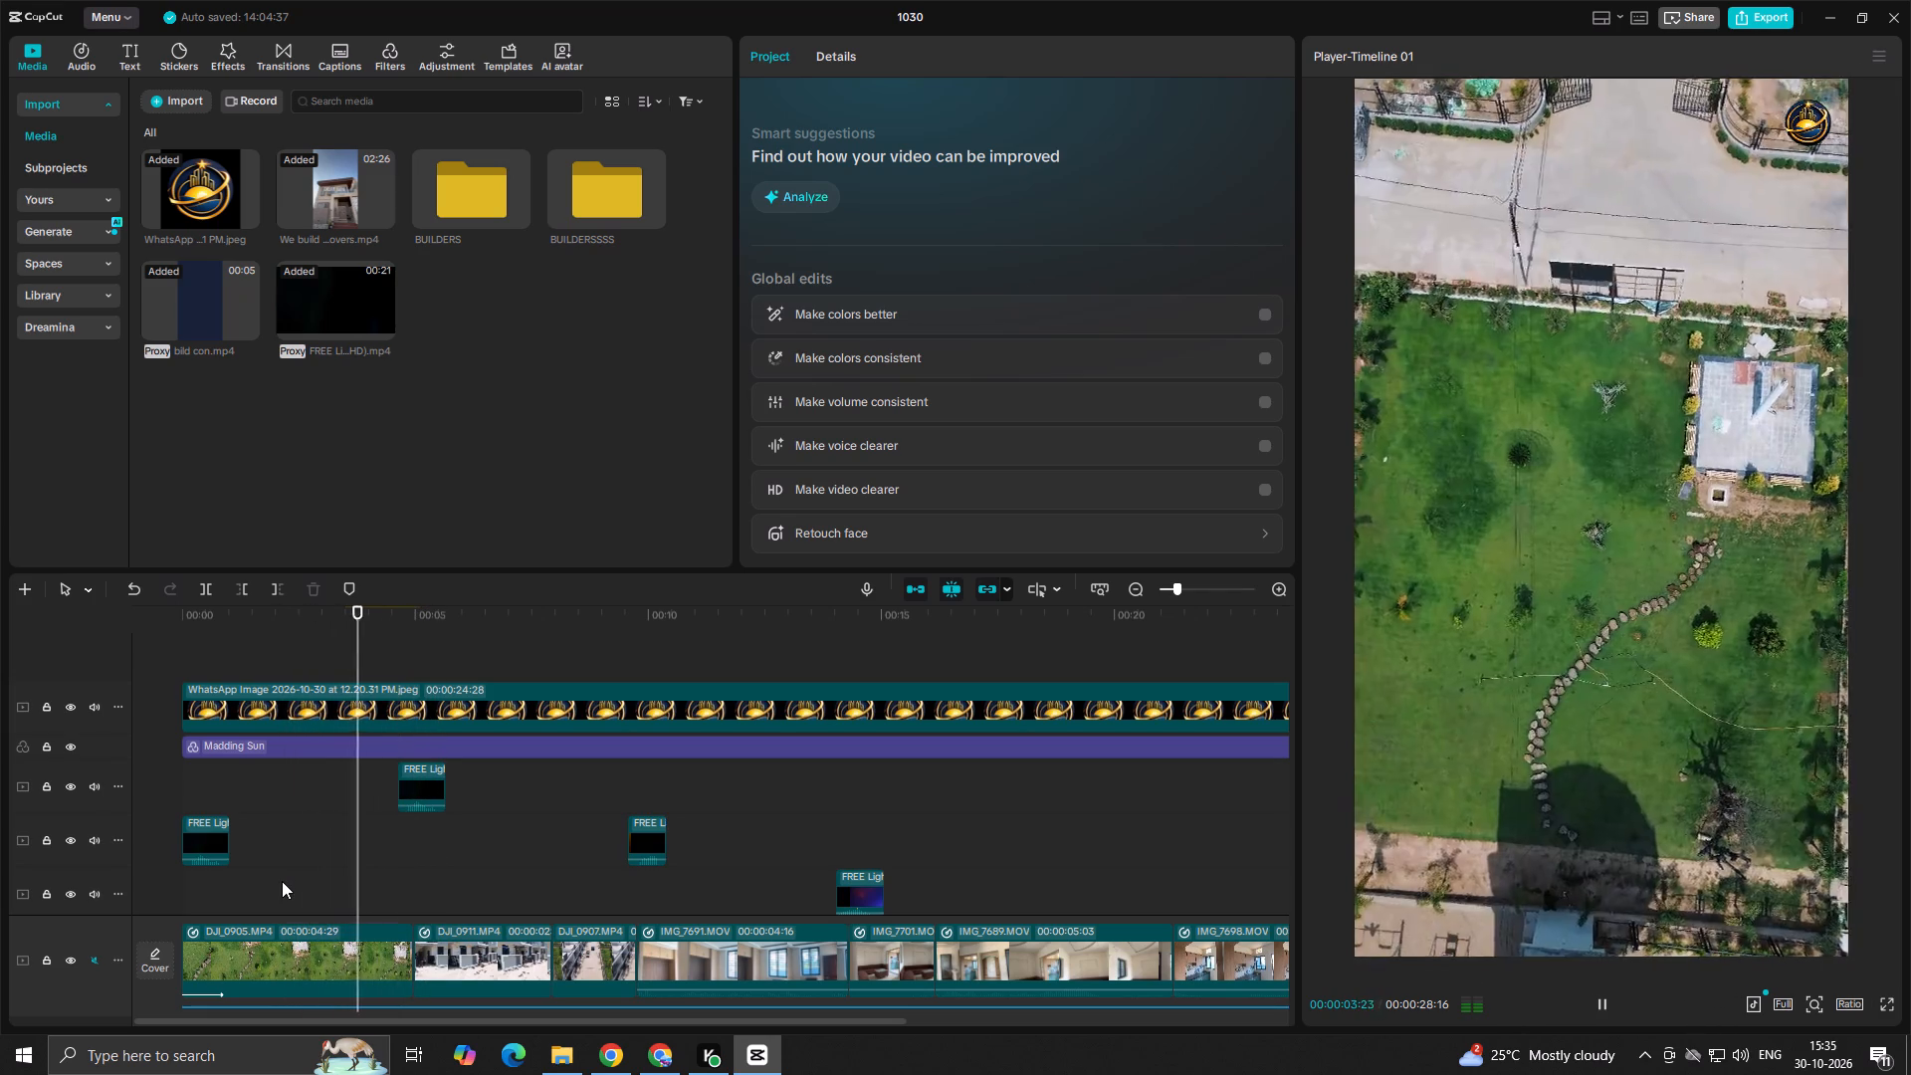
pyautogui.press('space')
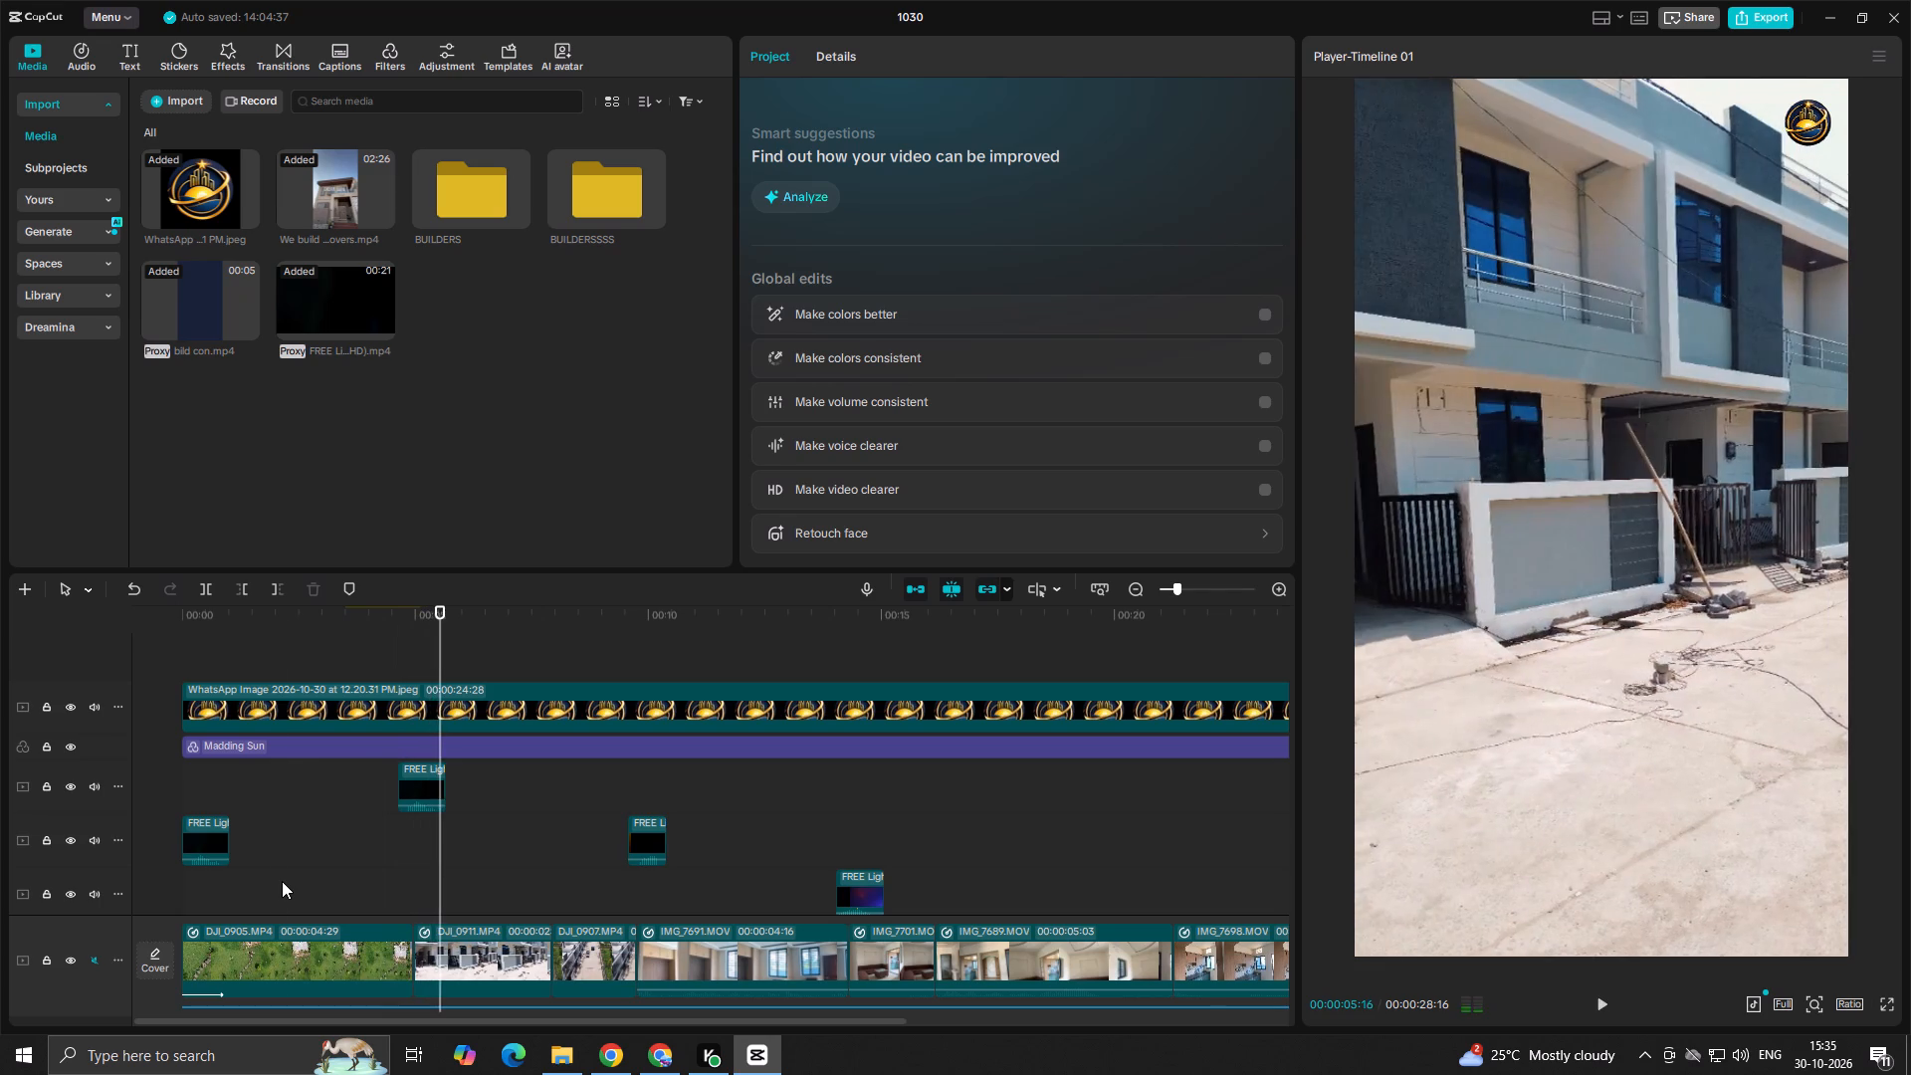
pyautogui.press('space')
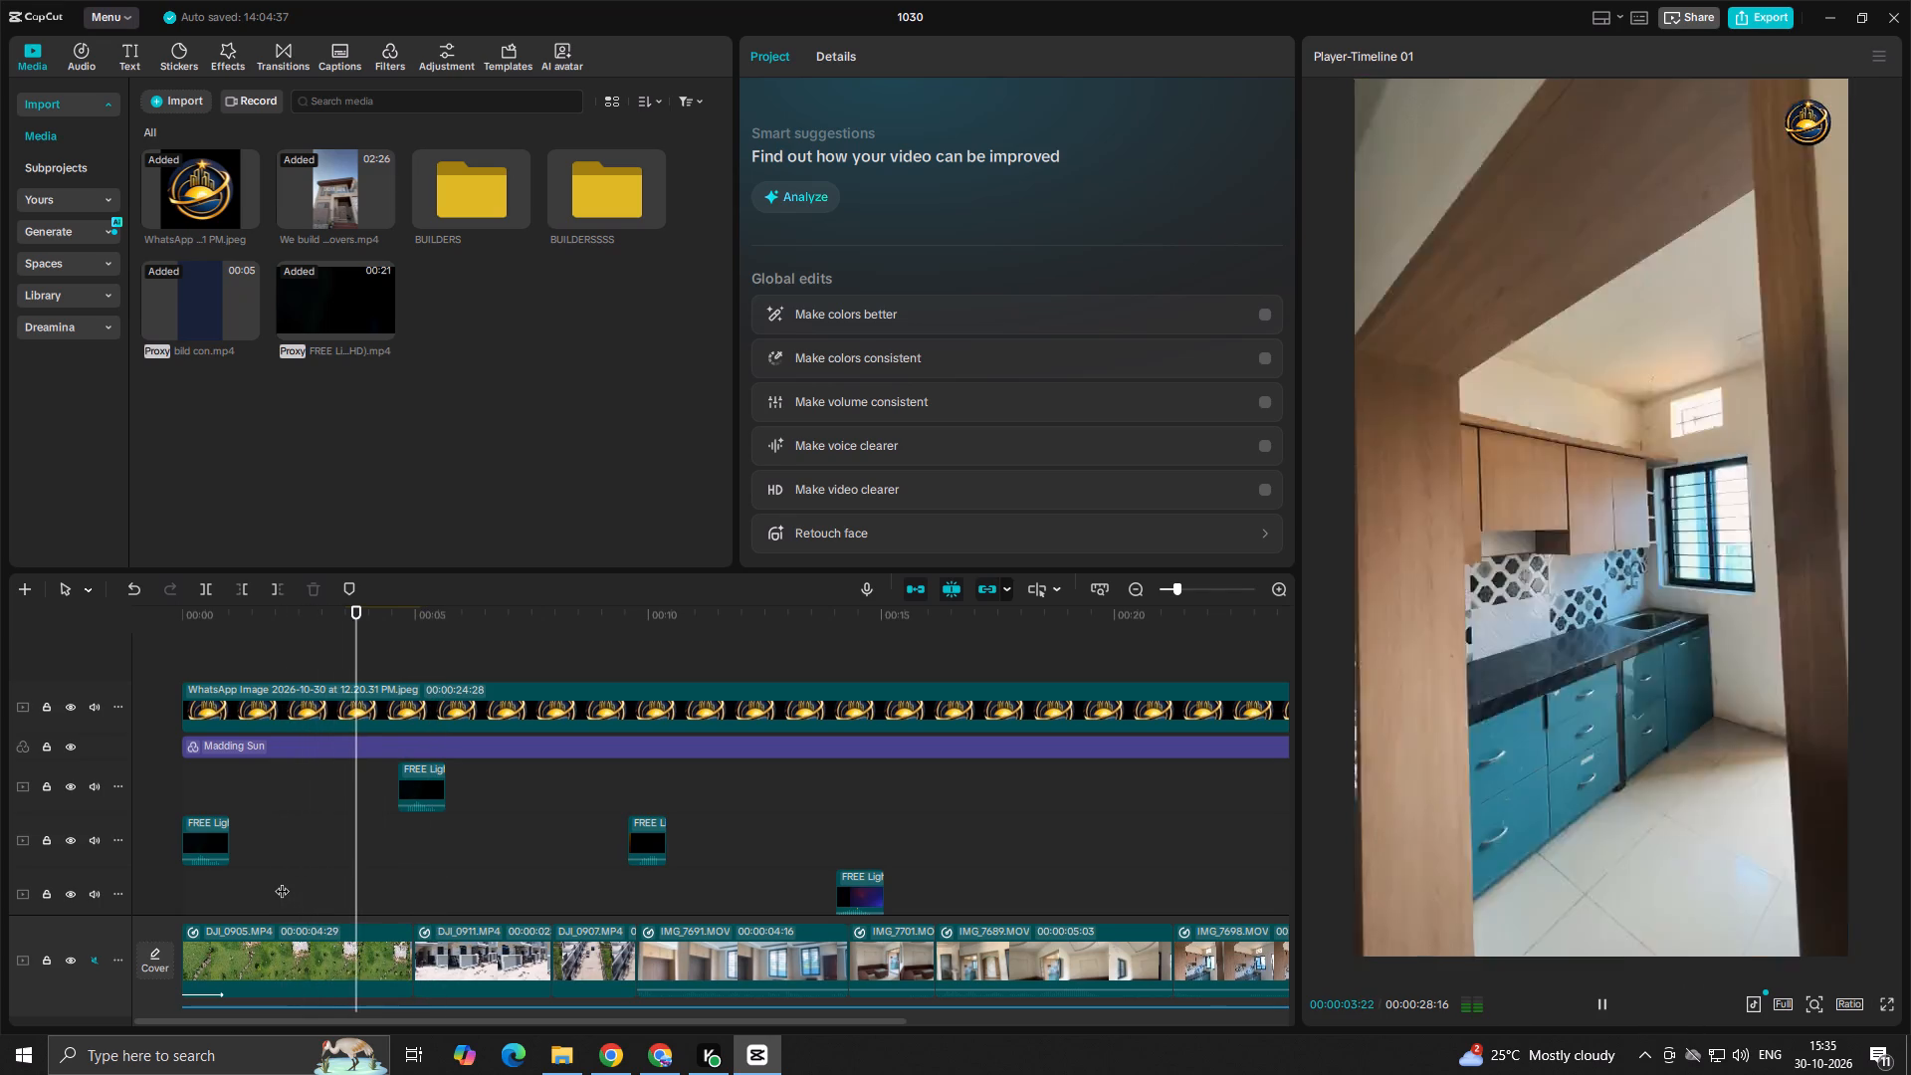
pyautogui.press('space')
pyautogui.press('space')
pyautogui.press('space')
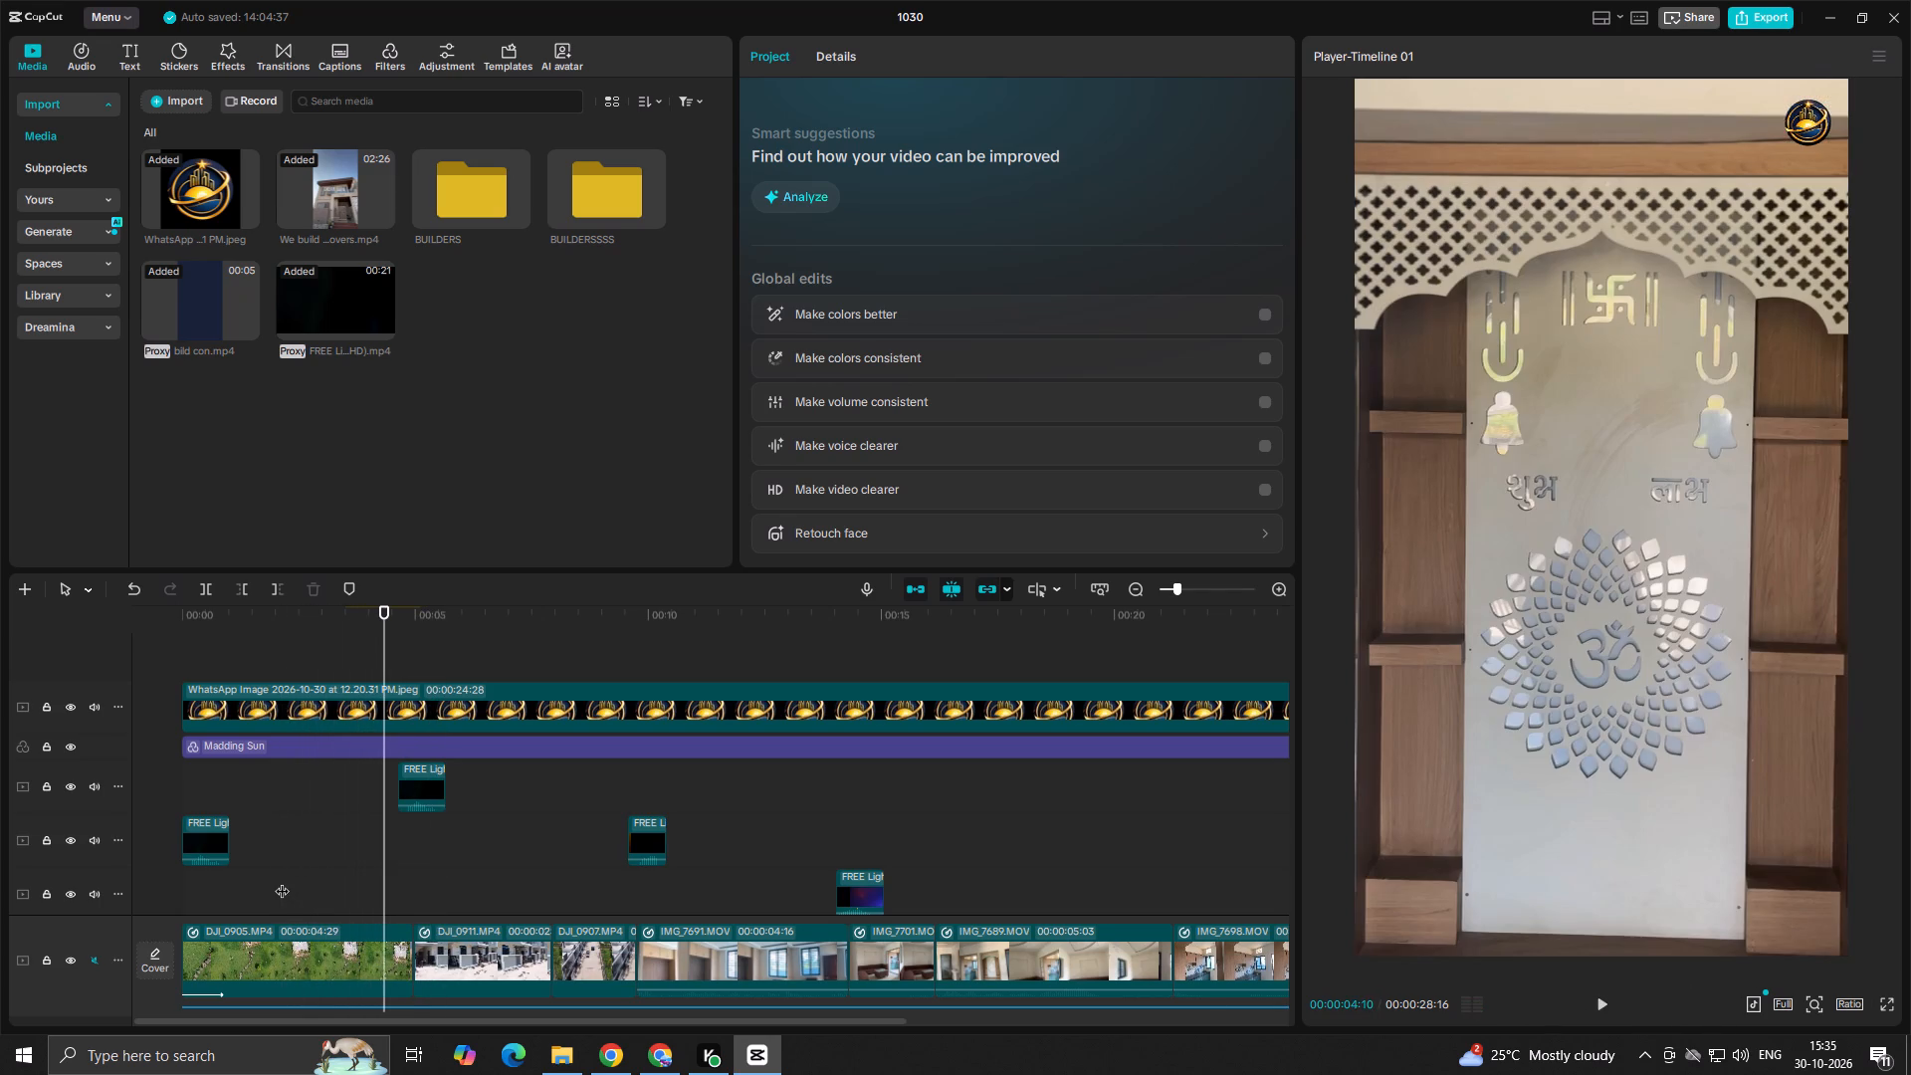
pyautogui.press('space')
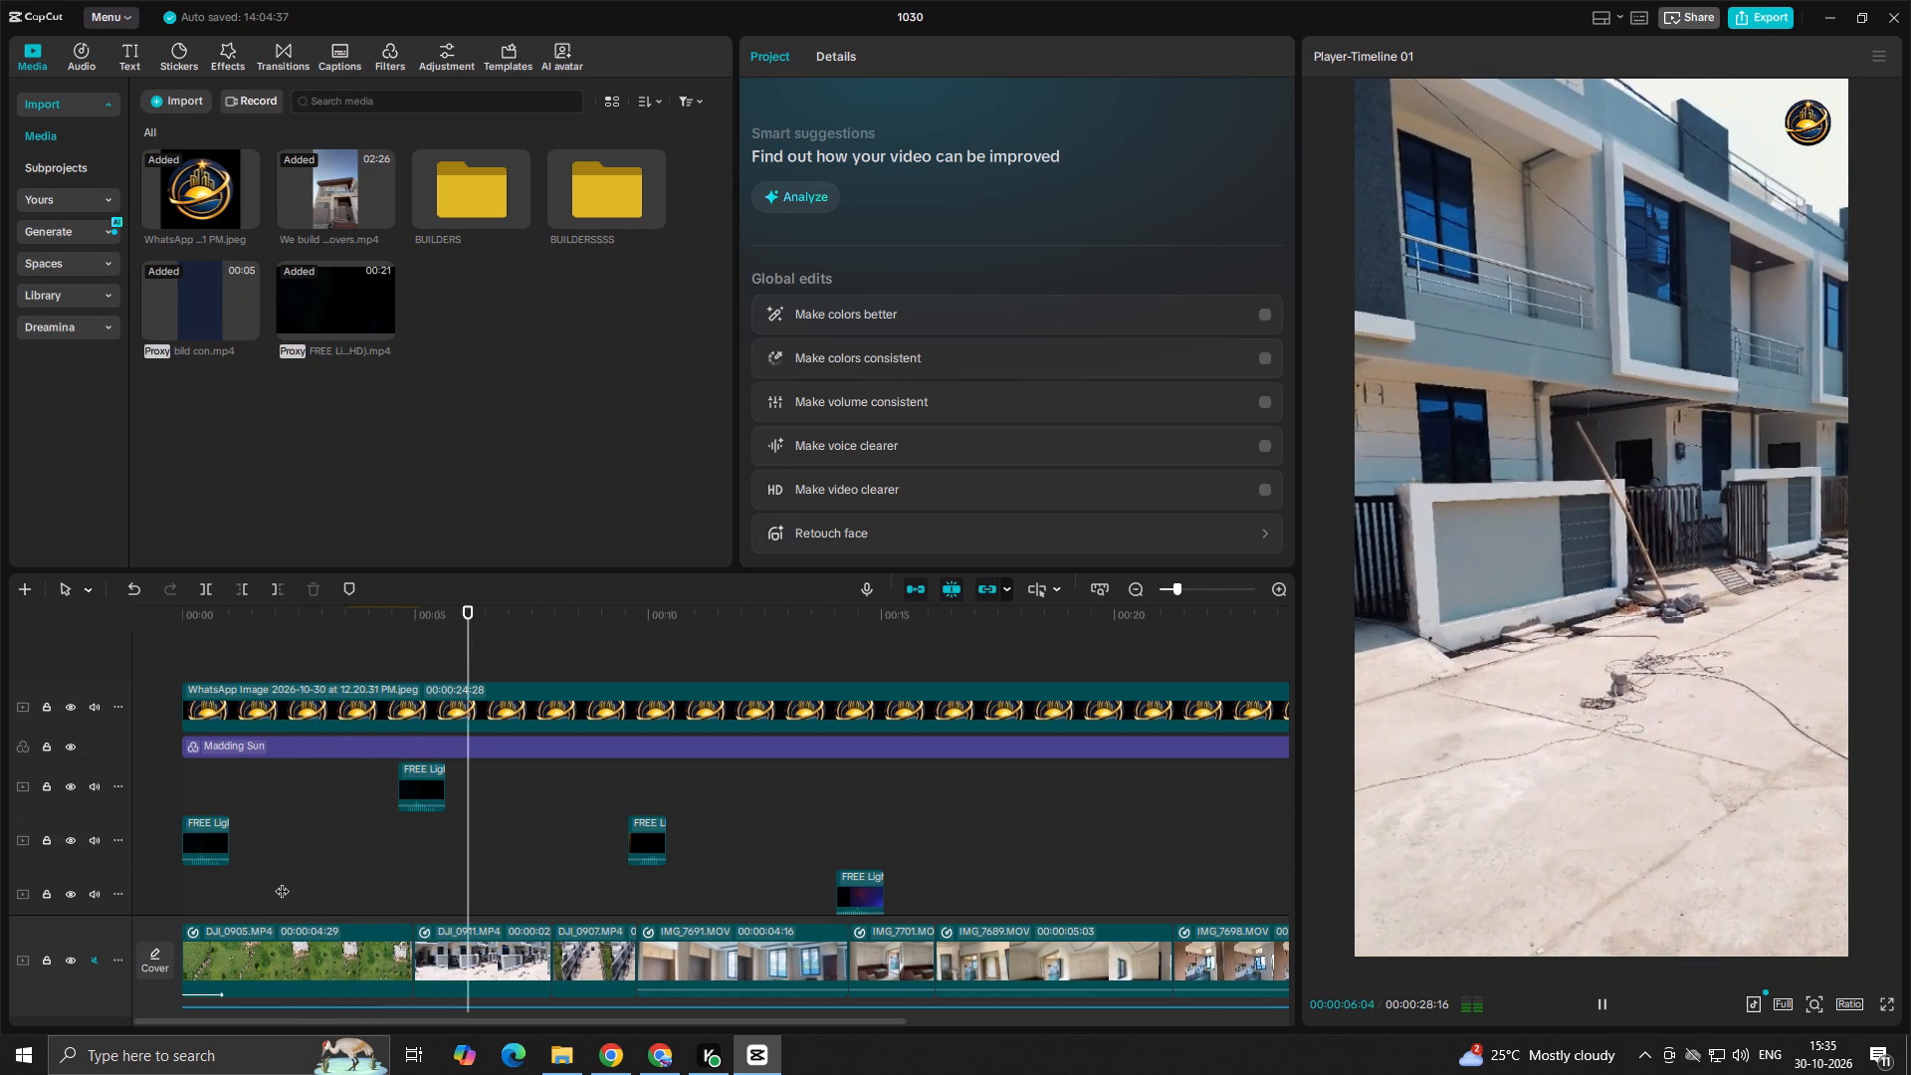
pyautogui.click(249, 906)
pyautogui.press('space')
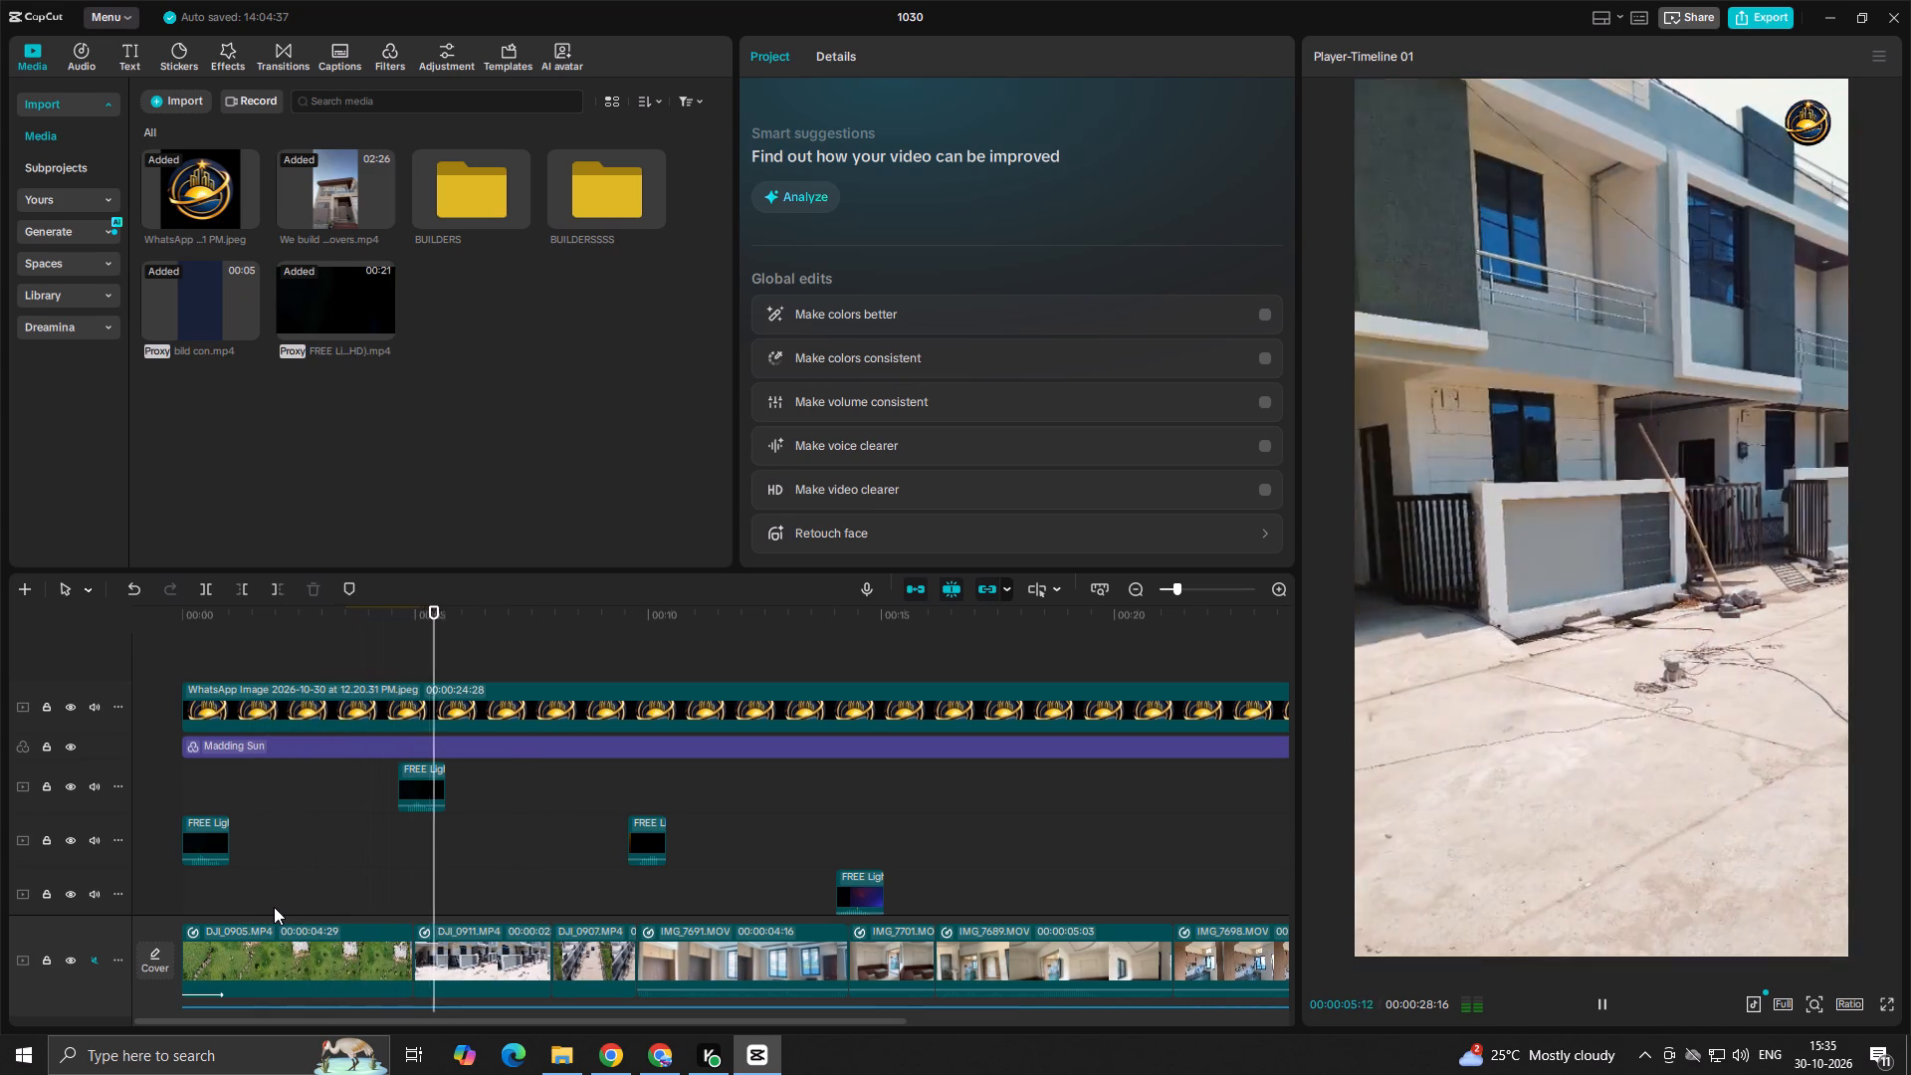
pyautogui.press('space')
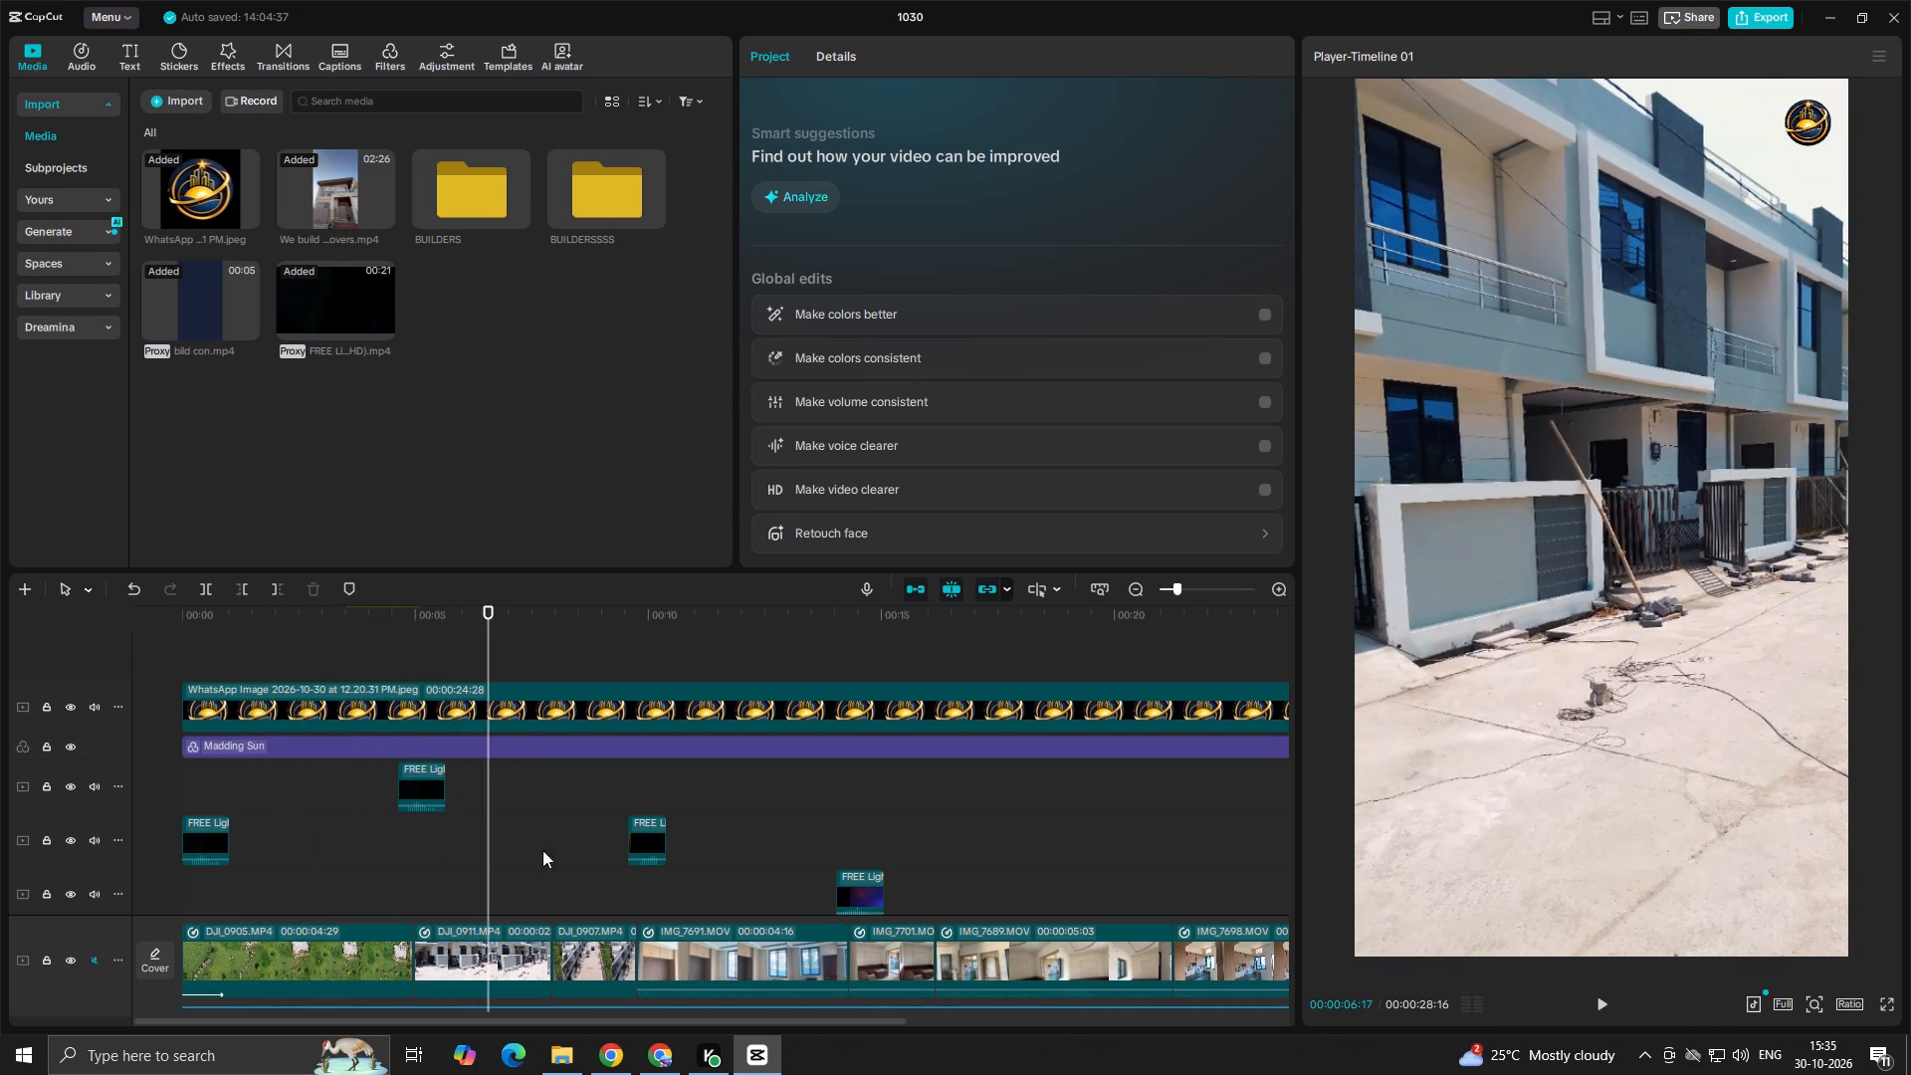
# Inspect the cut between the DJI_0911 and DJI_0907 clips on an enlarged timeline.
pyautogui.keyDown('ctrl'); pyautogui.scroll(4, 600, 881); pyautogui.keyUp('ctrl')
pyautogui.click(576, 884)
pyautogui.click(576, 884)
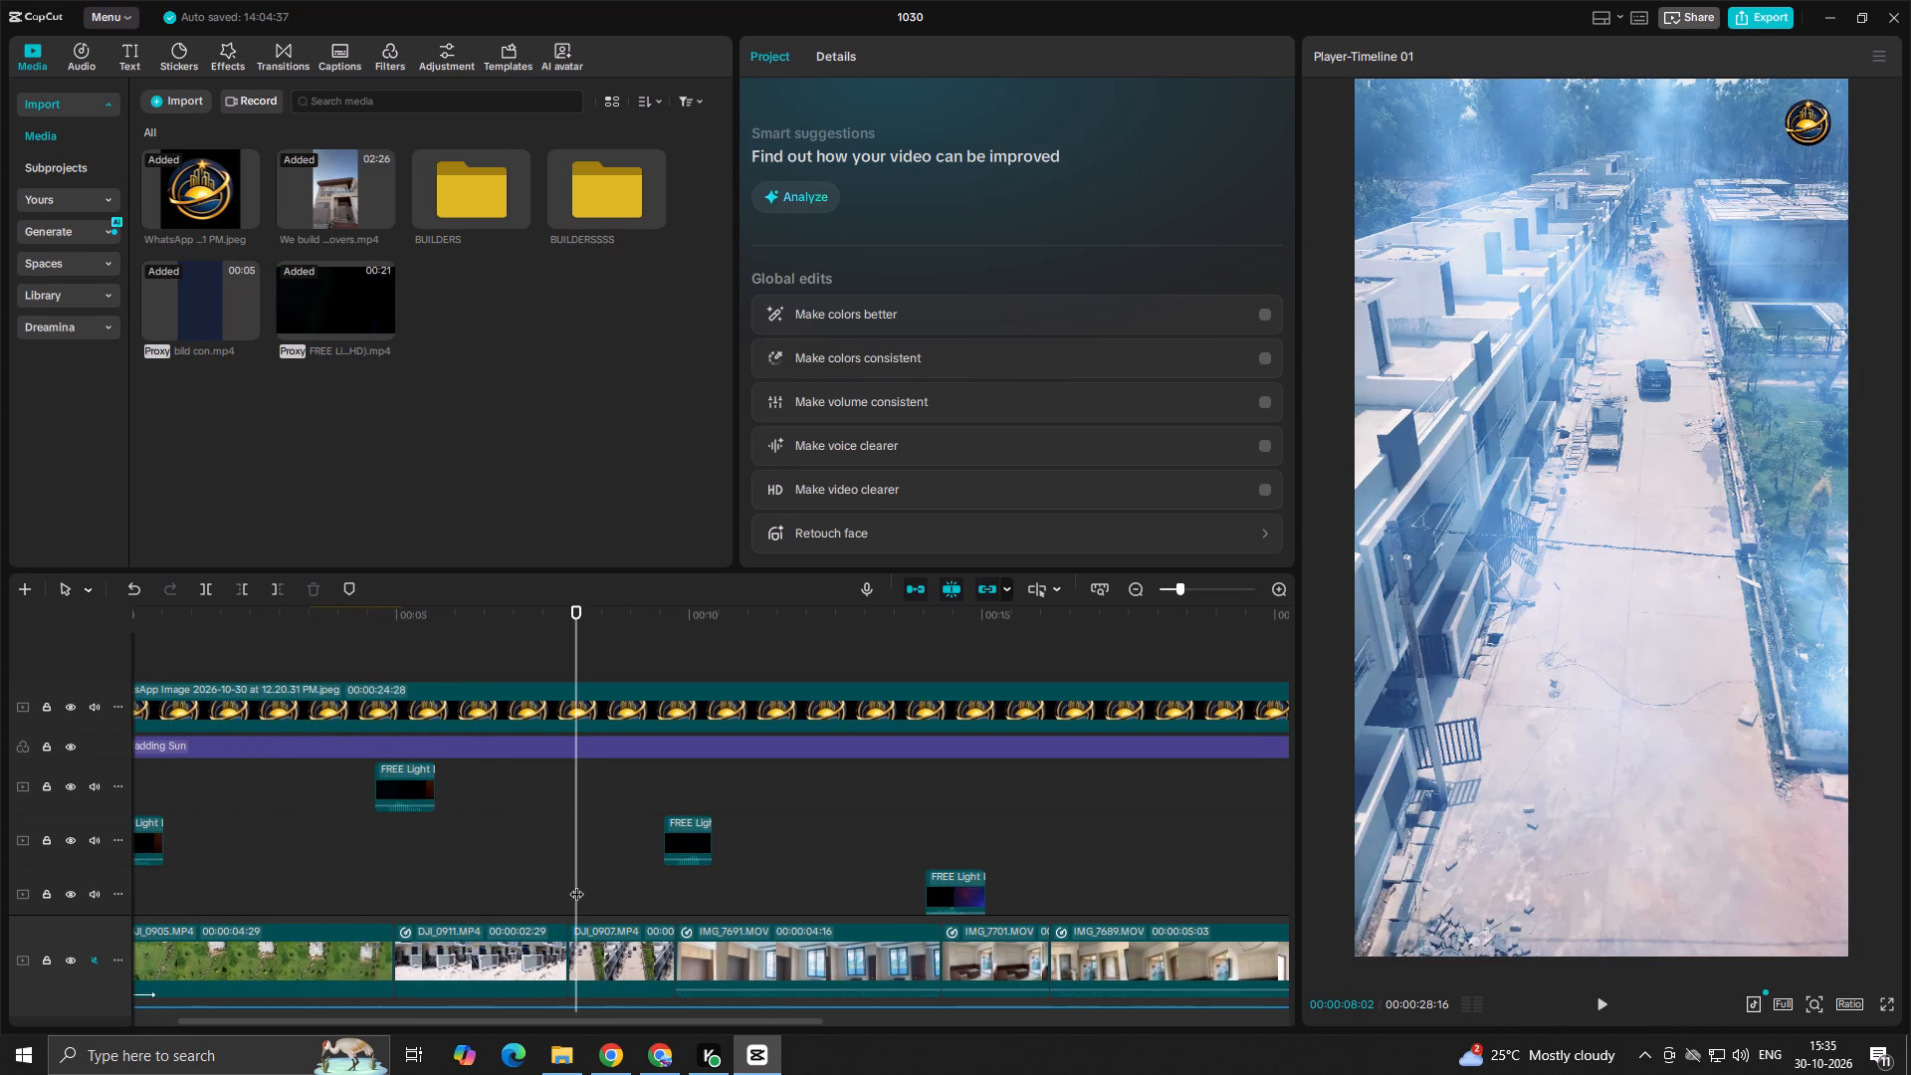
pyautogui.click(538, 907)
# Preview the DJI_0553 house footage in the konark greens folders of BUILDERSSSS and BUILDERS.
pyautogui.click(472, 173)
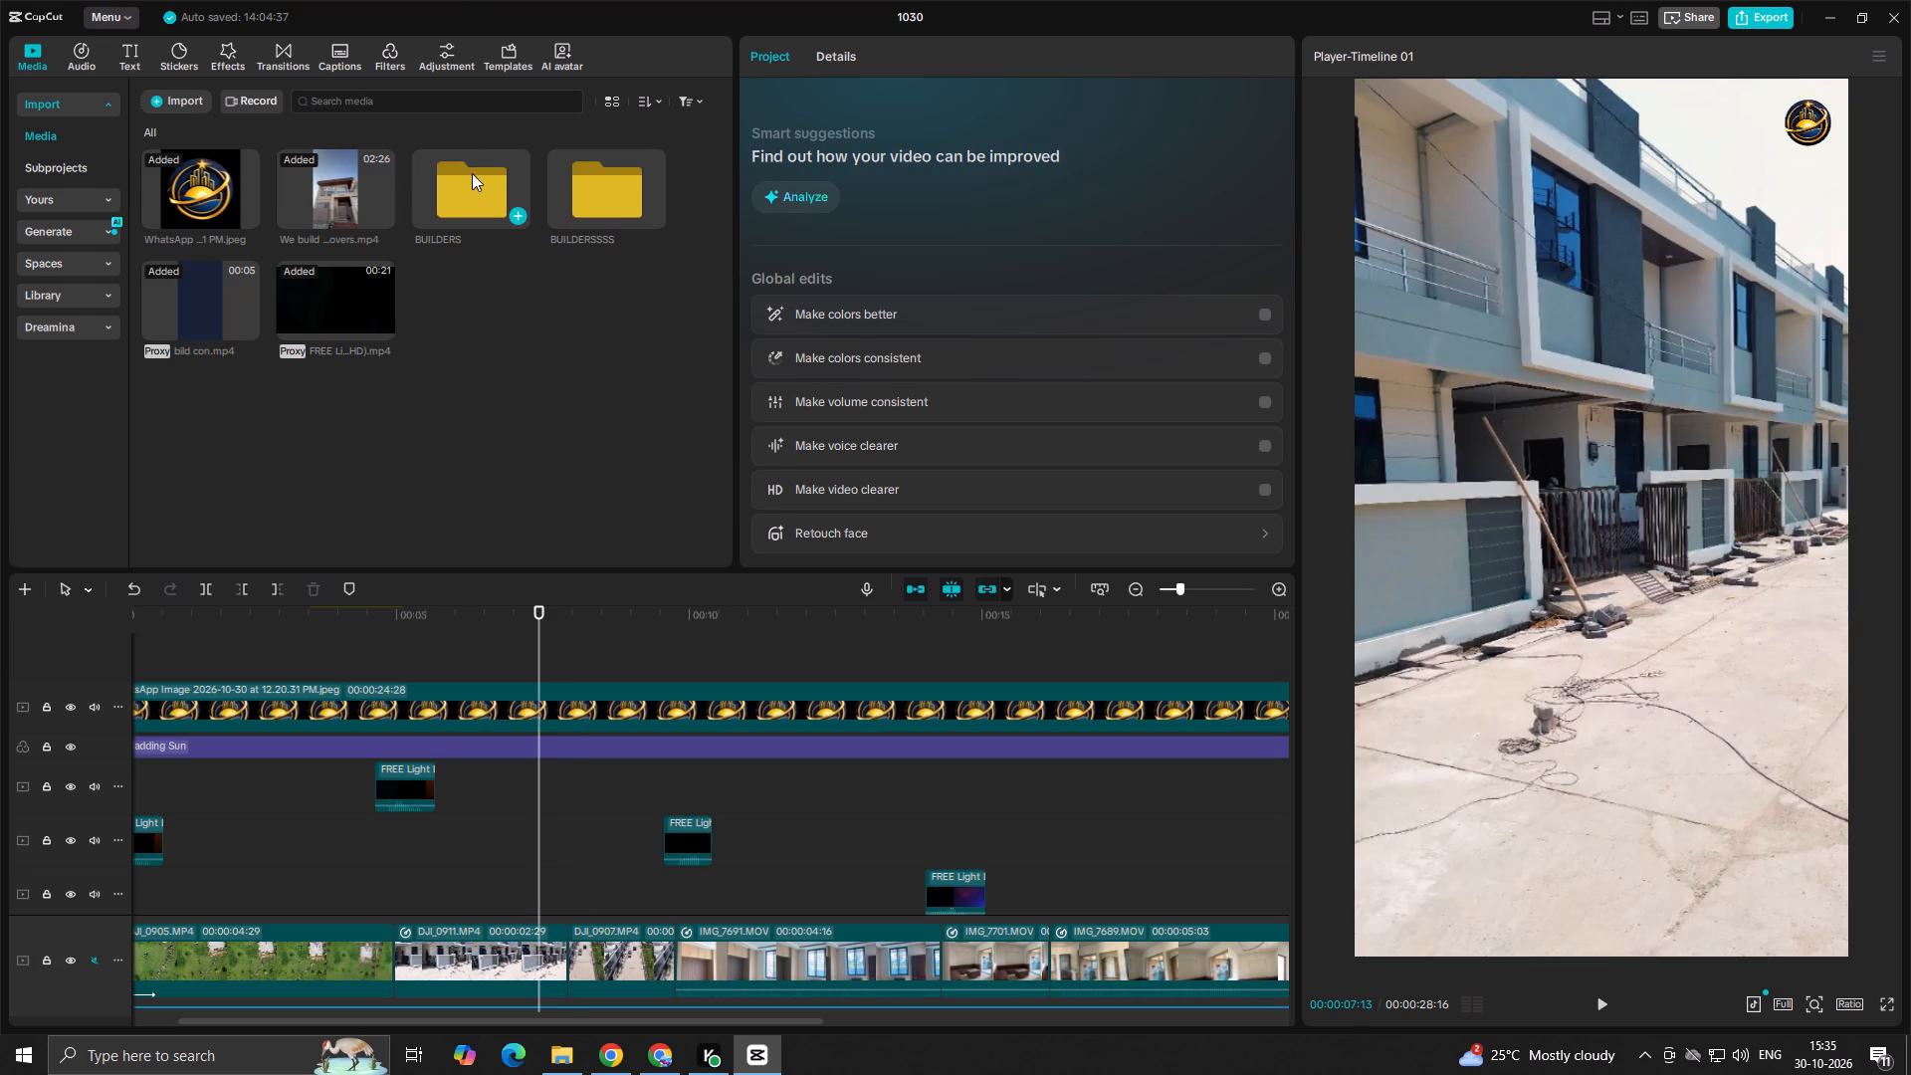
pyautogui.doubleClick(600, 182)
pyautogui.doubleClick(316, 195)
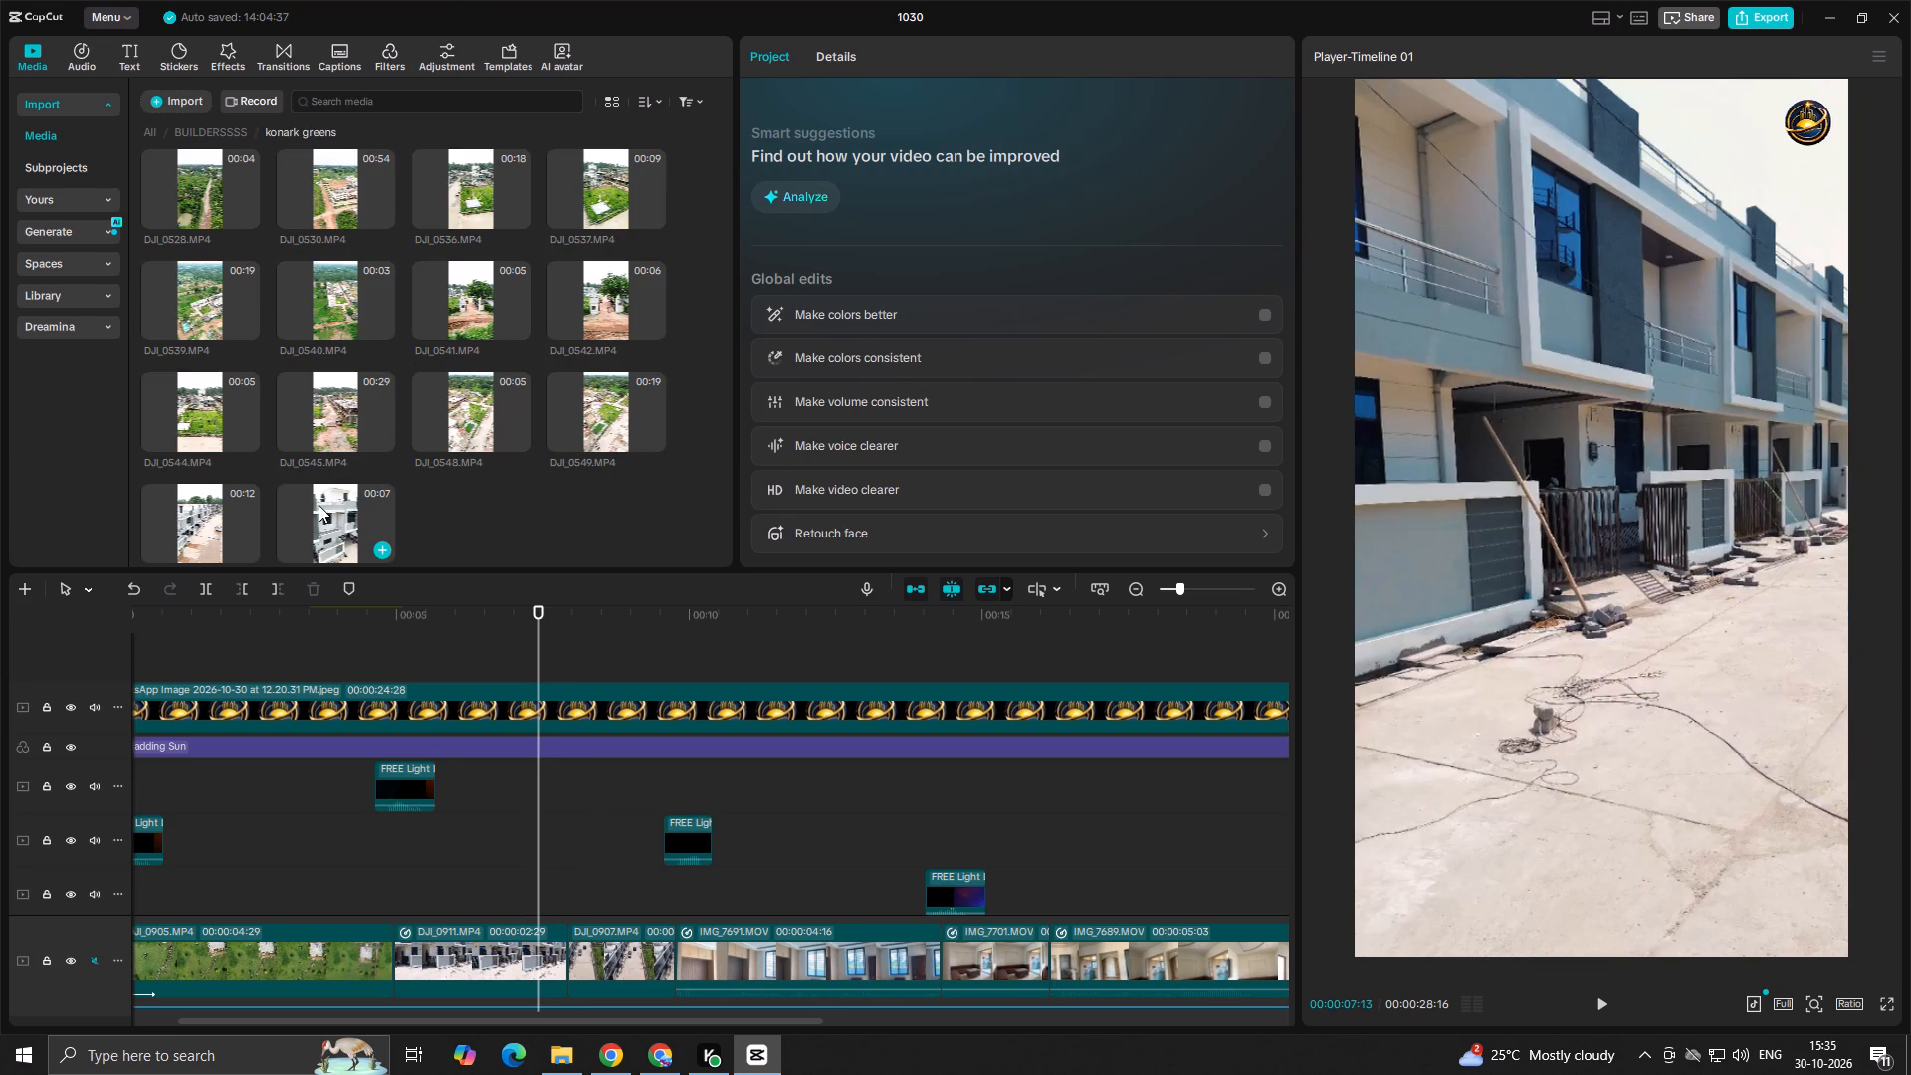
pyautogui.click(335, 515)
pyautogui.press('space')
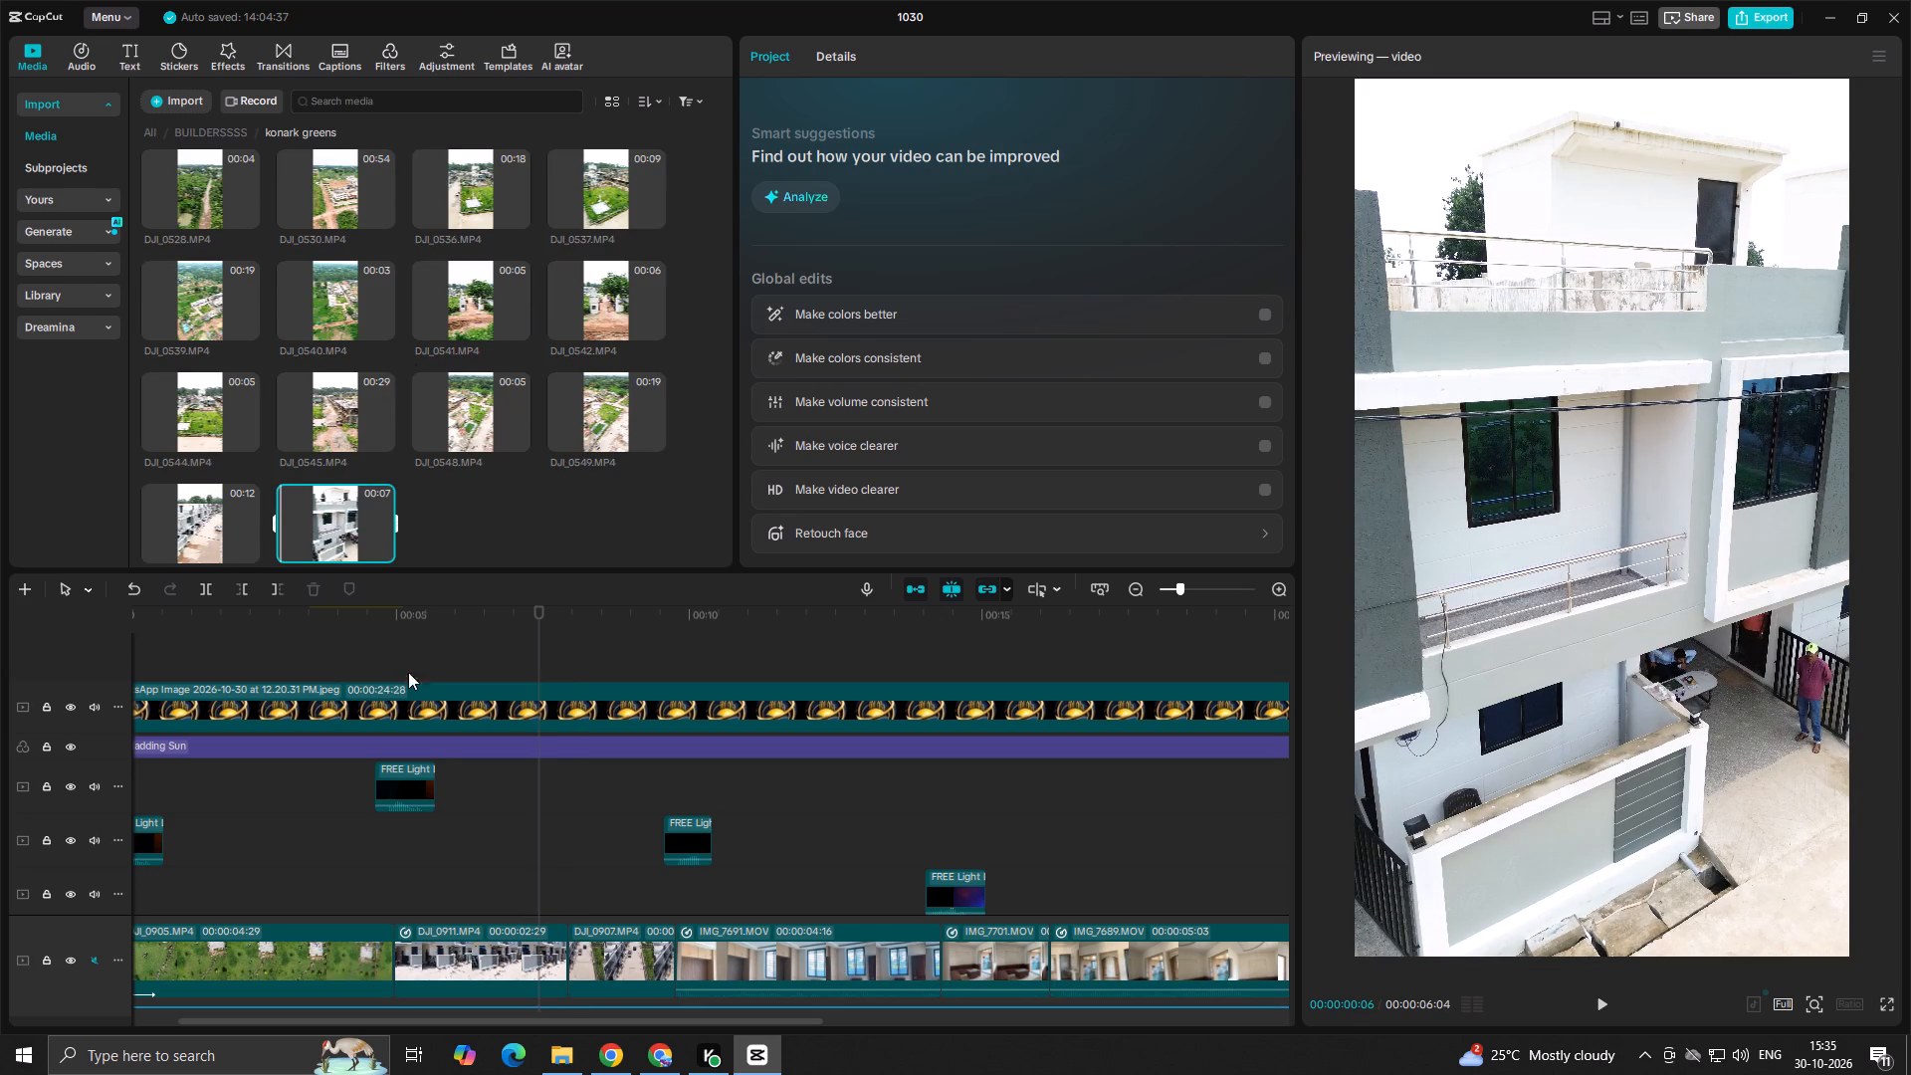
pyautogui.click(534, 862)
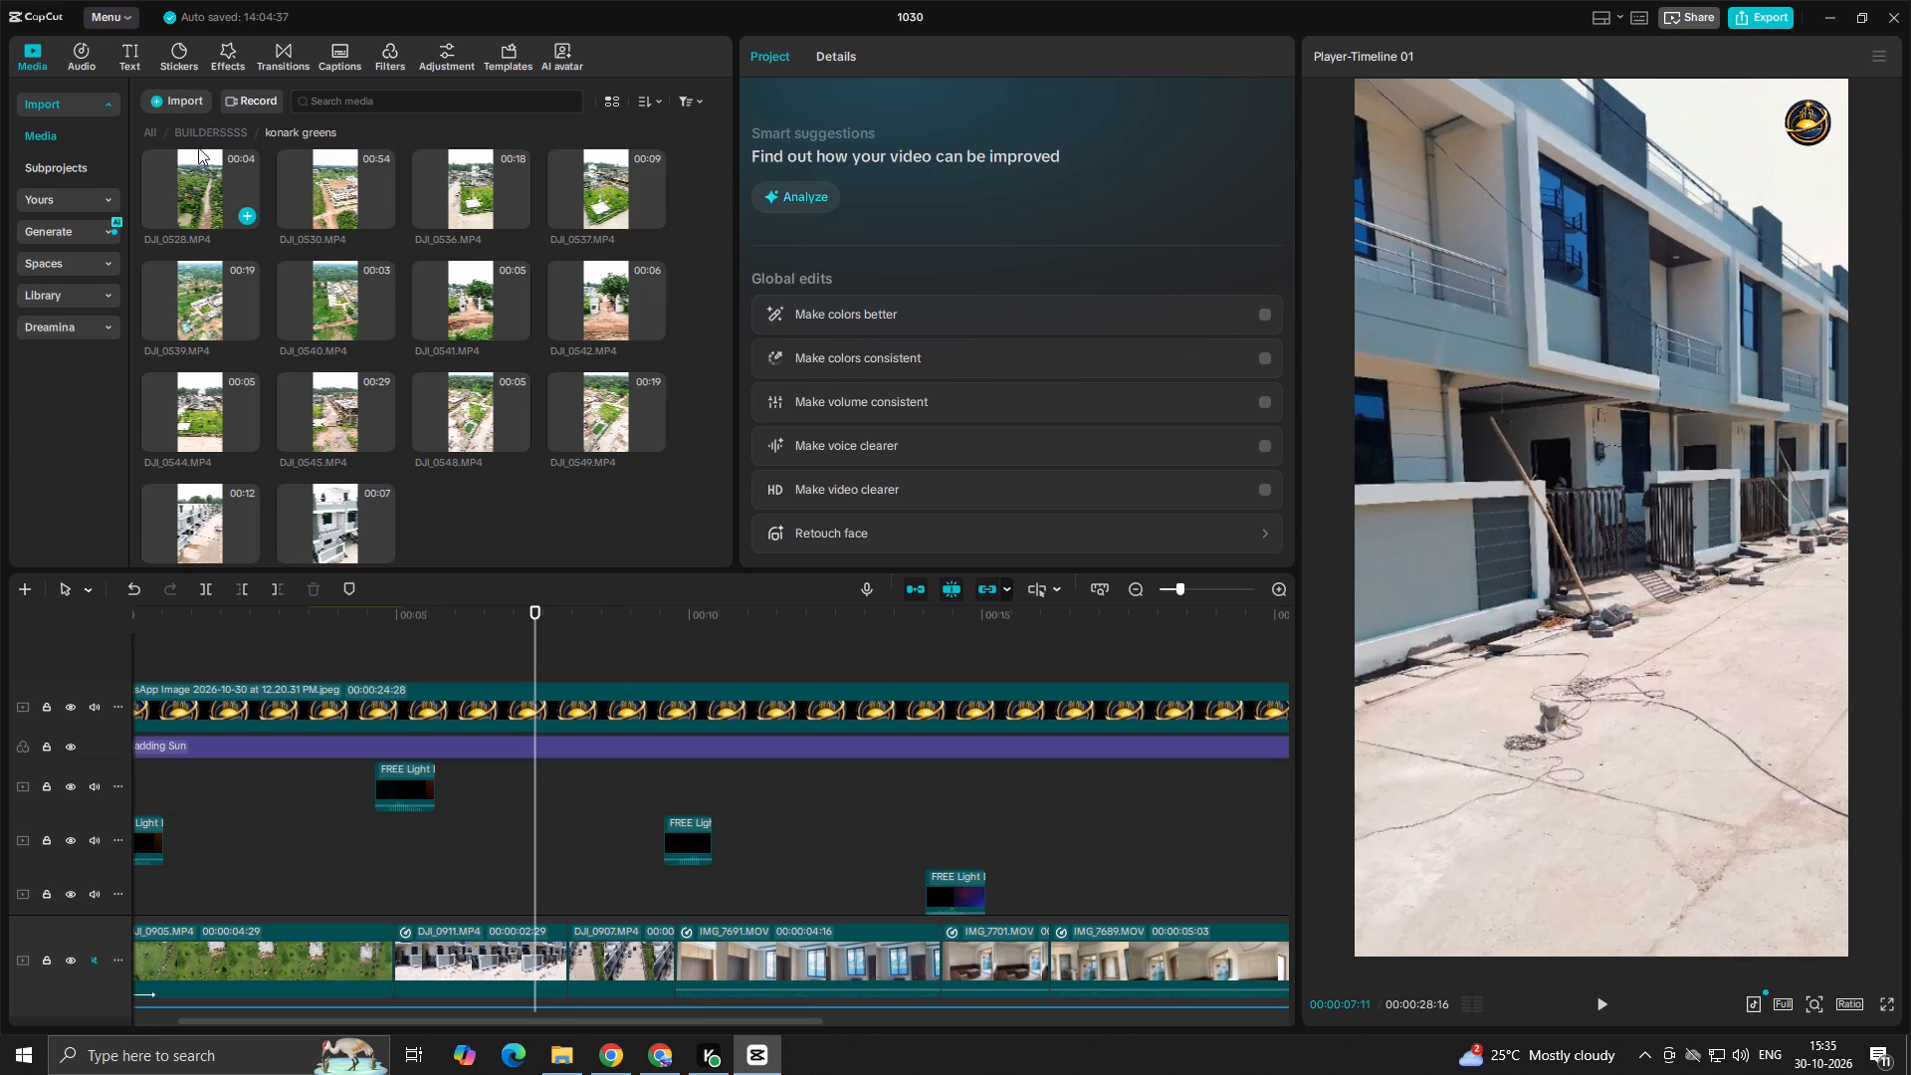
pyautogui.click(155, 125)
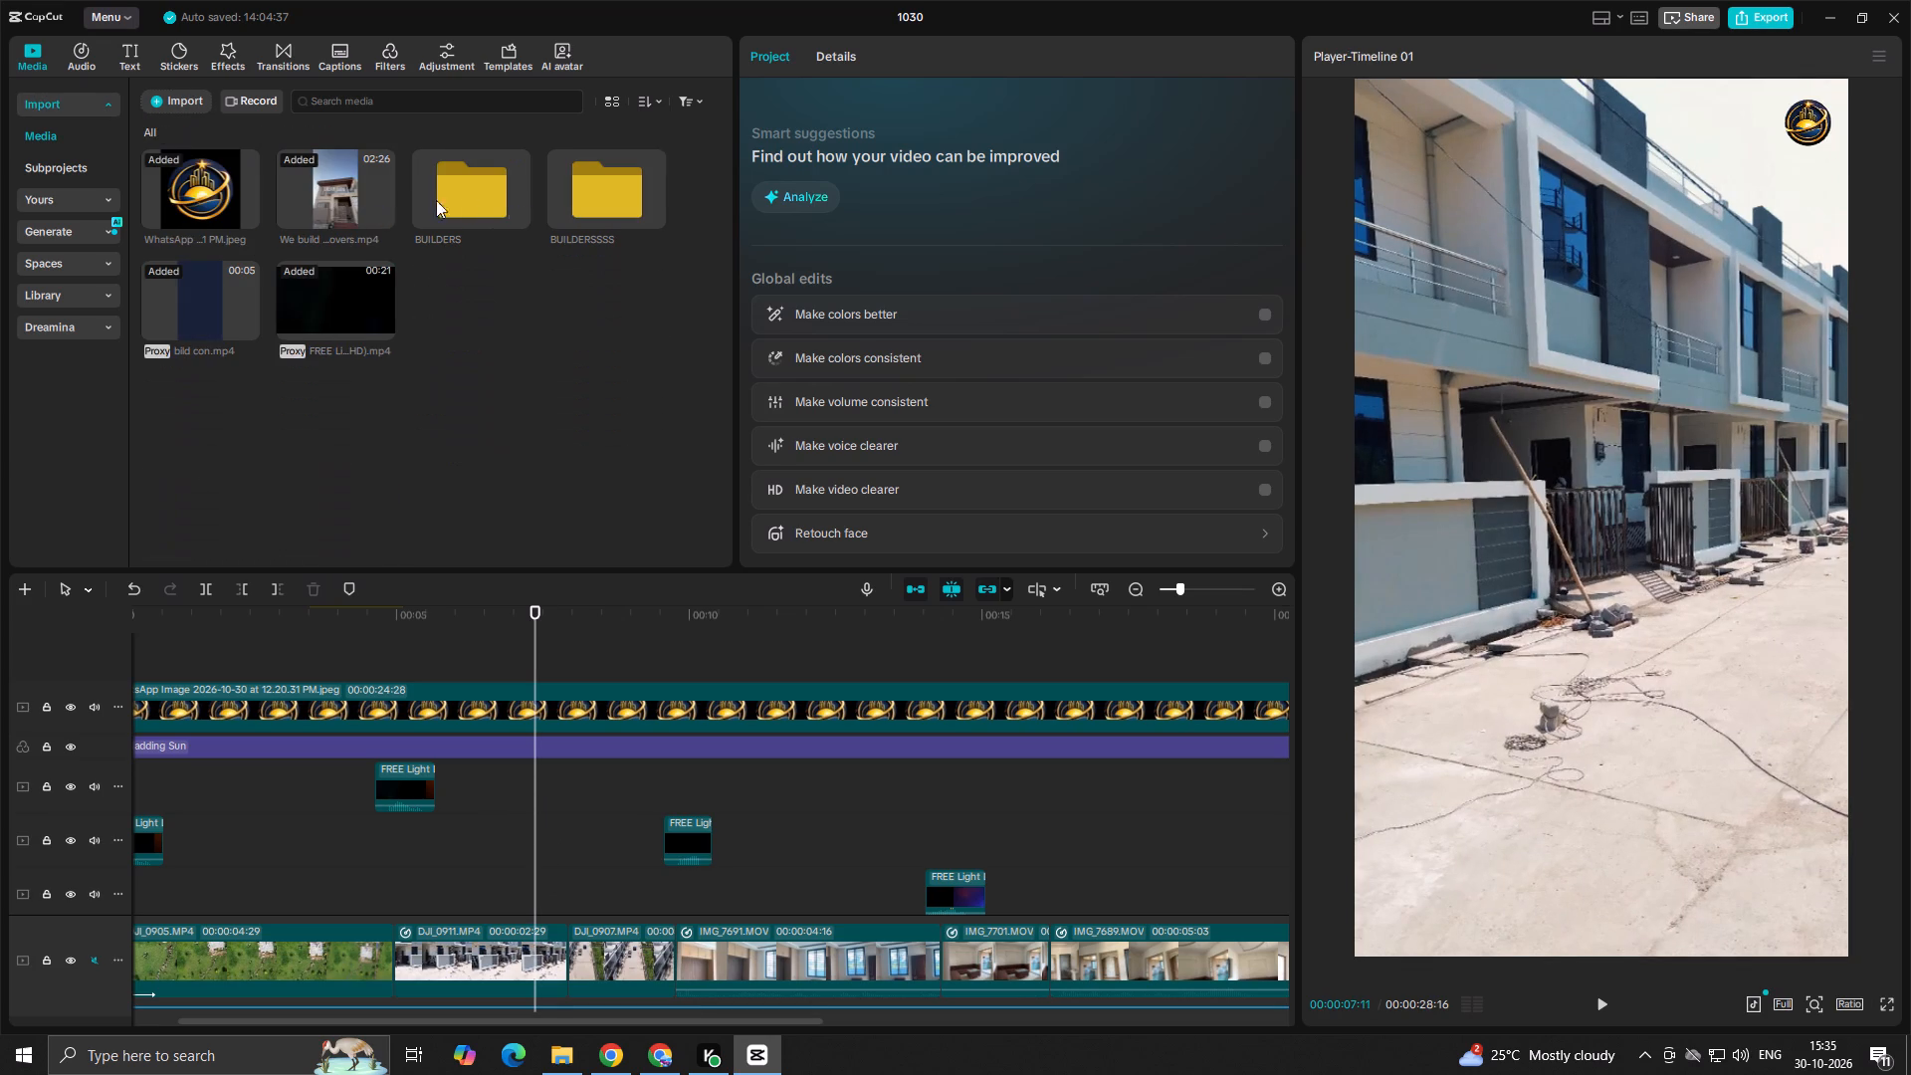
pyautogui.doubleClick(455, 197)
pyautogui.doubleClick(321, 195)
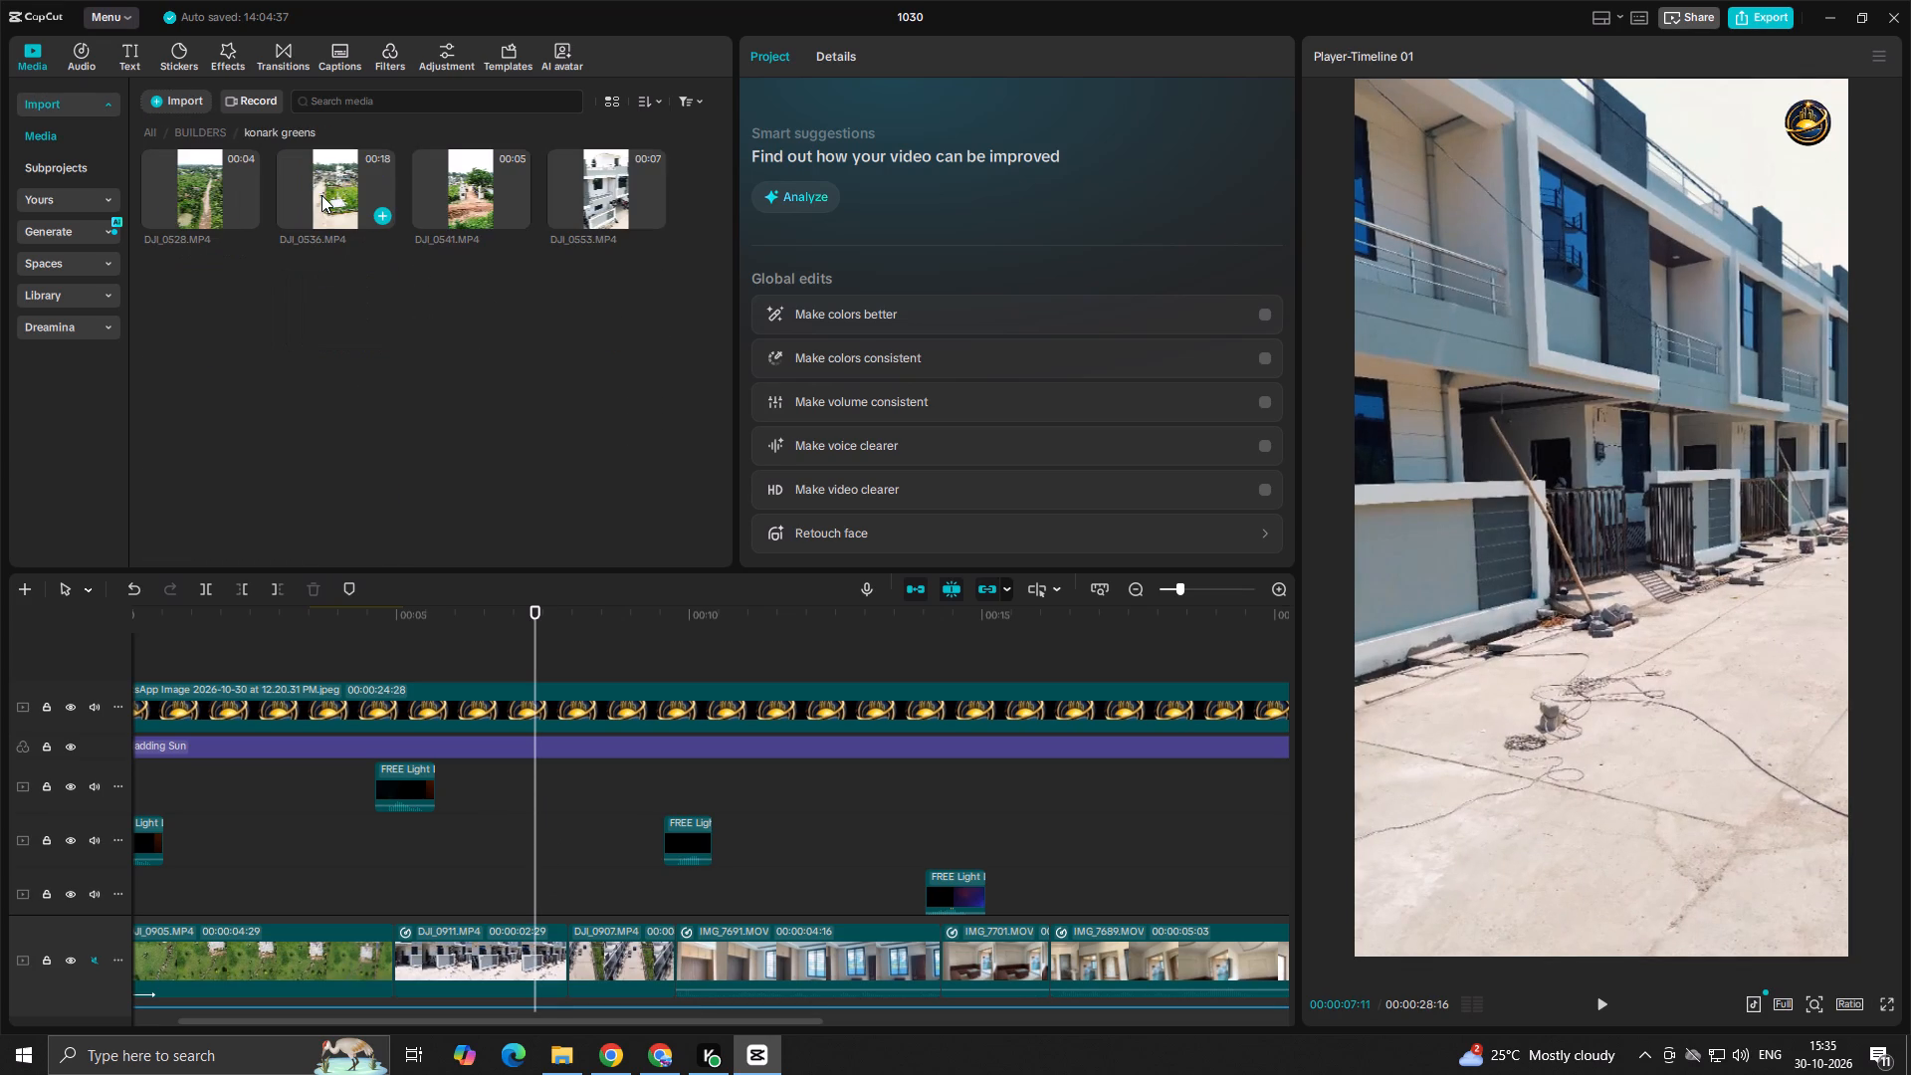
pyautogui.click(588, 169)
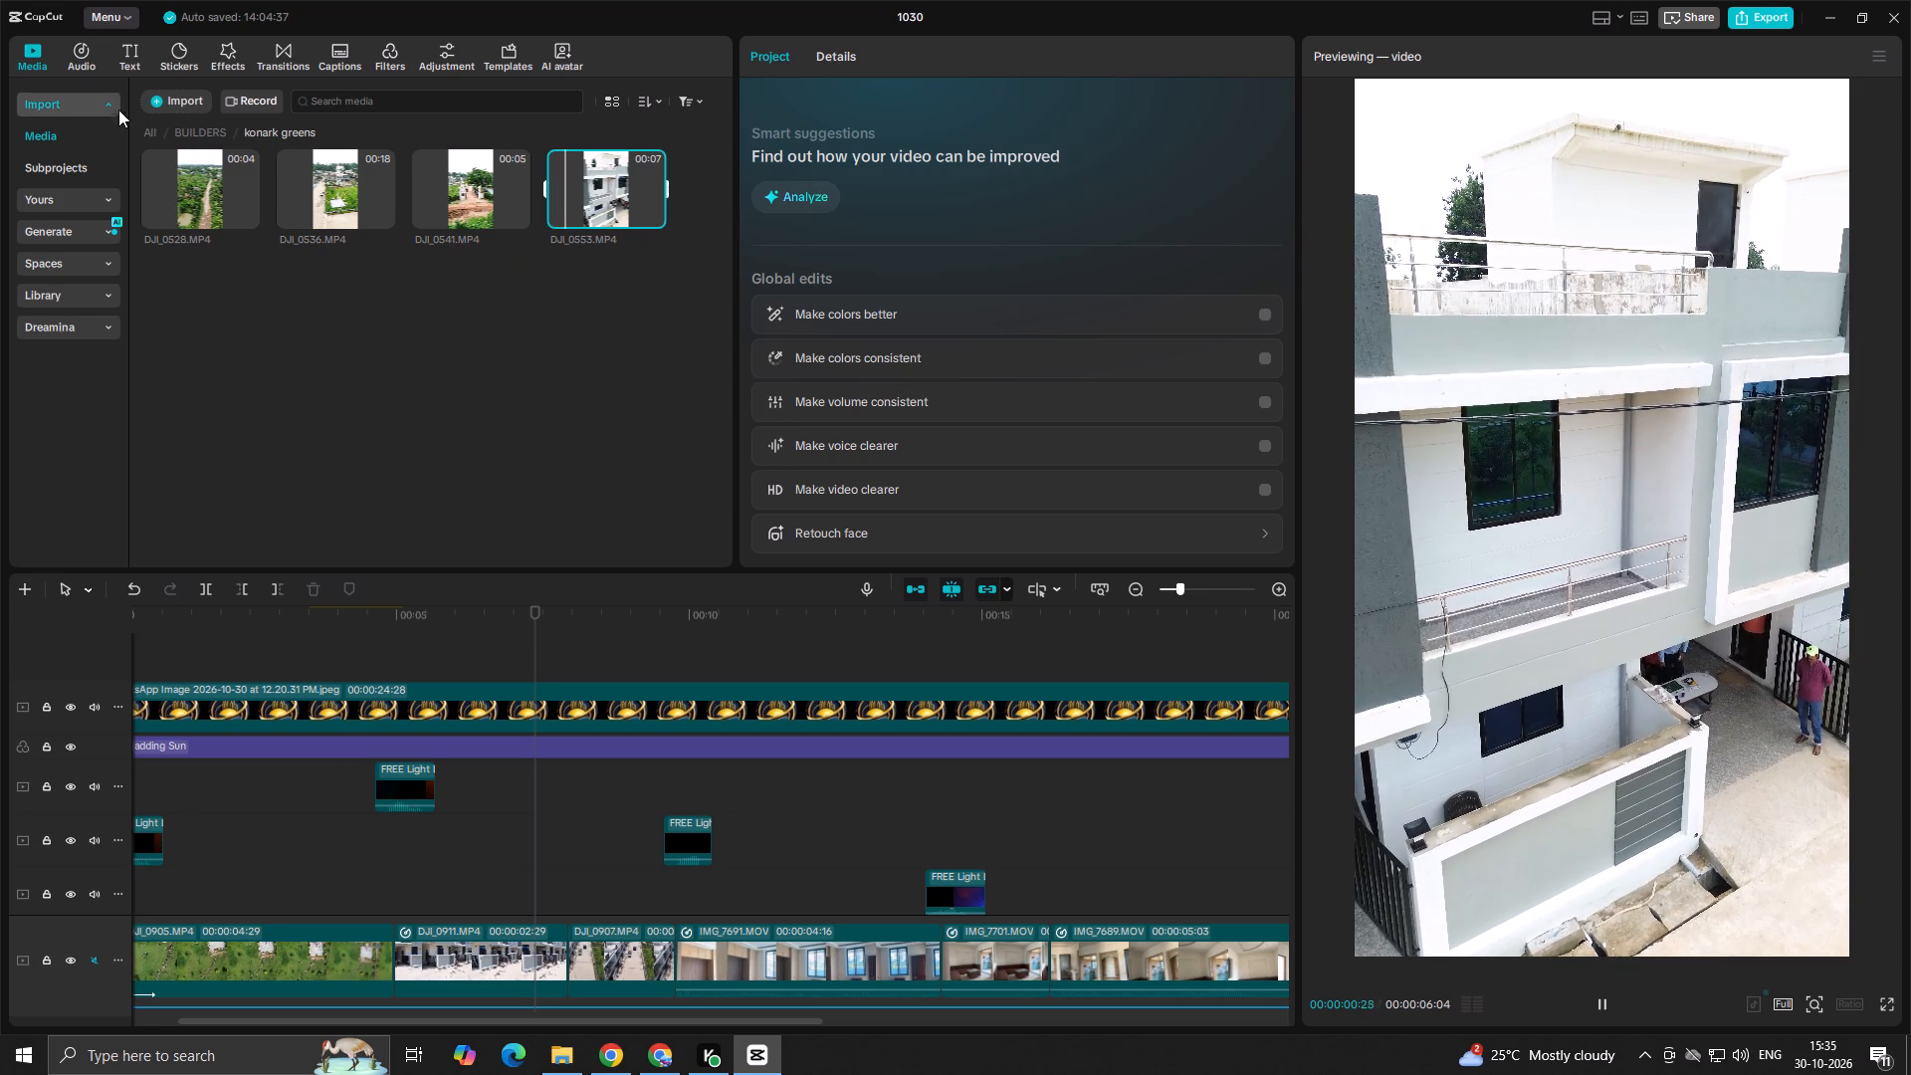
# Preview the IMG_7690.MOV interior clip in the 24 JUNE folder of BUILDERS.
pyautogui.click(201, 124)
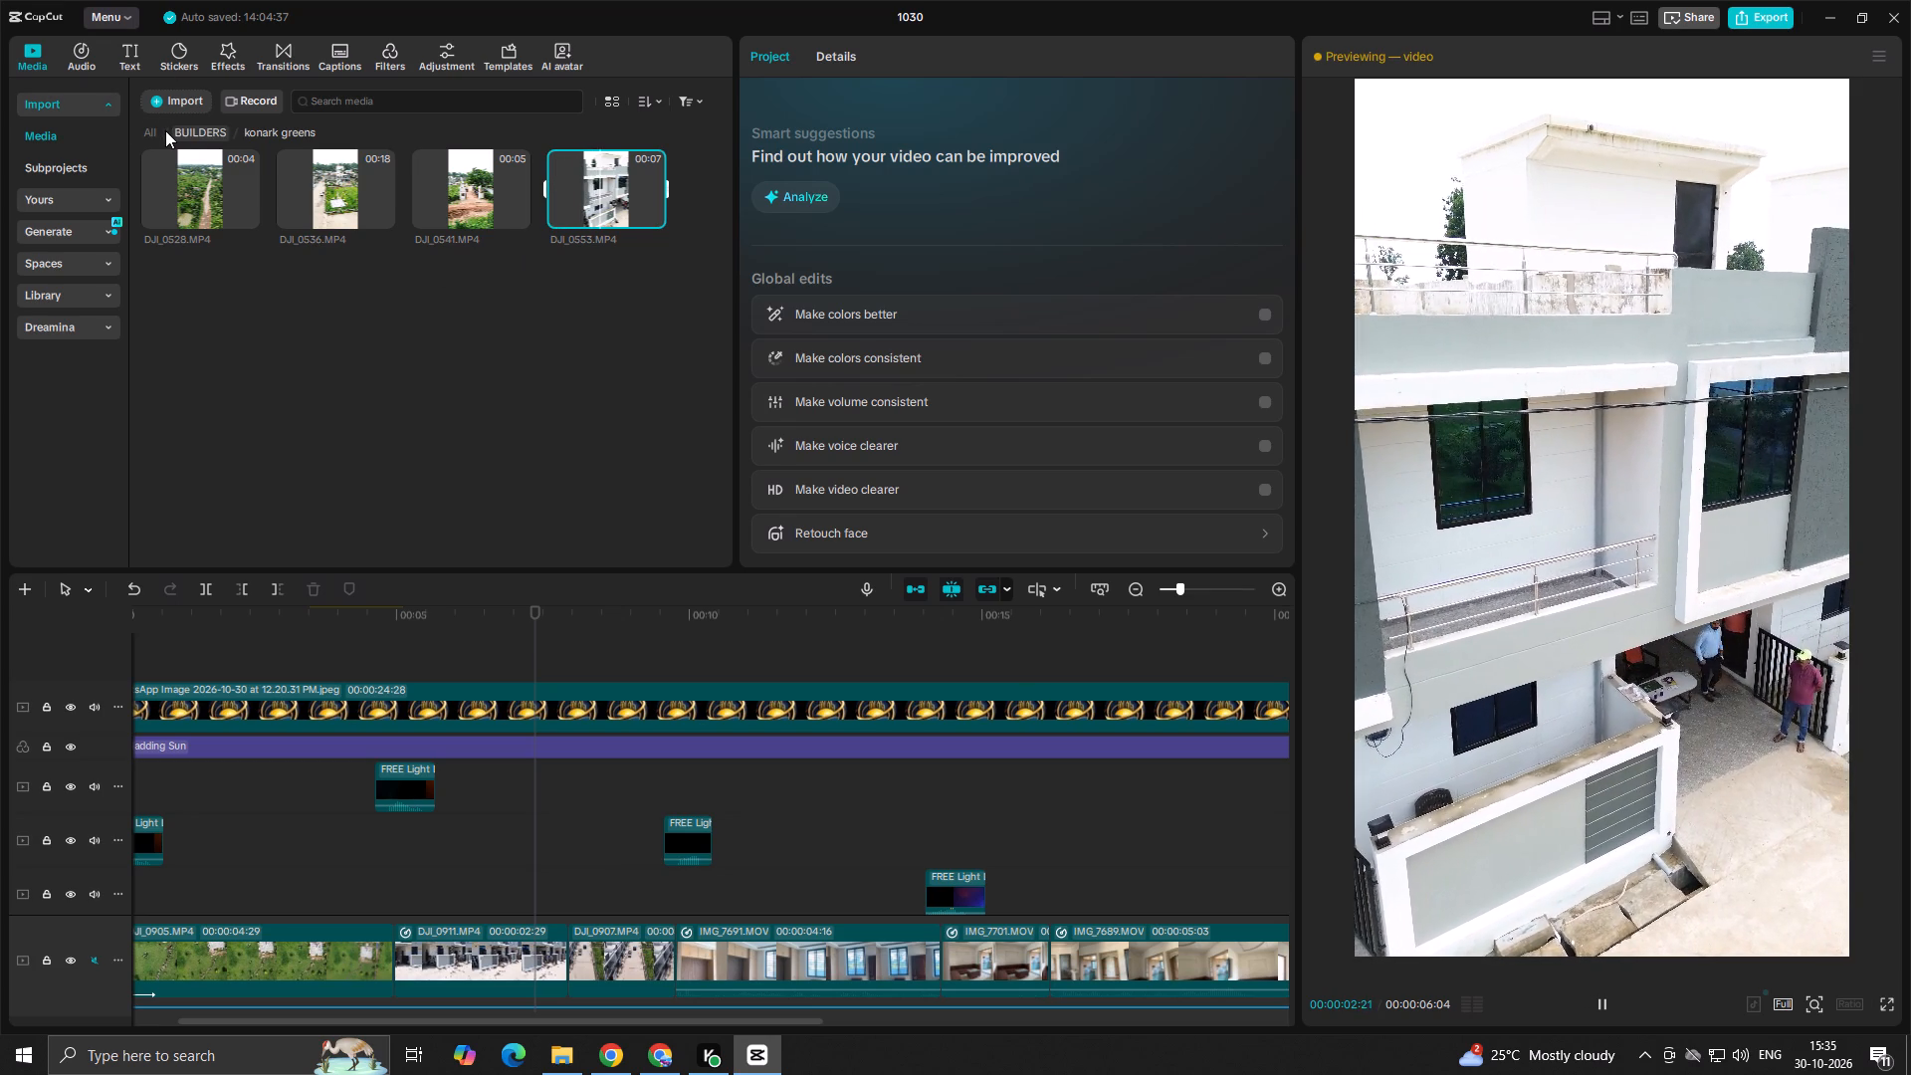
pyautogui.click(165, 130)
pyautogui.doubleClick(217, 188)
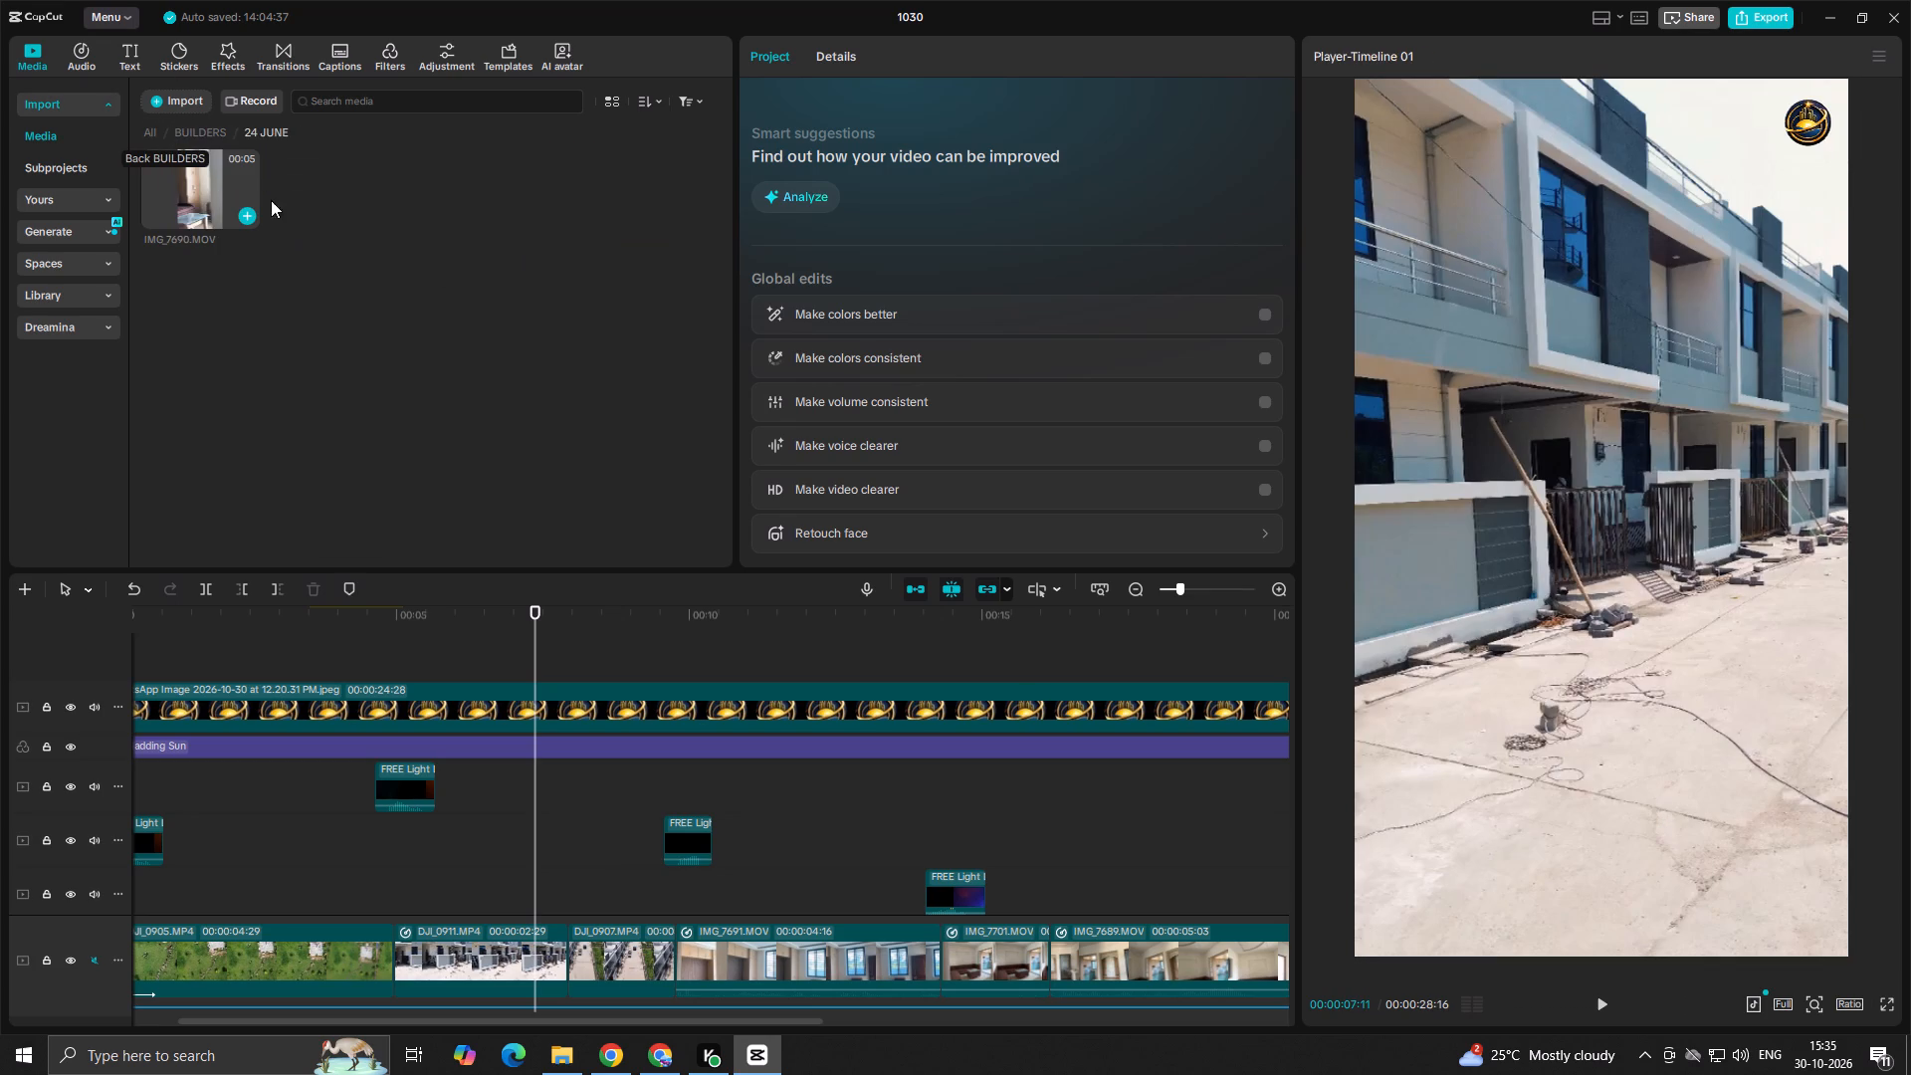
pyautogui.click(192, 191)
pyautogui.press('space')
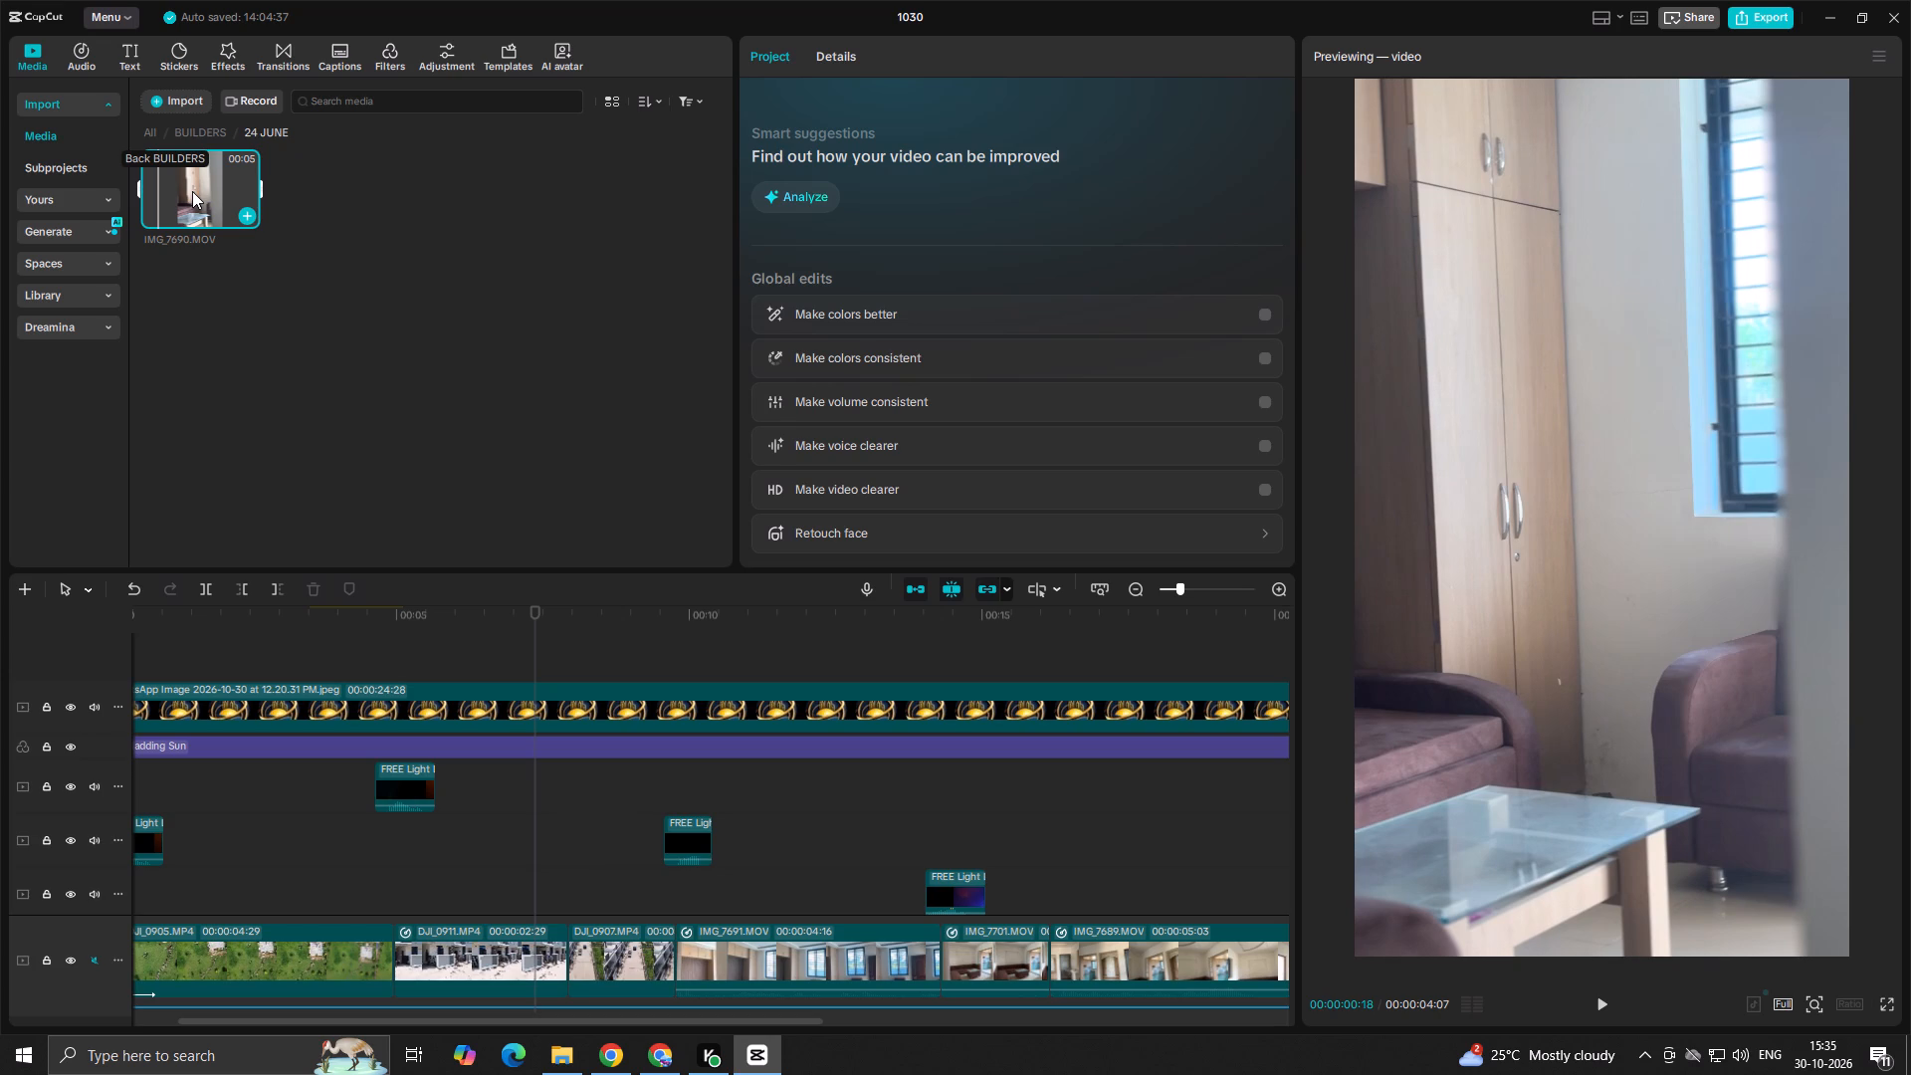
# Play the timeline from the DJI_0907 street clip into the IMG_7691 interior clip to check the cut.
pyautogui.click(624, 895)
pyautogui.press('space')
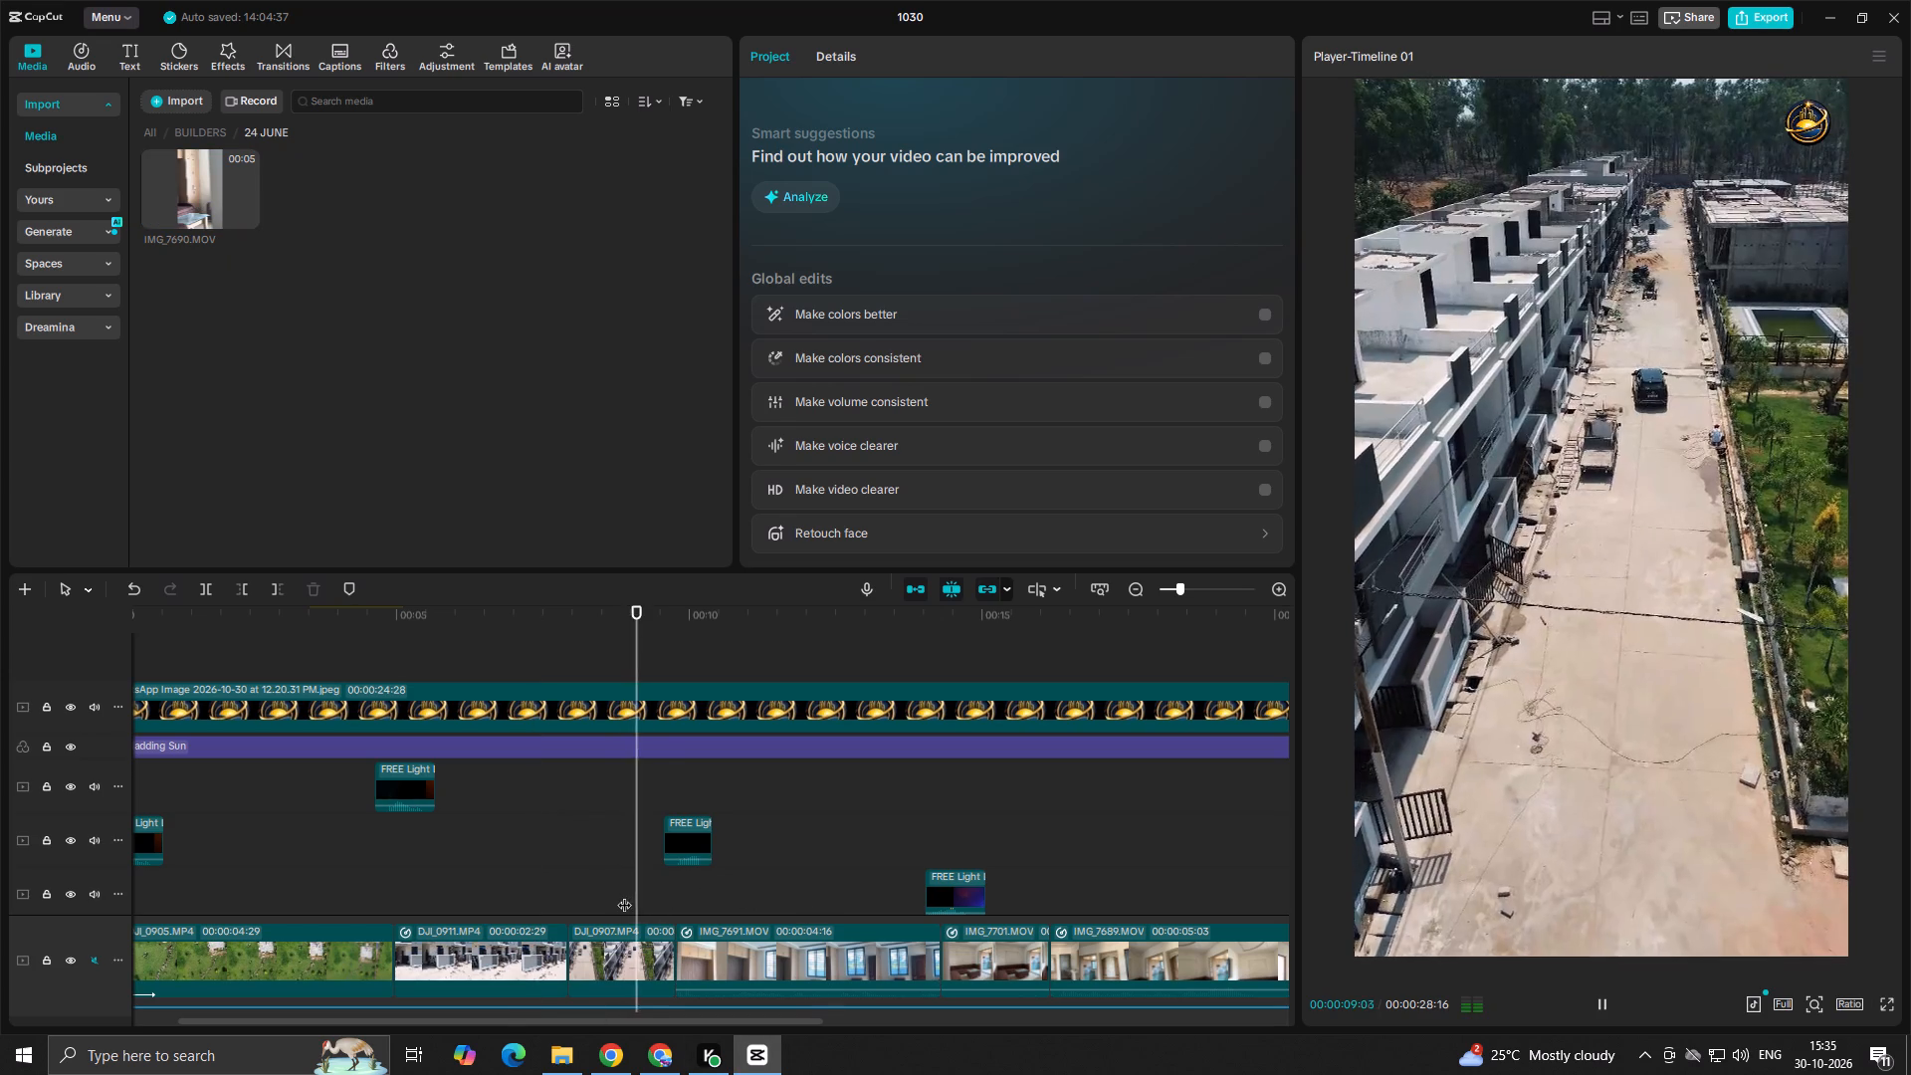
pyautogui.press('space')
pyautogui.press('space')
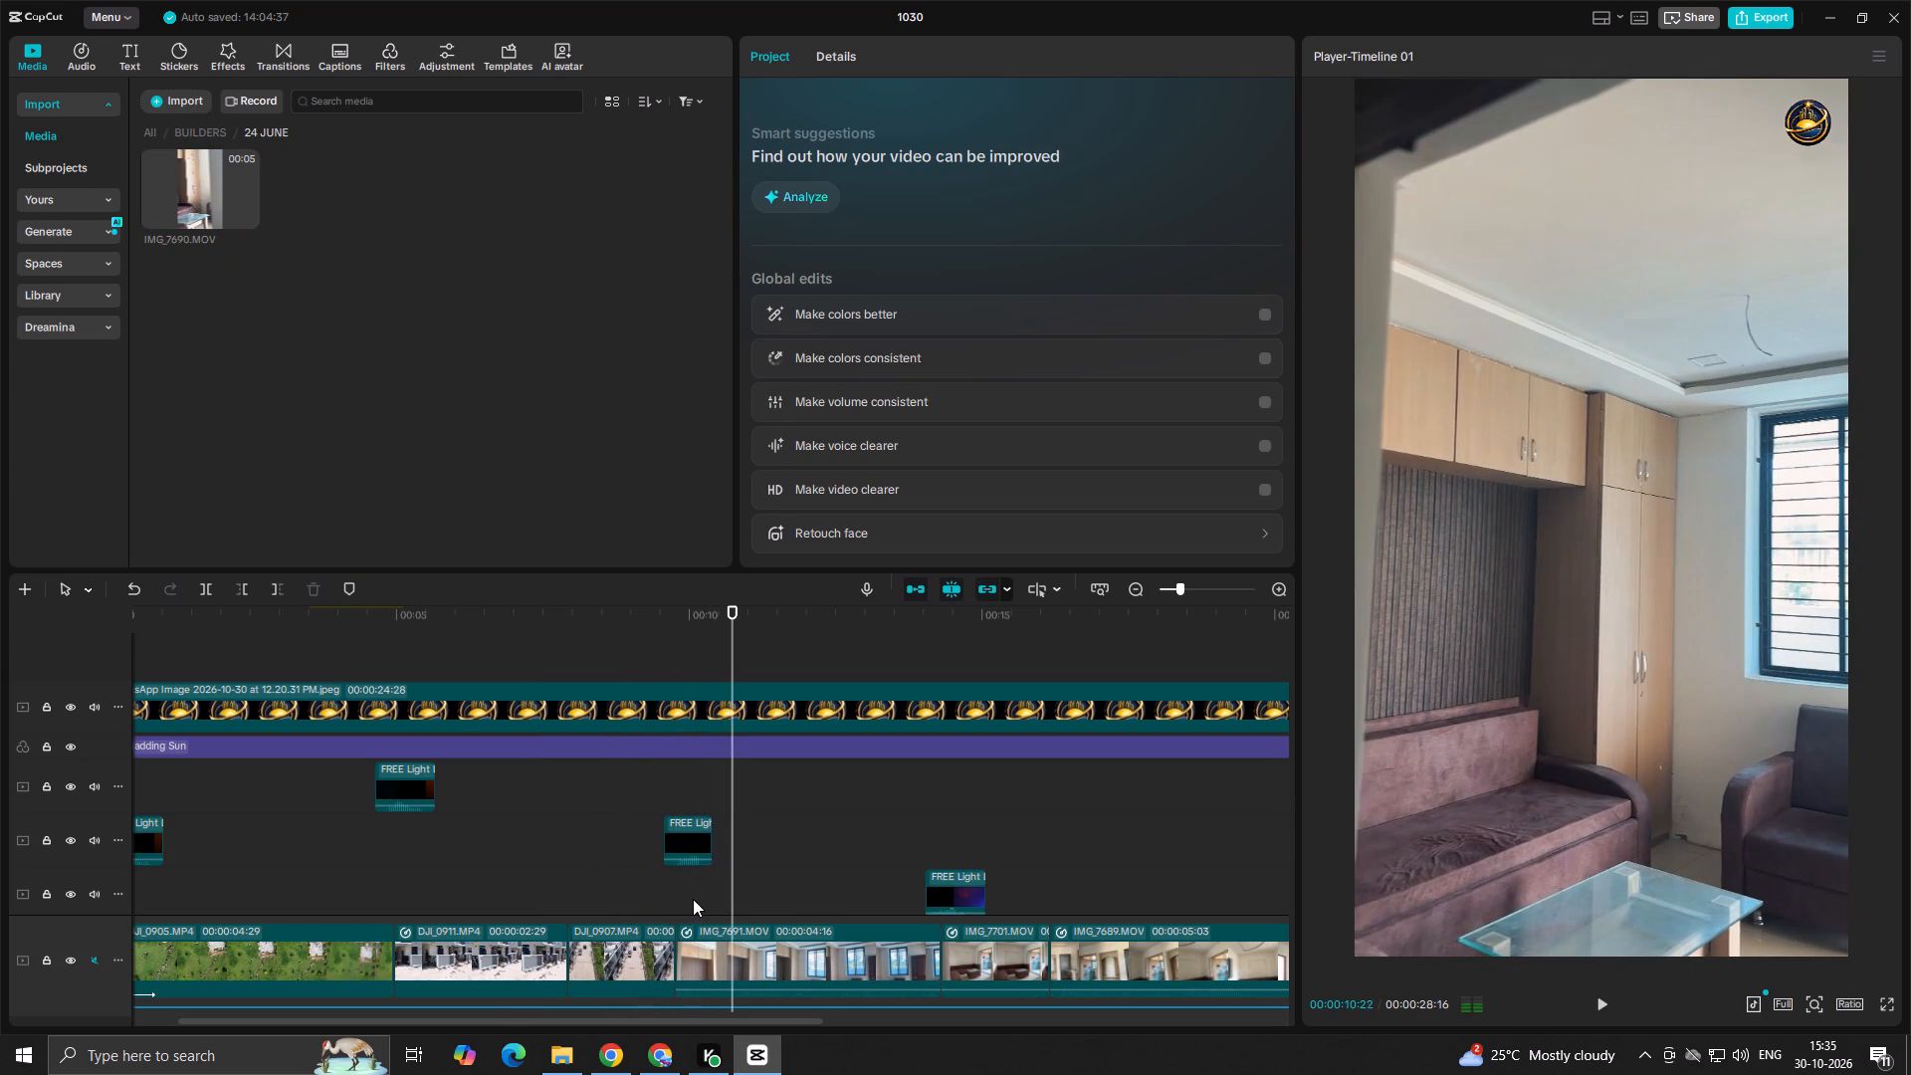
pyautogui.press('space')
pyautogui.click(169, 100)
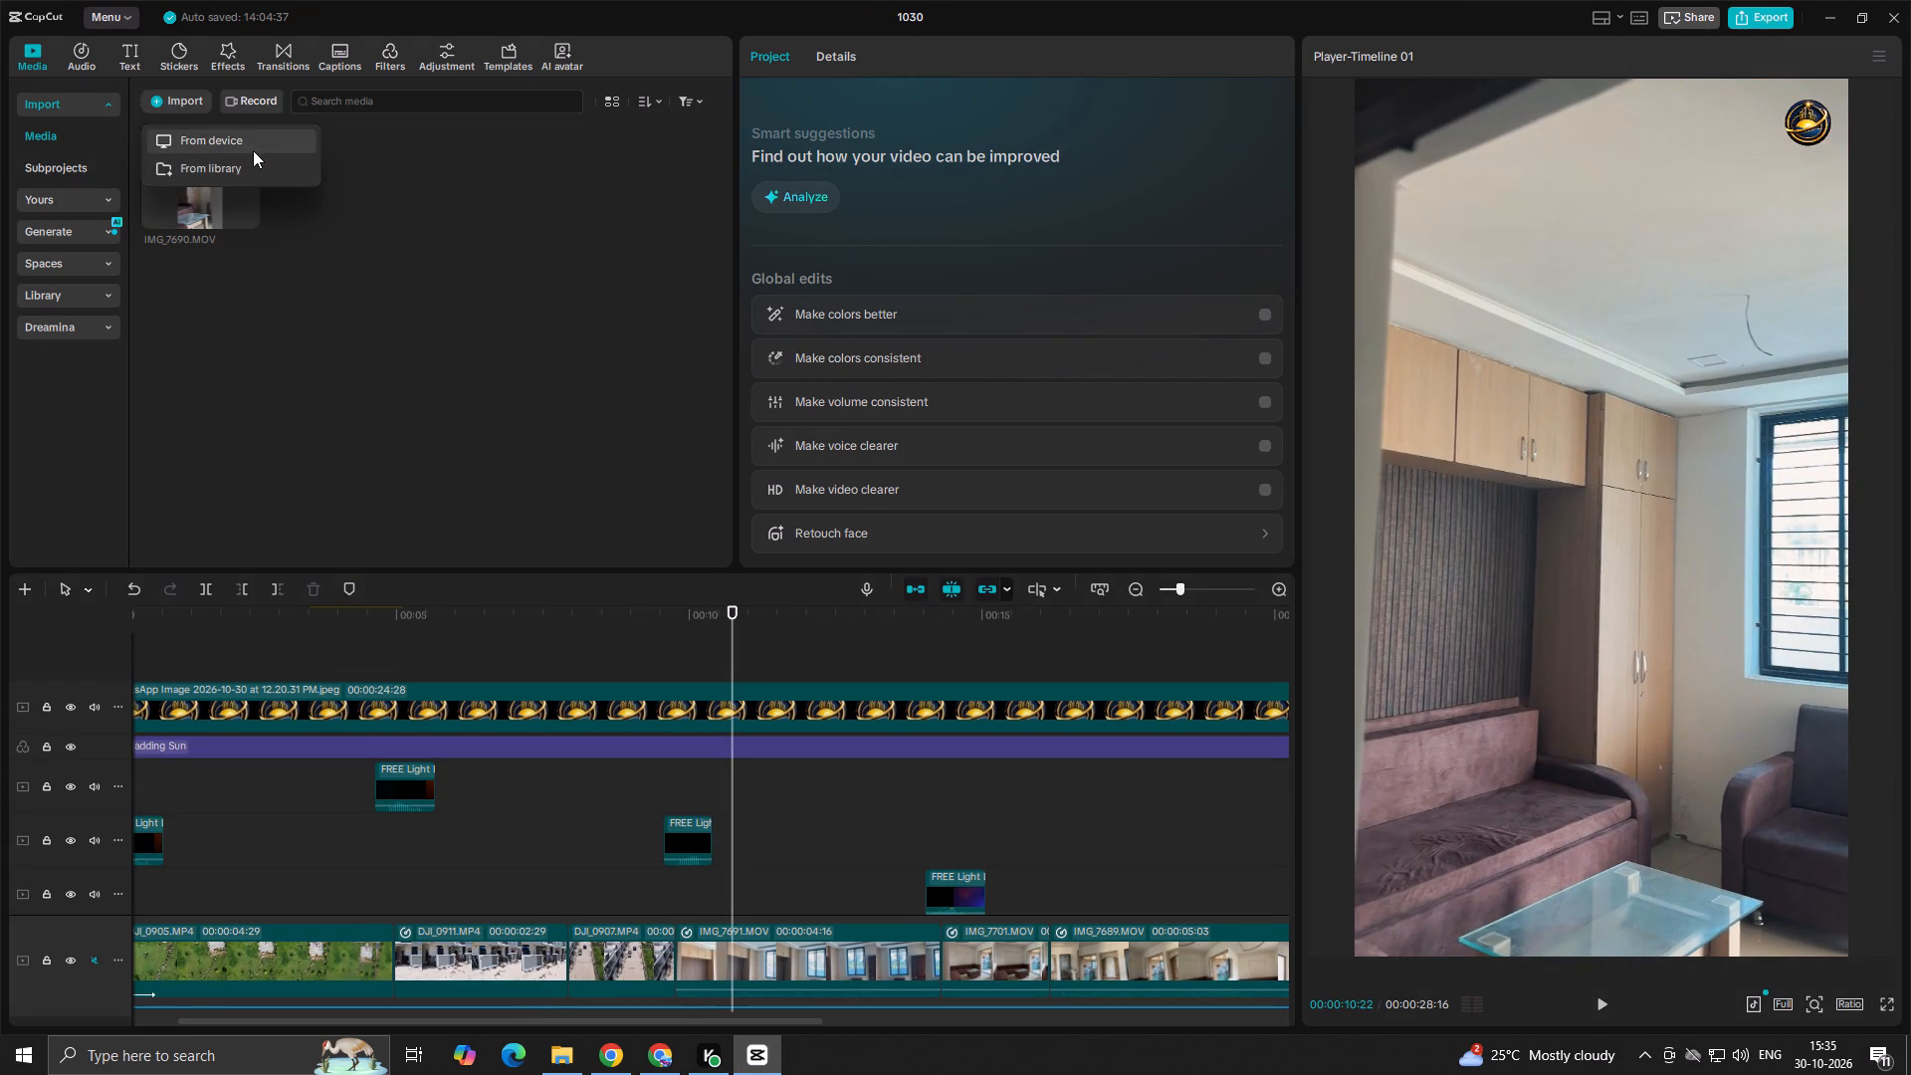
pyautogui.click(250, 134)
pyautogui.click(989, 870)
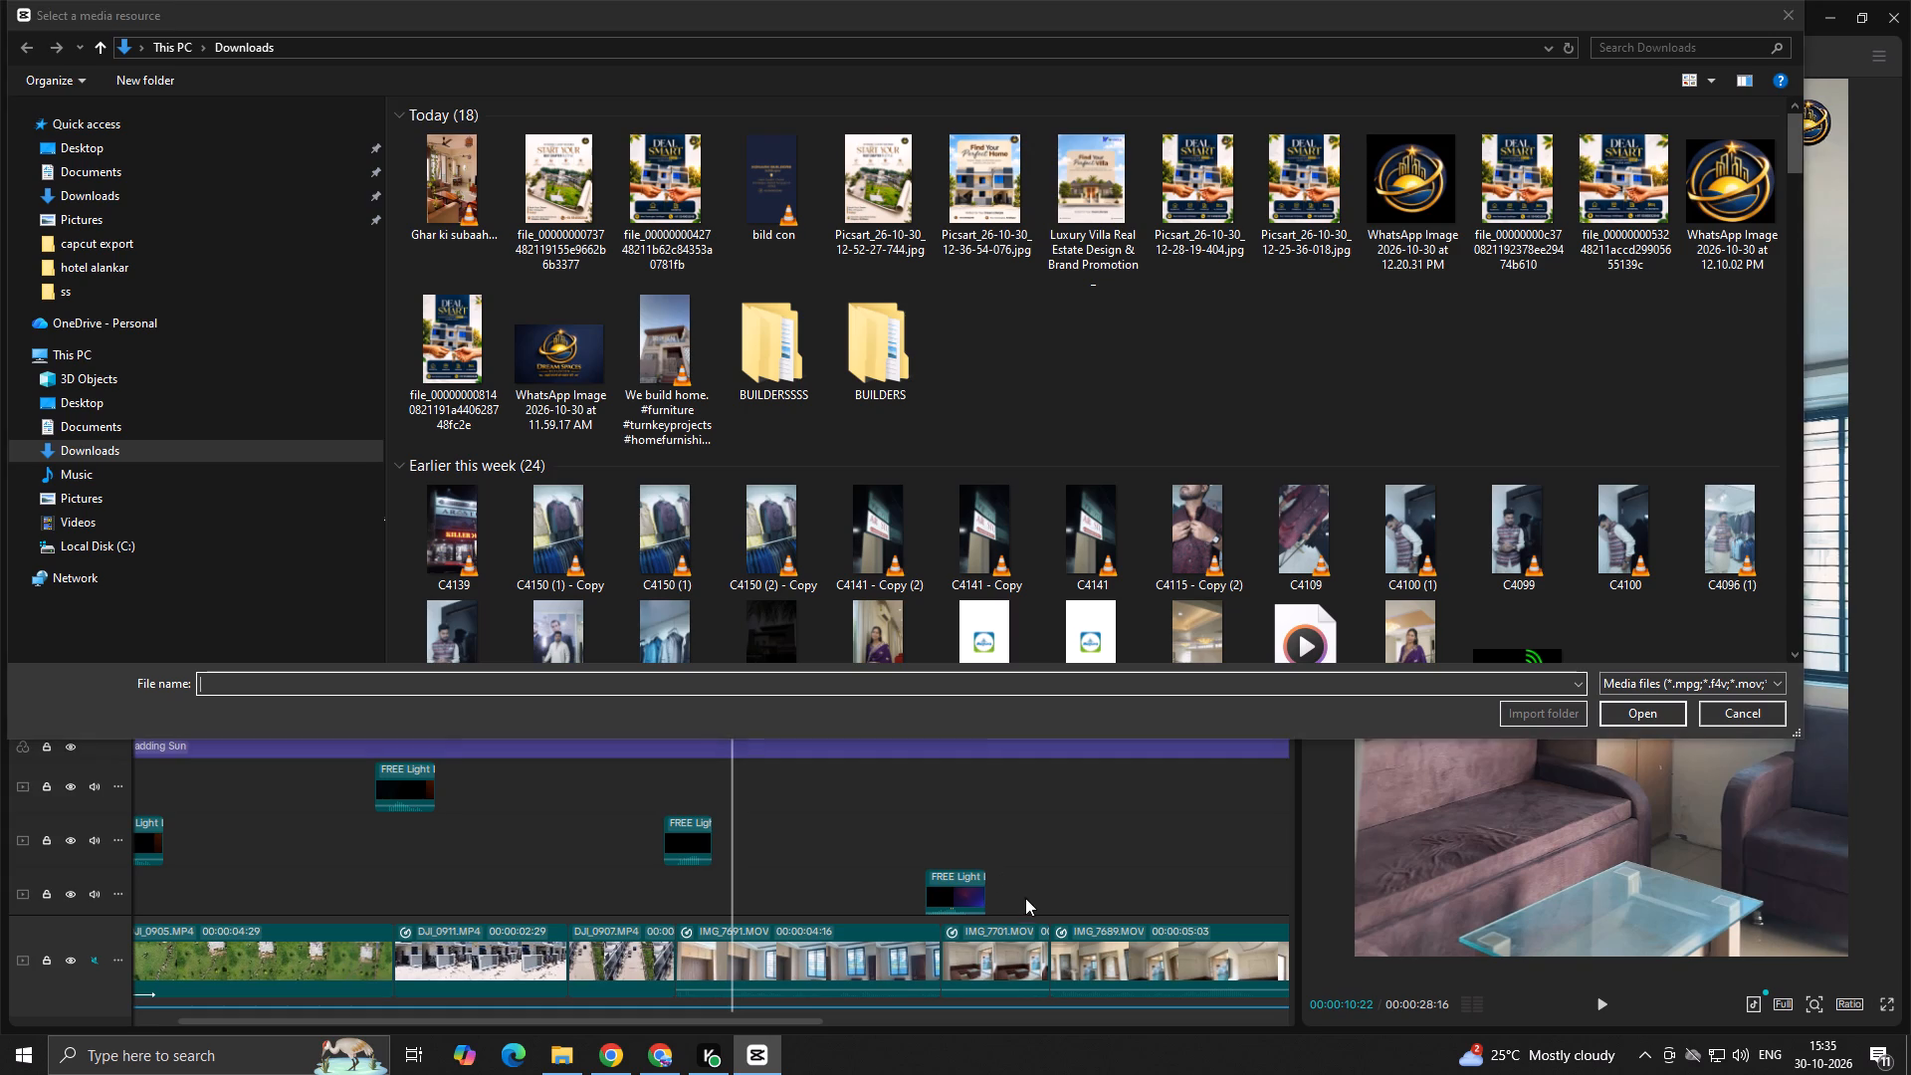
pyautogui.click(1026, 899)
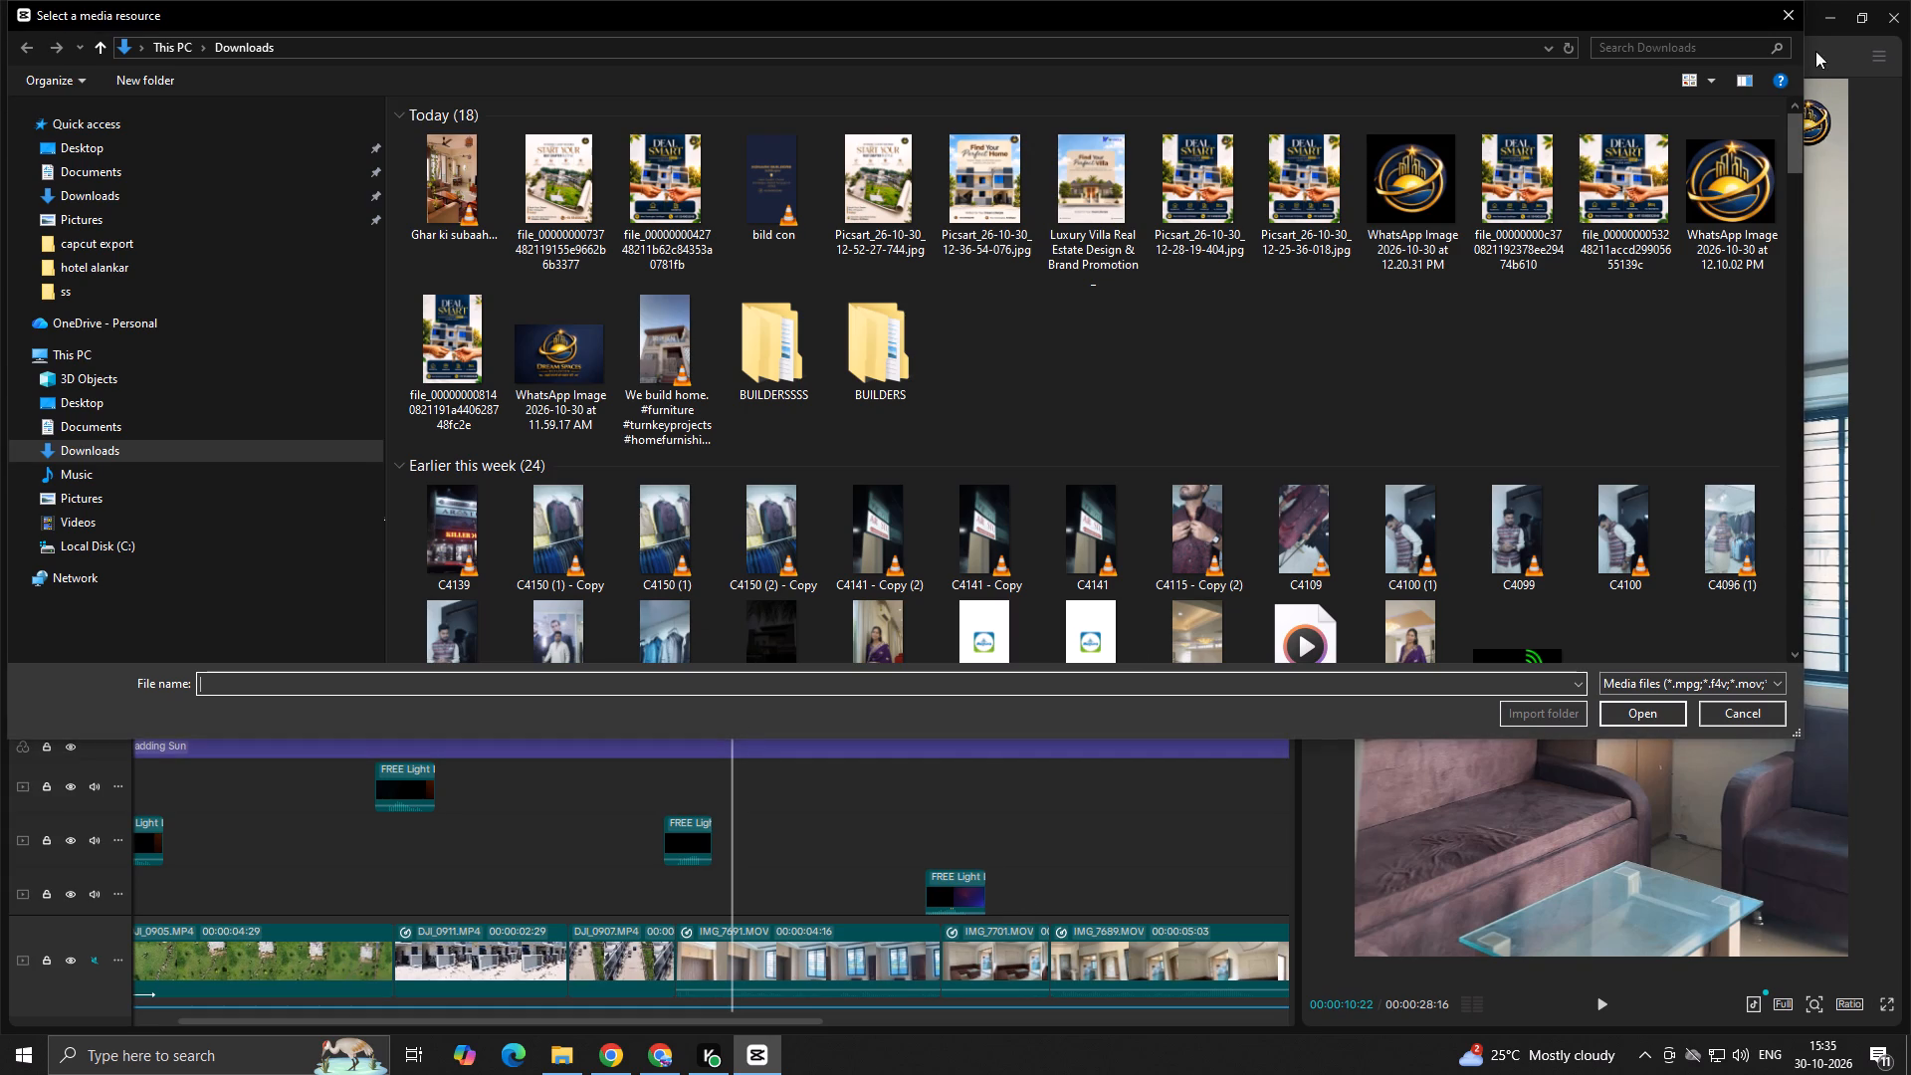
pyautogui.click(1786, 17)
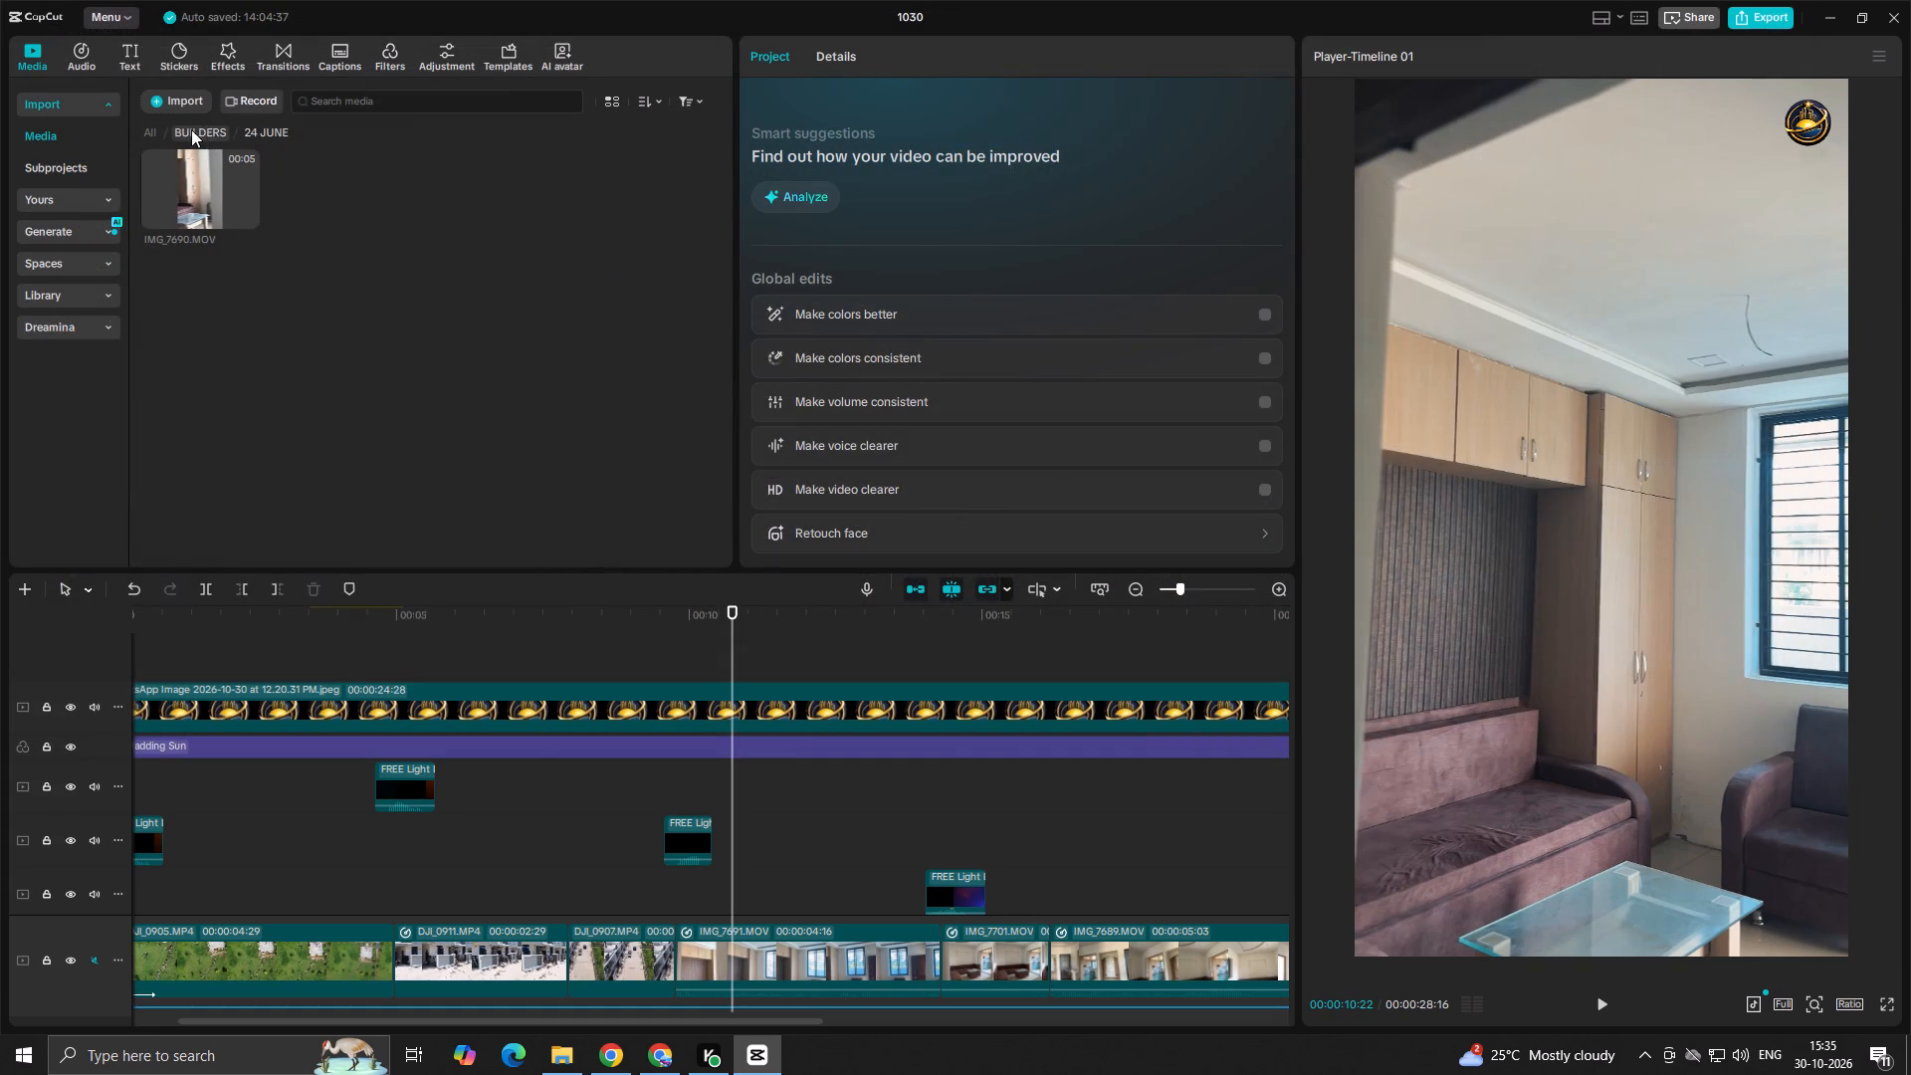
# Replace the DJI_0907 street clip on the timeline with IMG_7689.MOV from the 24 JUNE folder of BUILDERSSSS.
pyautogui.click(205, 122)
pyautogui.click(206, 124)
pyautogui.click(206, 125)
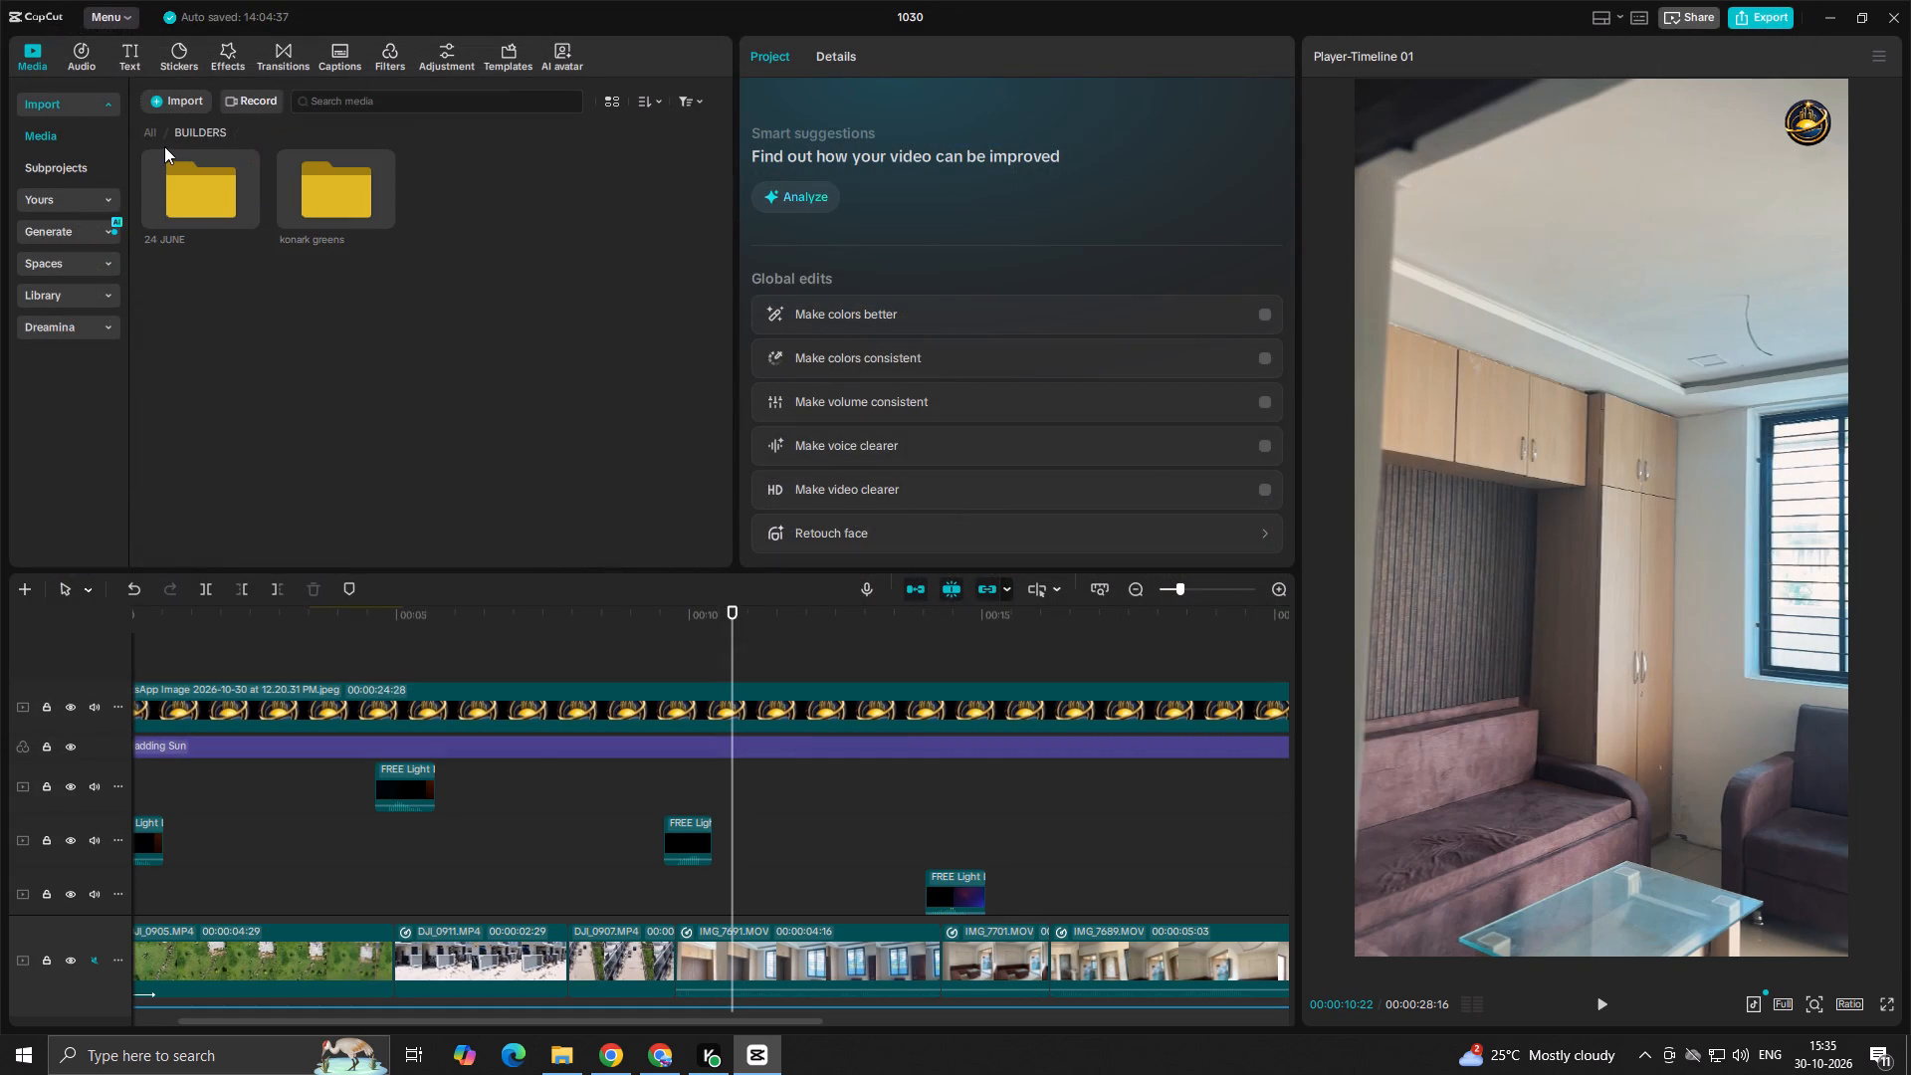
pyautogui.click(162, 129)
pyautogui.click(162, 128)
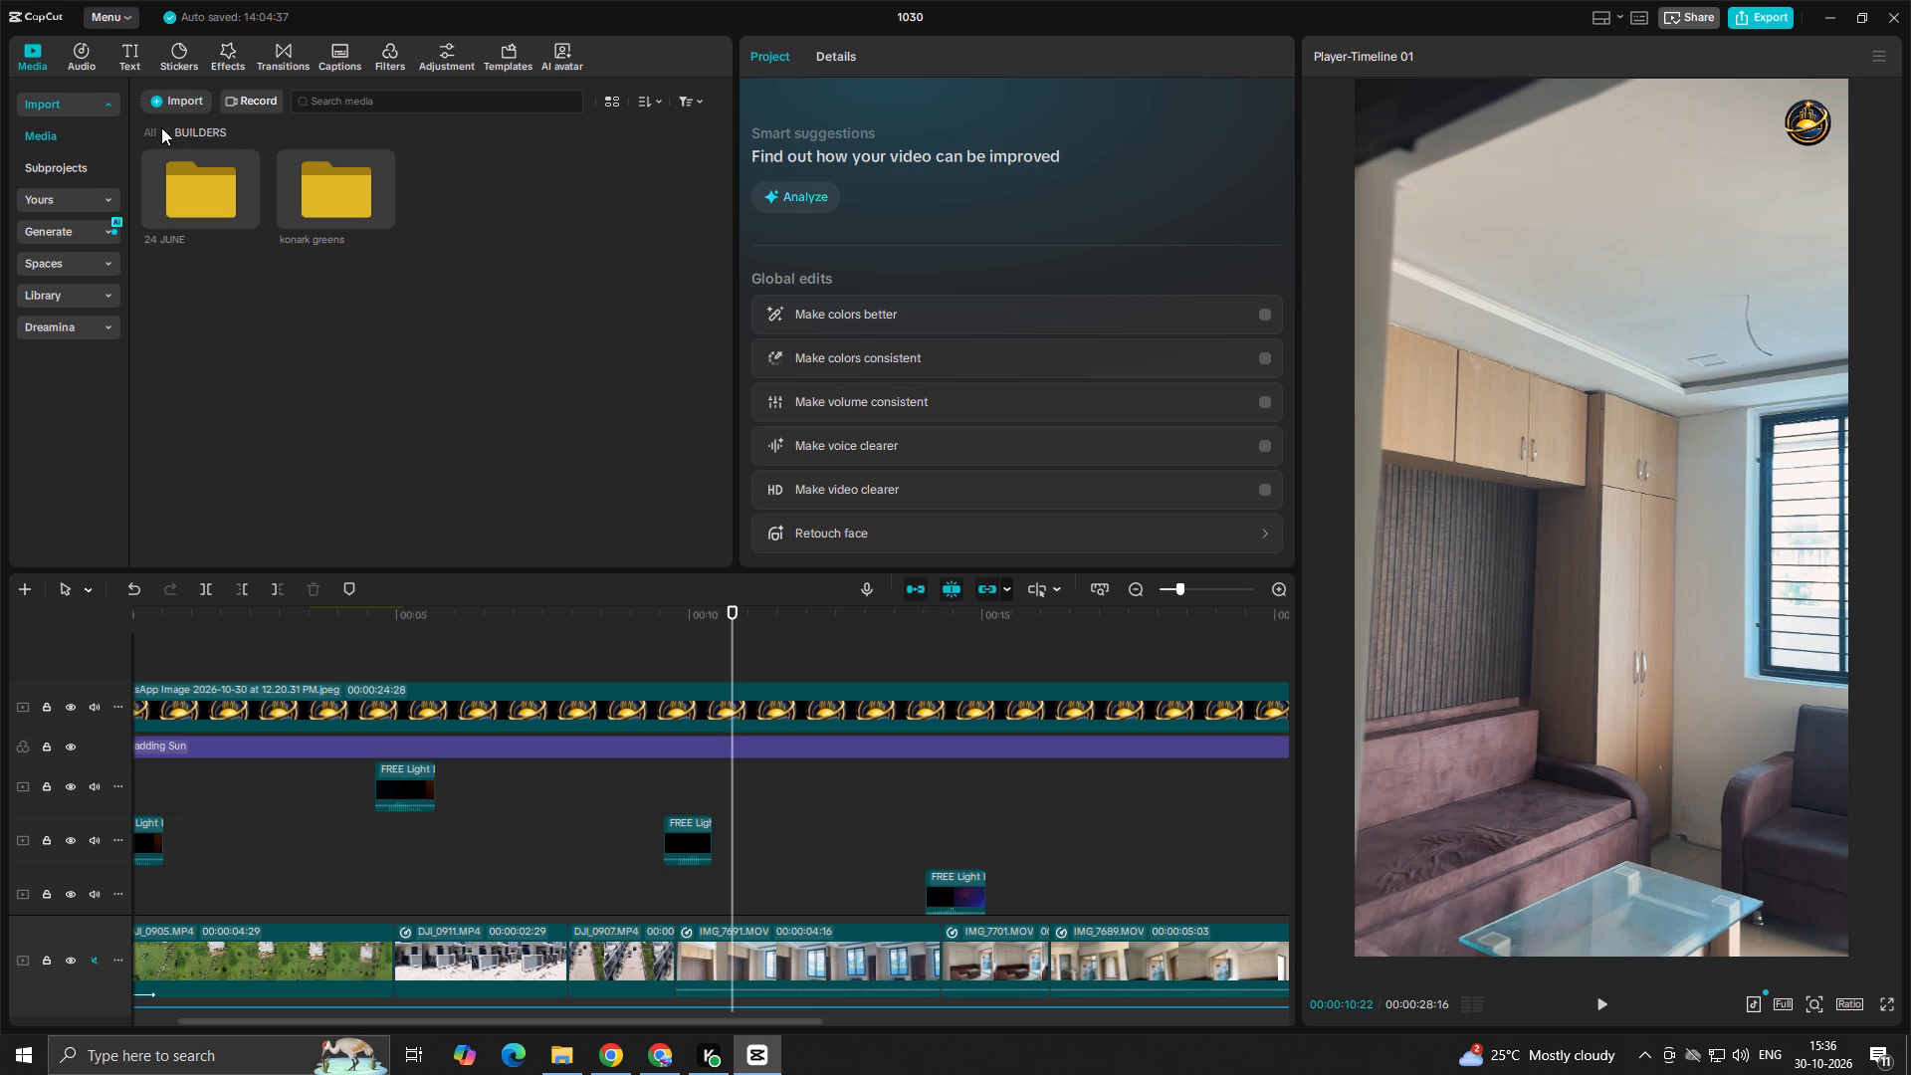
pyautogui.click(151, 131)
pyautogui.doubleClick(559, 192)
pyautogui.doubleClick(324, 196)
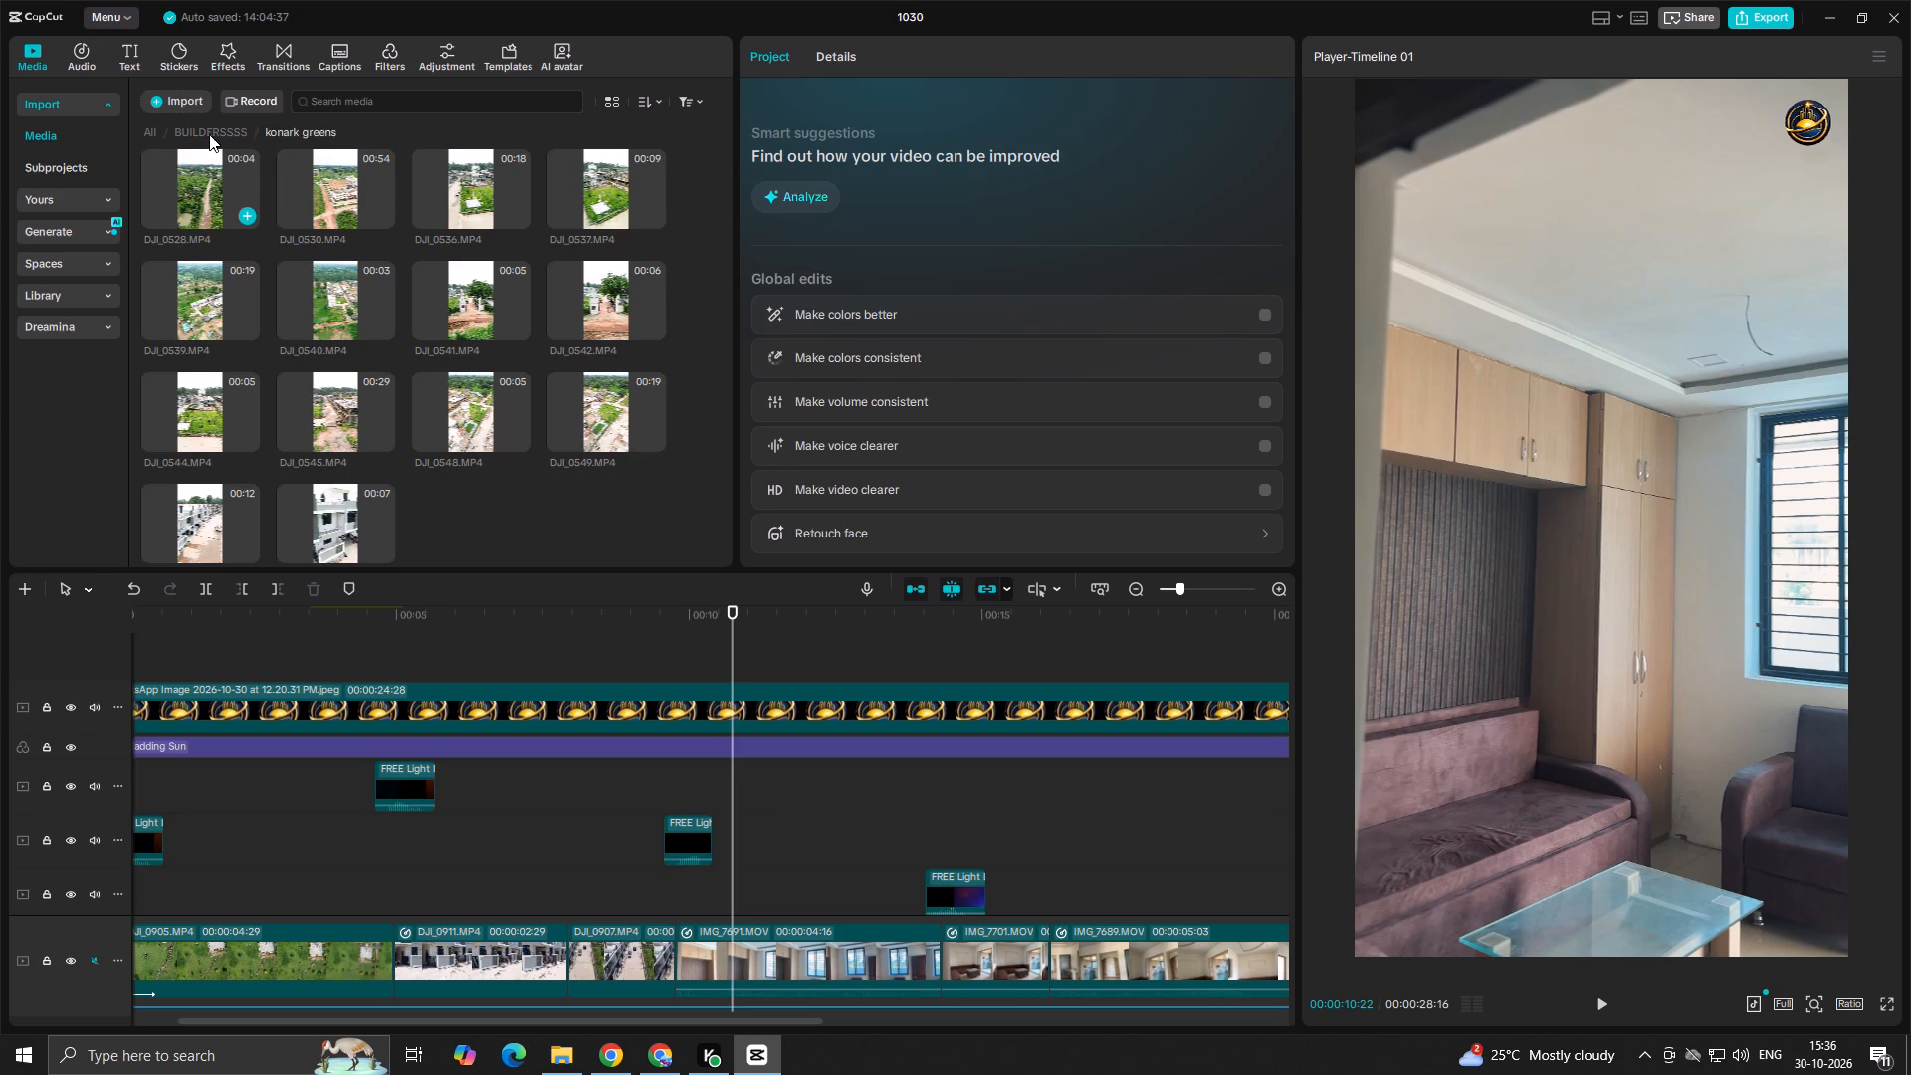
pyautogui.click(198, 128)
pyautogui.doubleClick(193, 185)
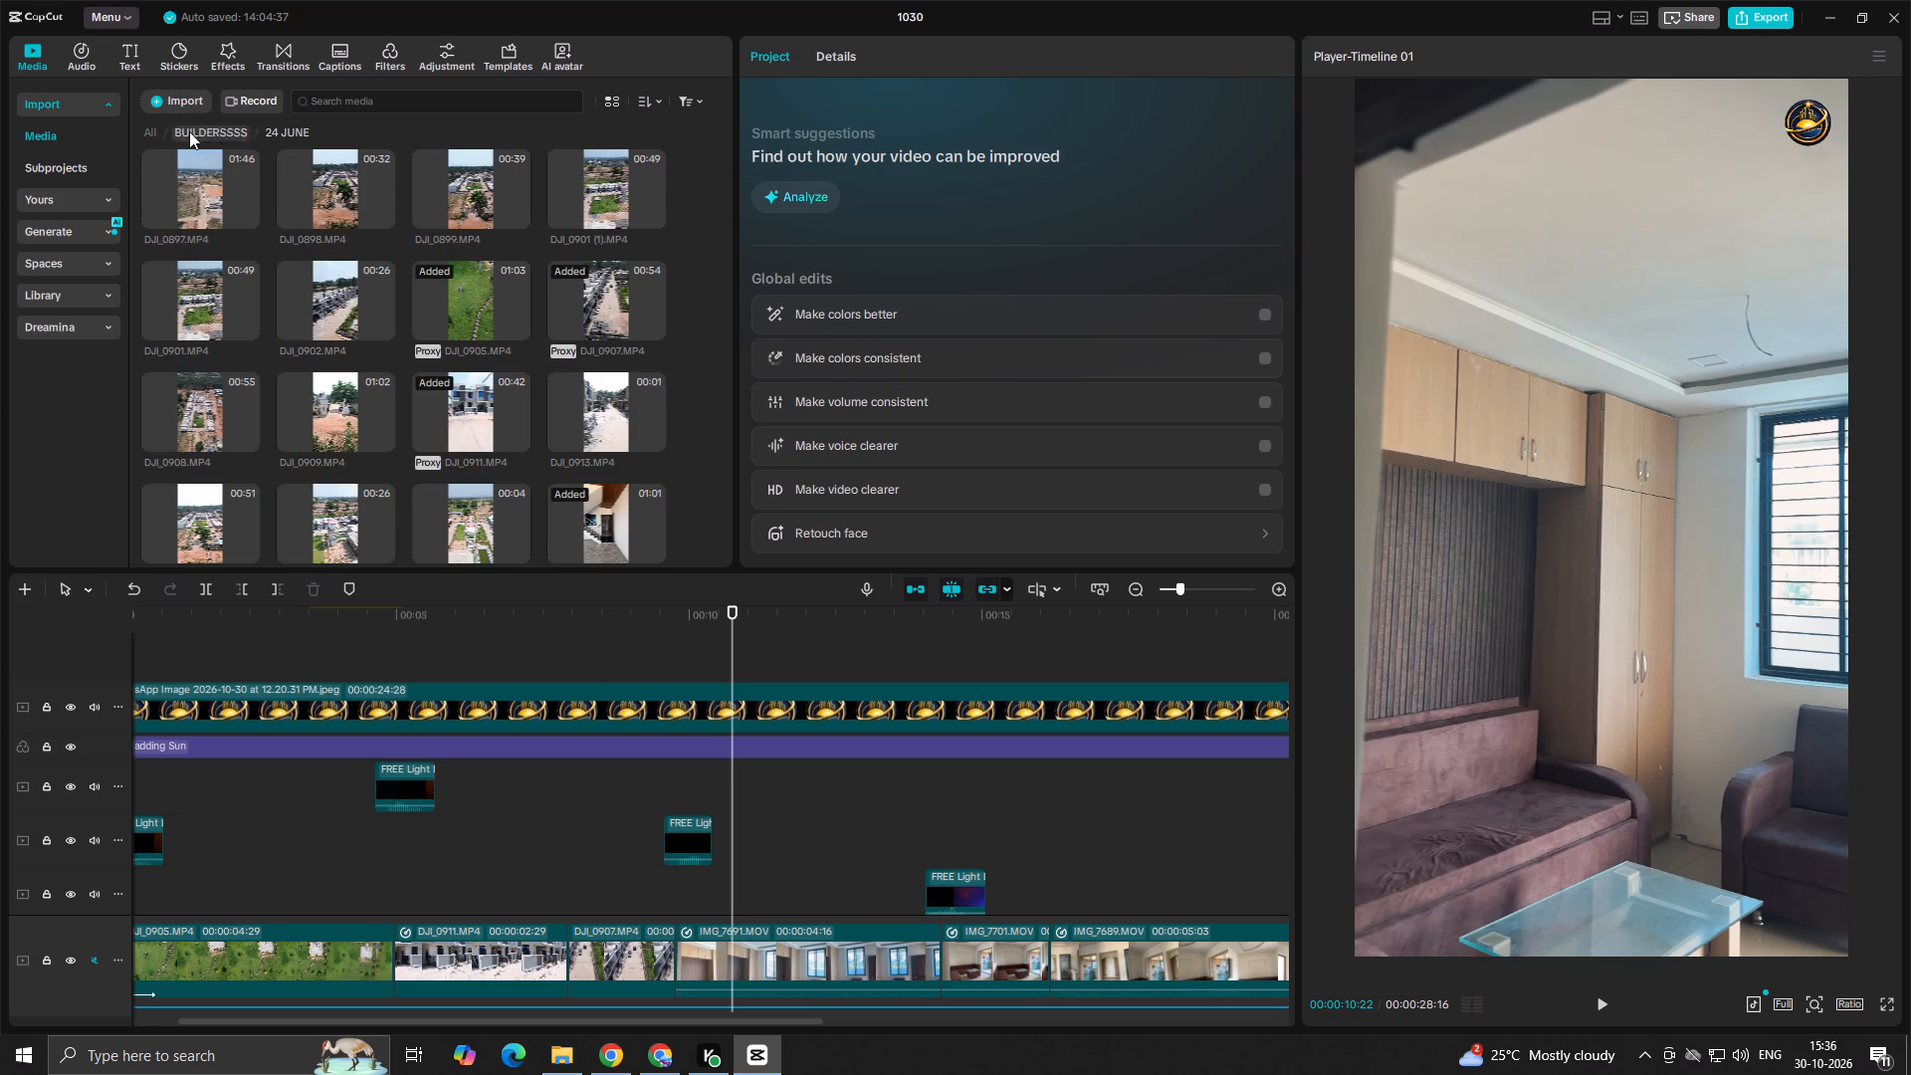
pyautogui.scroll(-11, 533, 341)
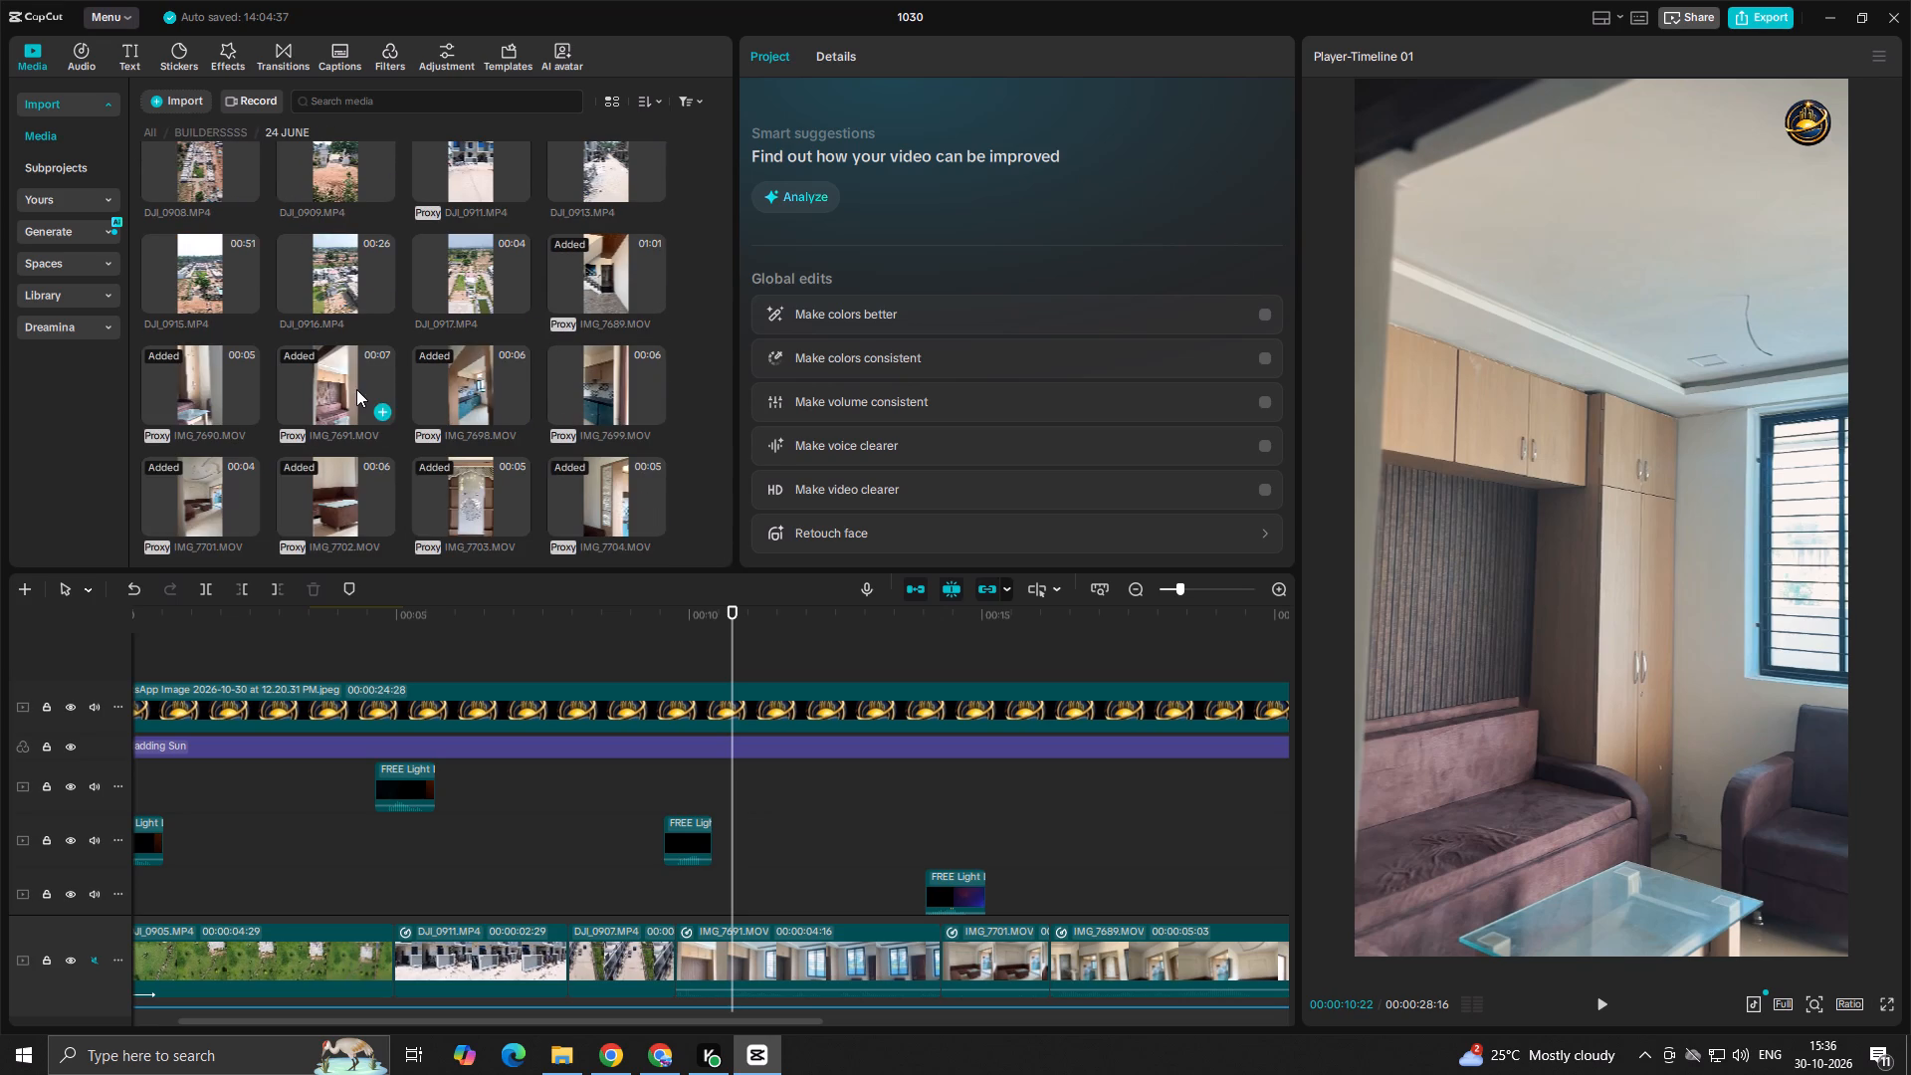
pyautogui.click(603, 285)
pyautogui.press('space')
pyautogui.moveTo(603, 285); pyautogui.dragTo(582, 950)
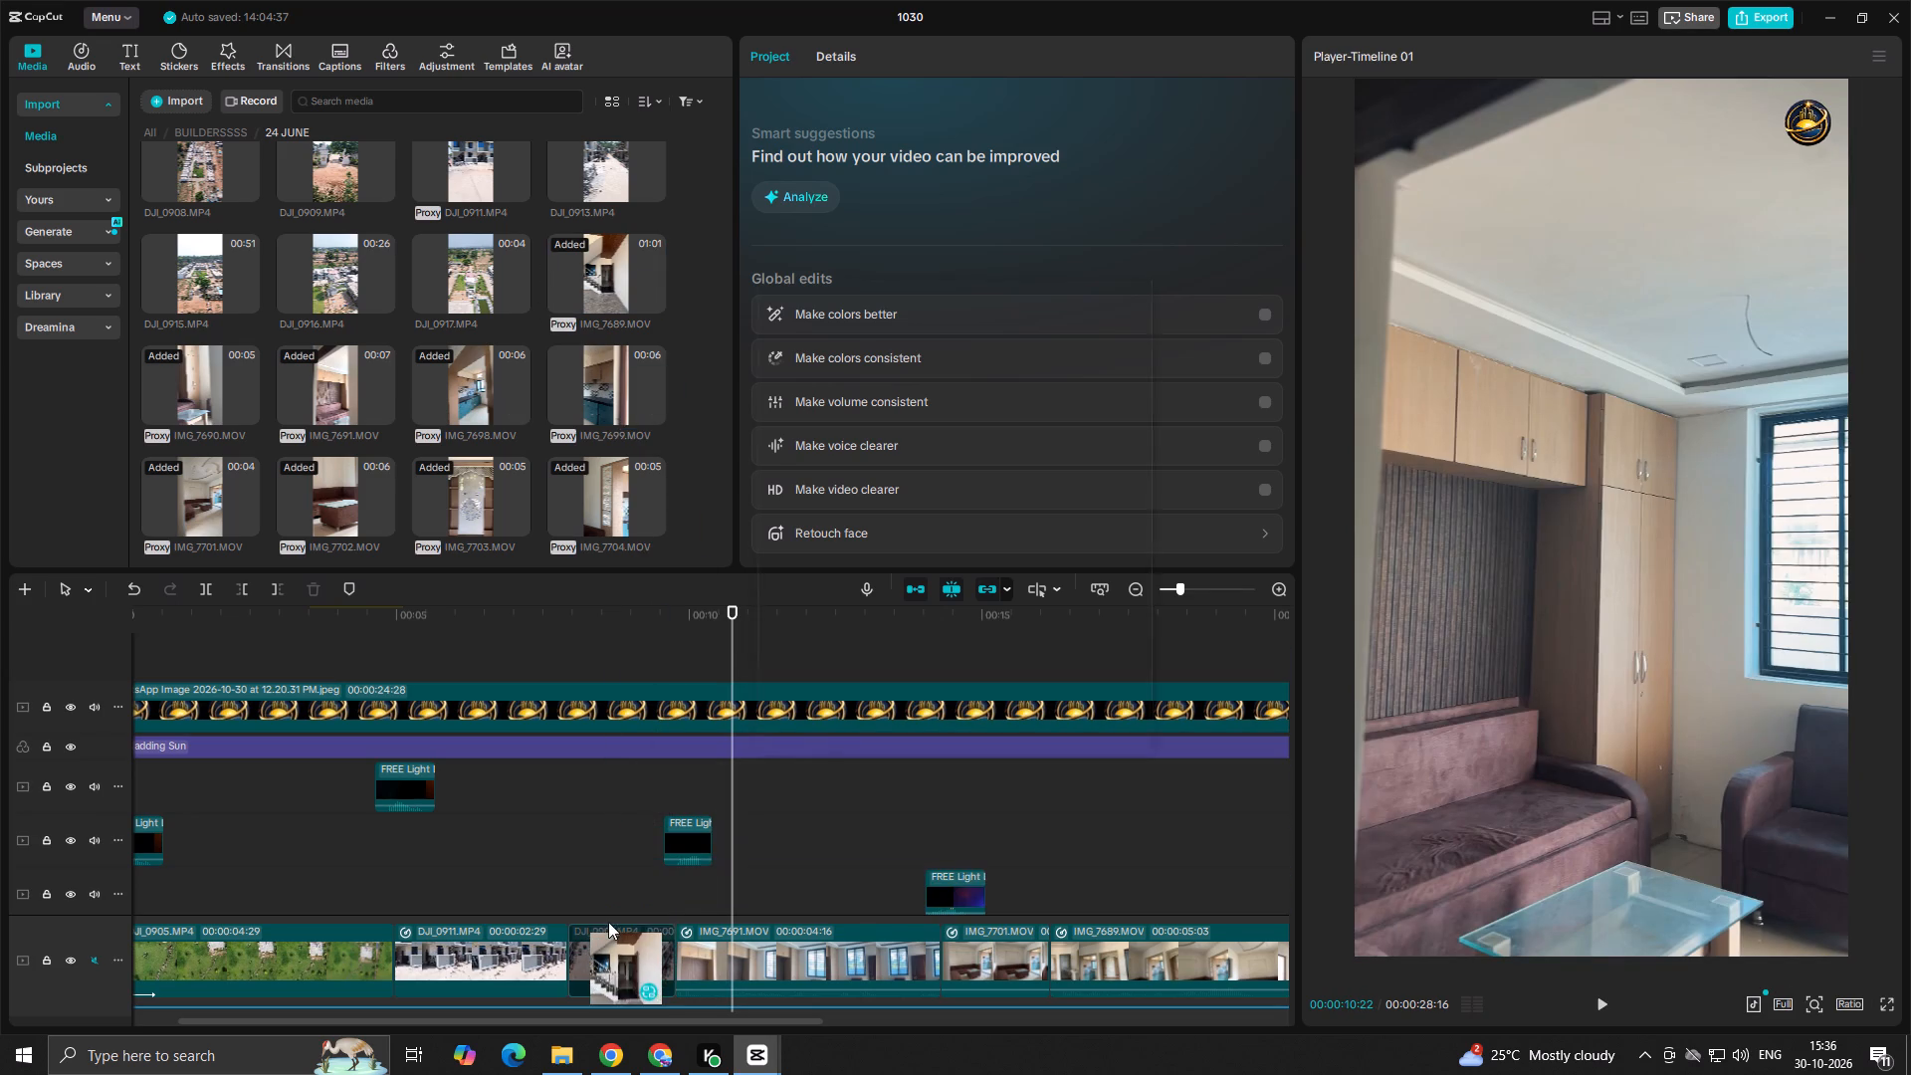
pyautogui.click(1007, 718)
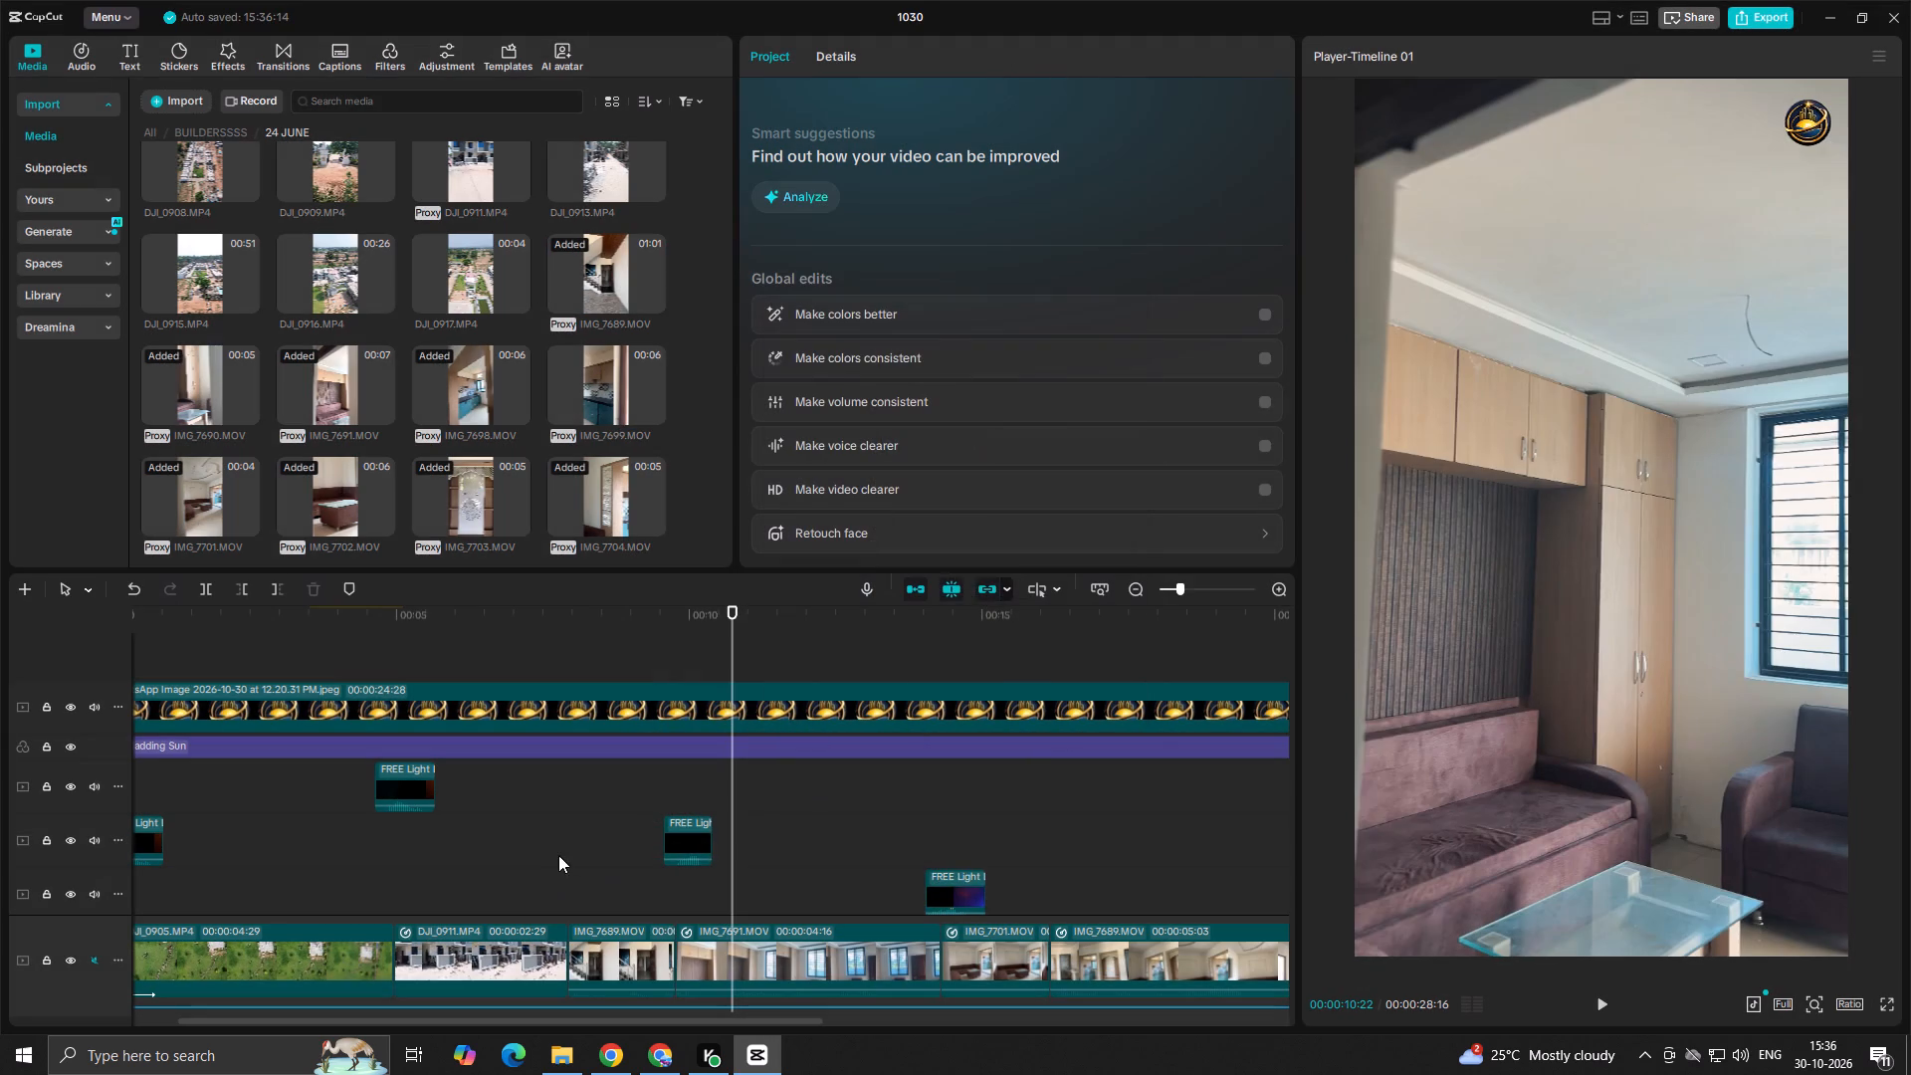
# Play the timeline from the DJI_0911 clip through the entrance-door IMG_7689 clip into IMG_7691 to check the replacement.
pyautogui.click(556, 863)
pyautogui.press('space')
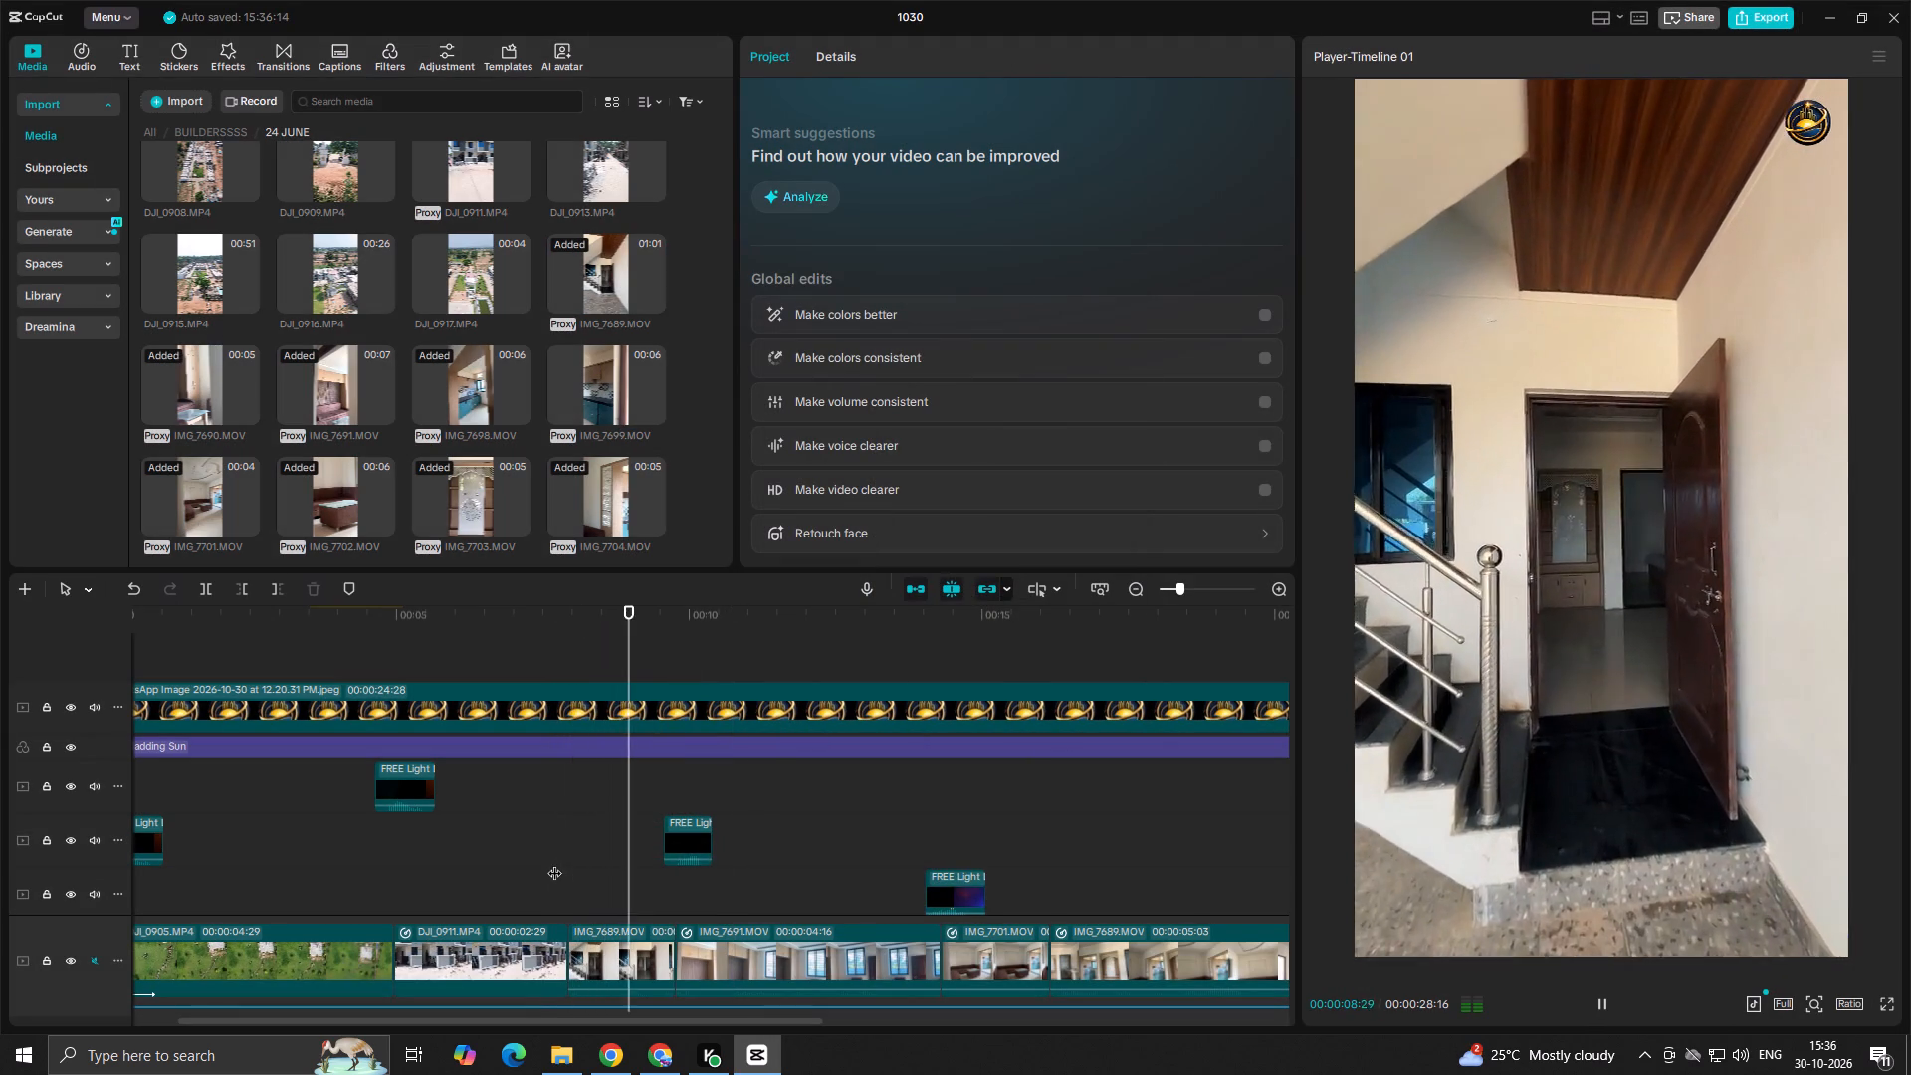
pyautogui.press('space')
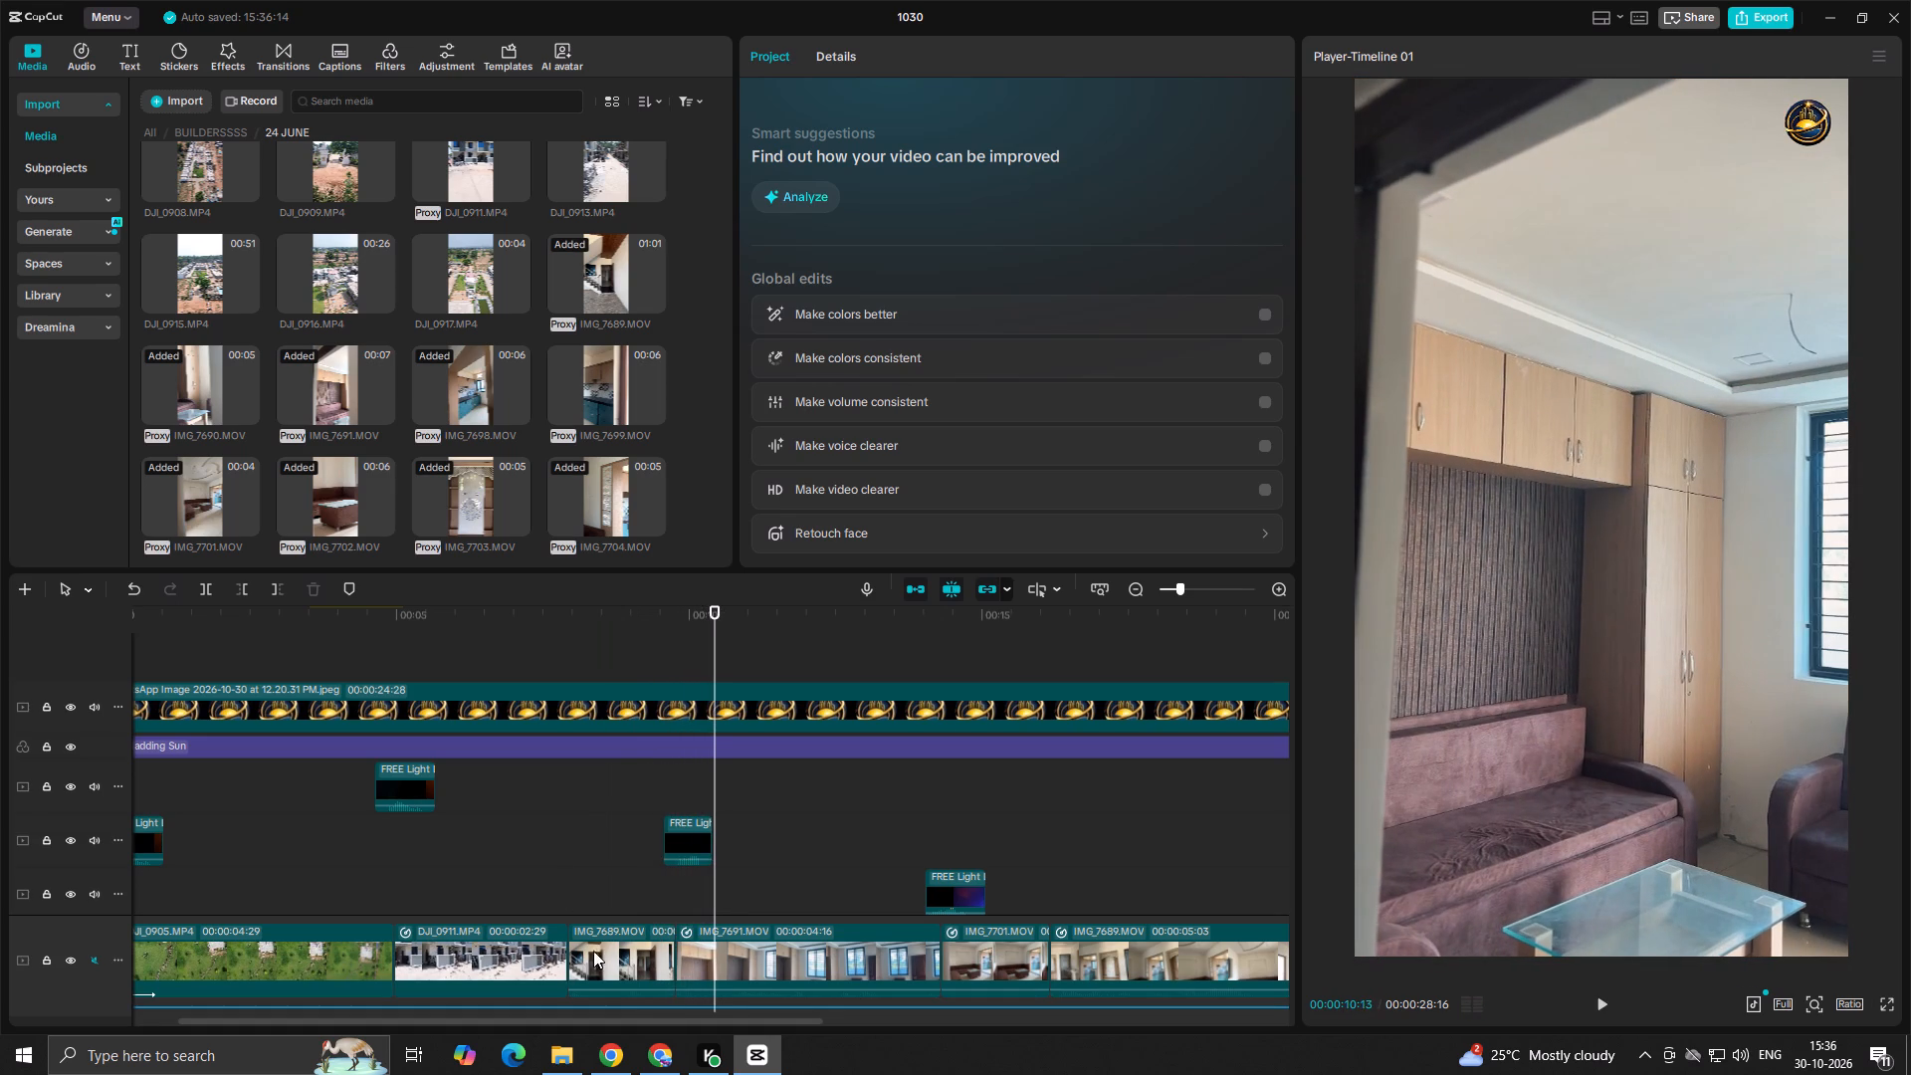
pyautogui.click(610, 951)
pyautogui.click(547, 860)
pyautogui.press('space')
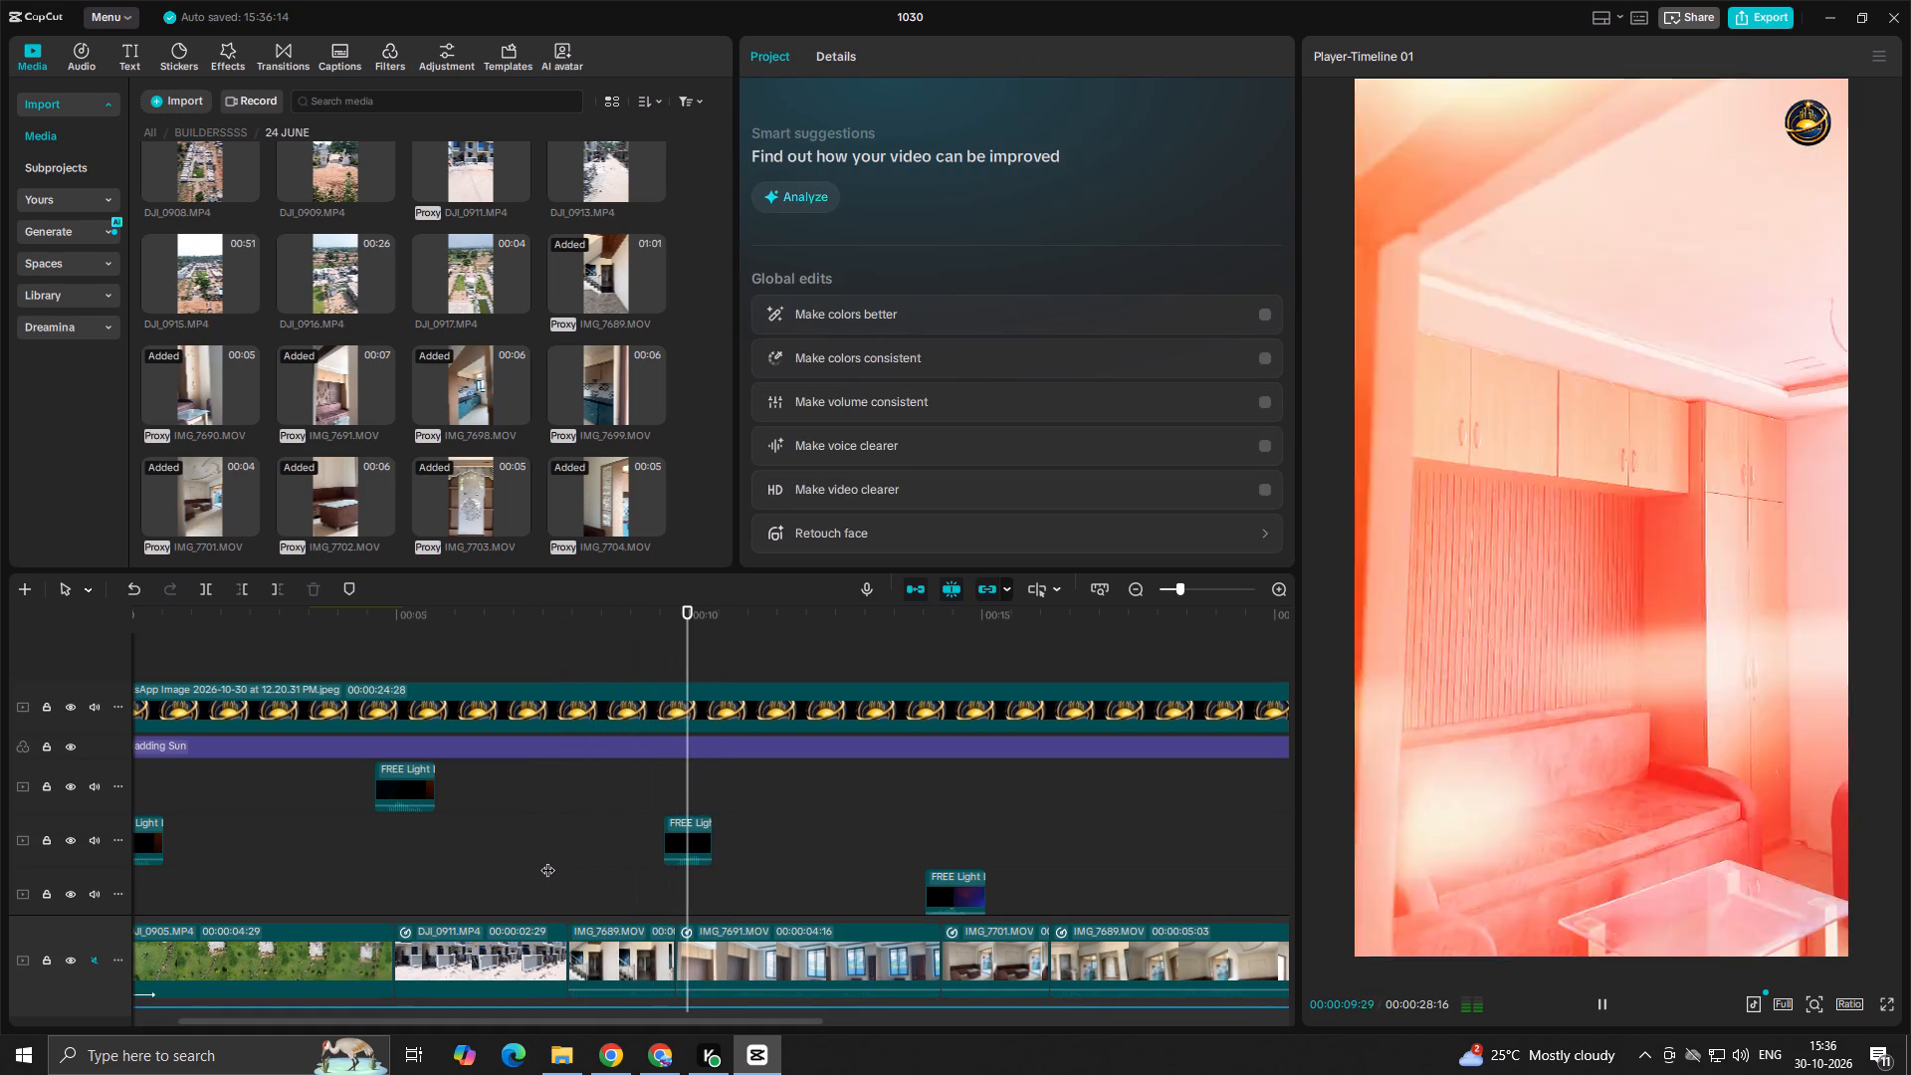
pyautogui.press('space')
# Stabilize the IMG_7689 clip between DJI_0911 and IMG_7691 with the level set to Most stable.
pyautogui.click(599, 947)
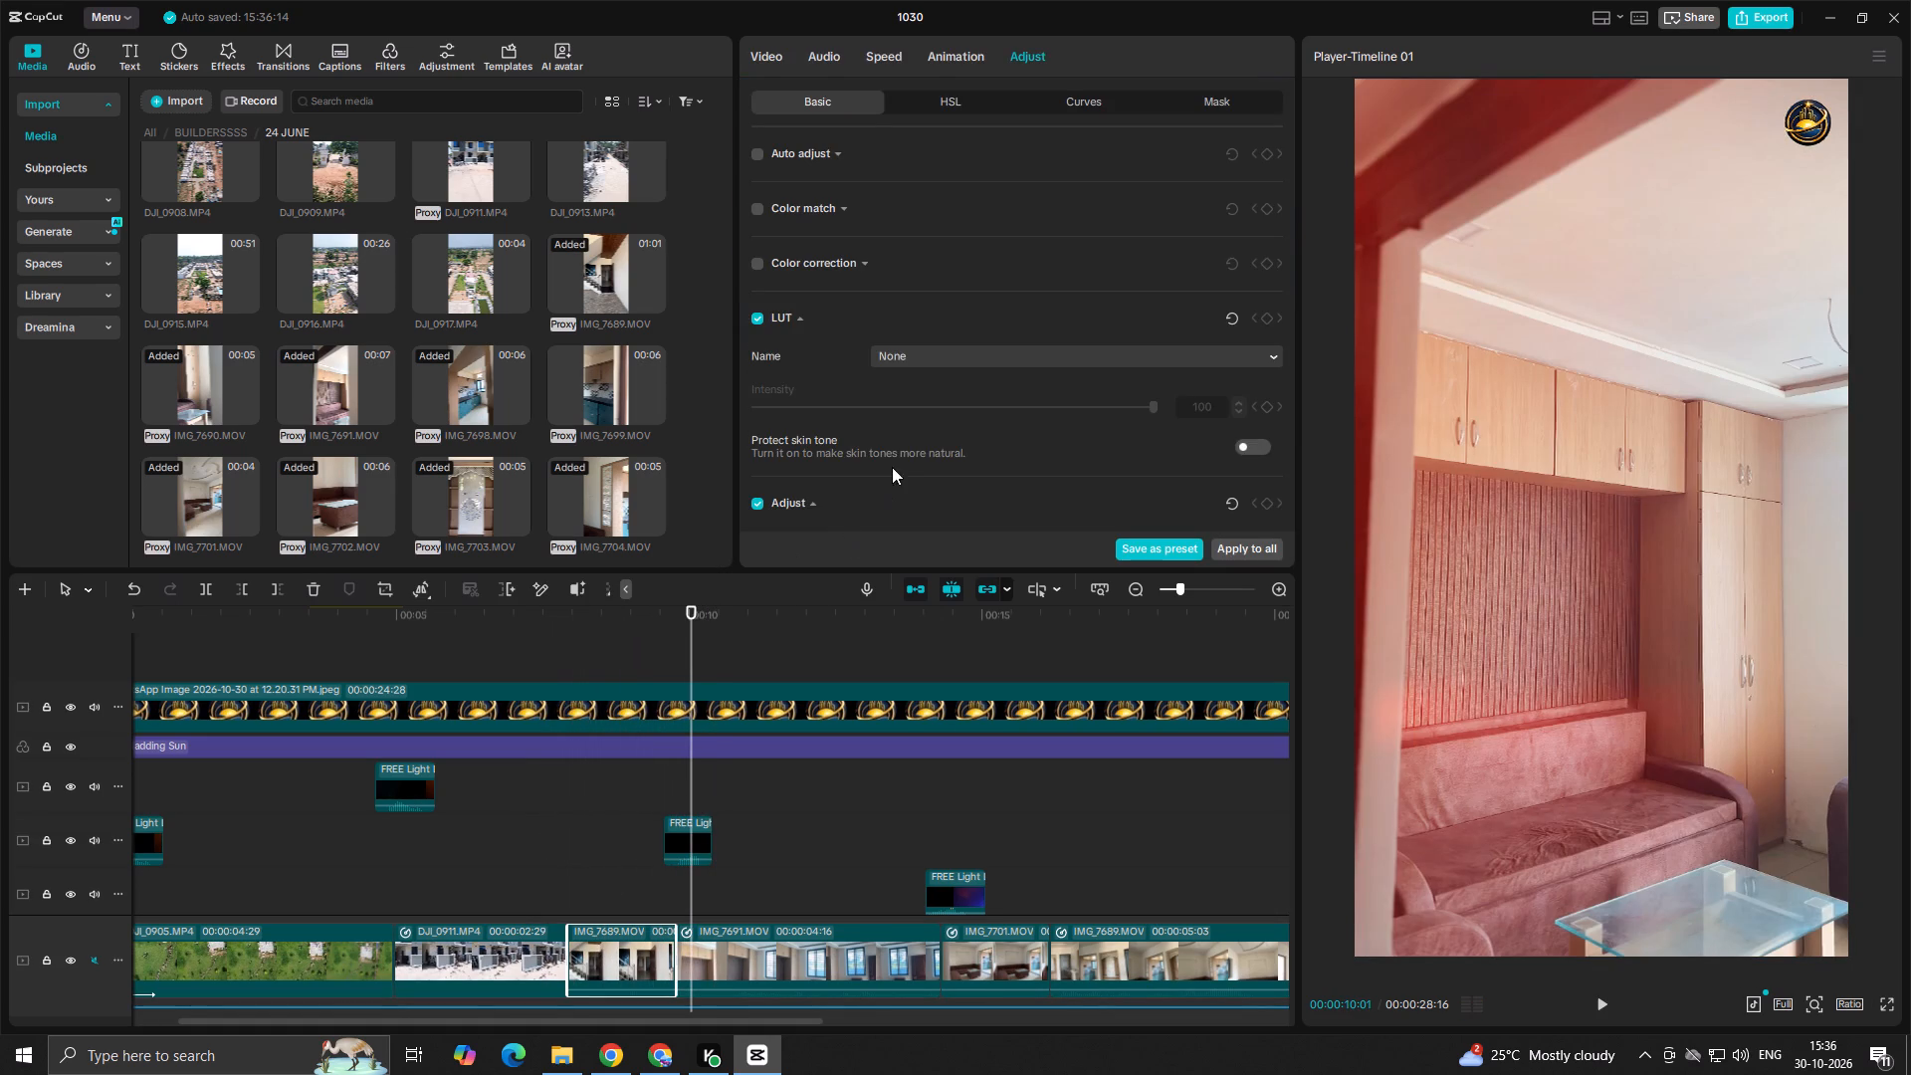
pyautogui.scroll(-4, 796, 495)
pyautogui.scroll(4, 837, 332)
pyautogui.scroll(4, 779, 225)
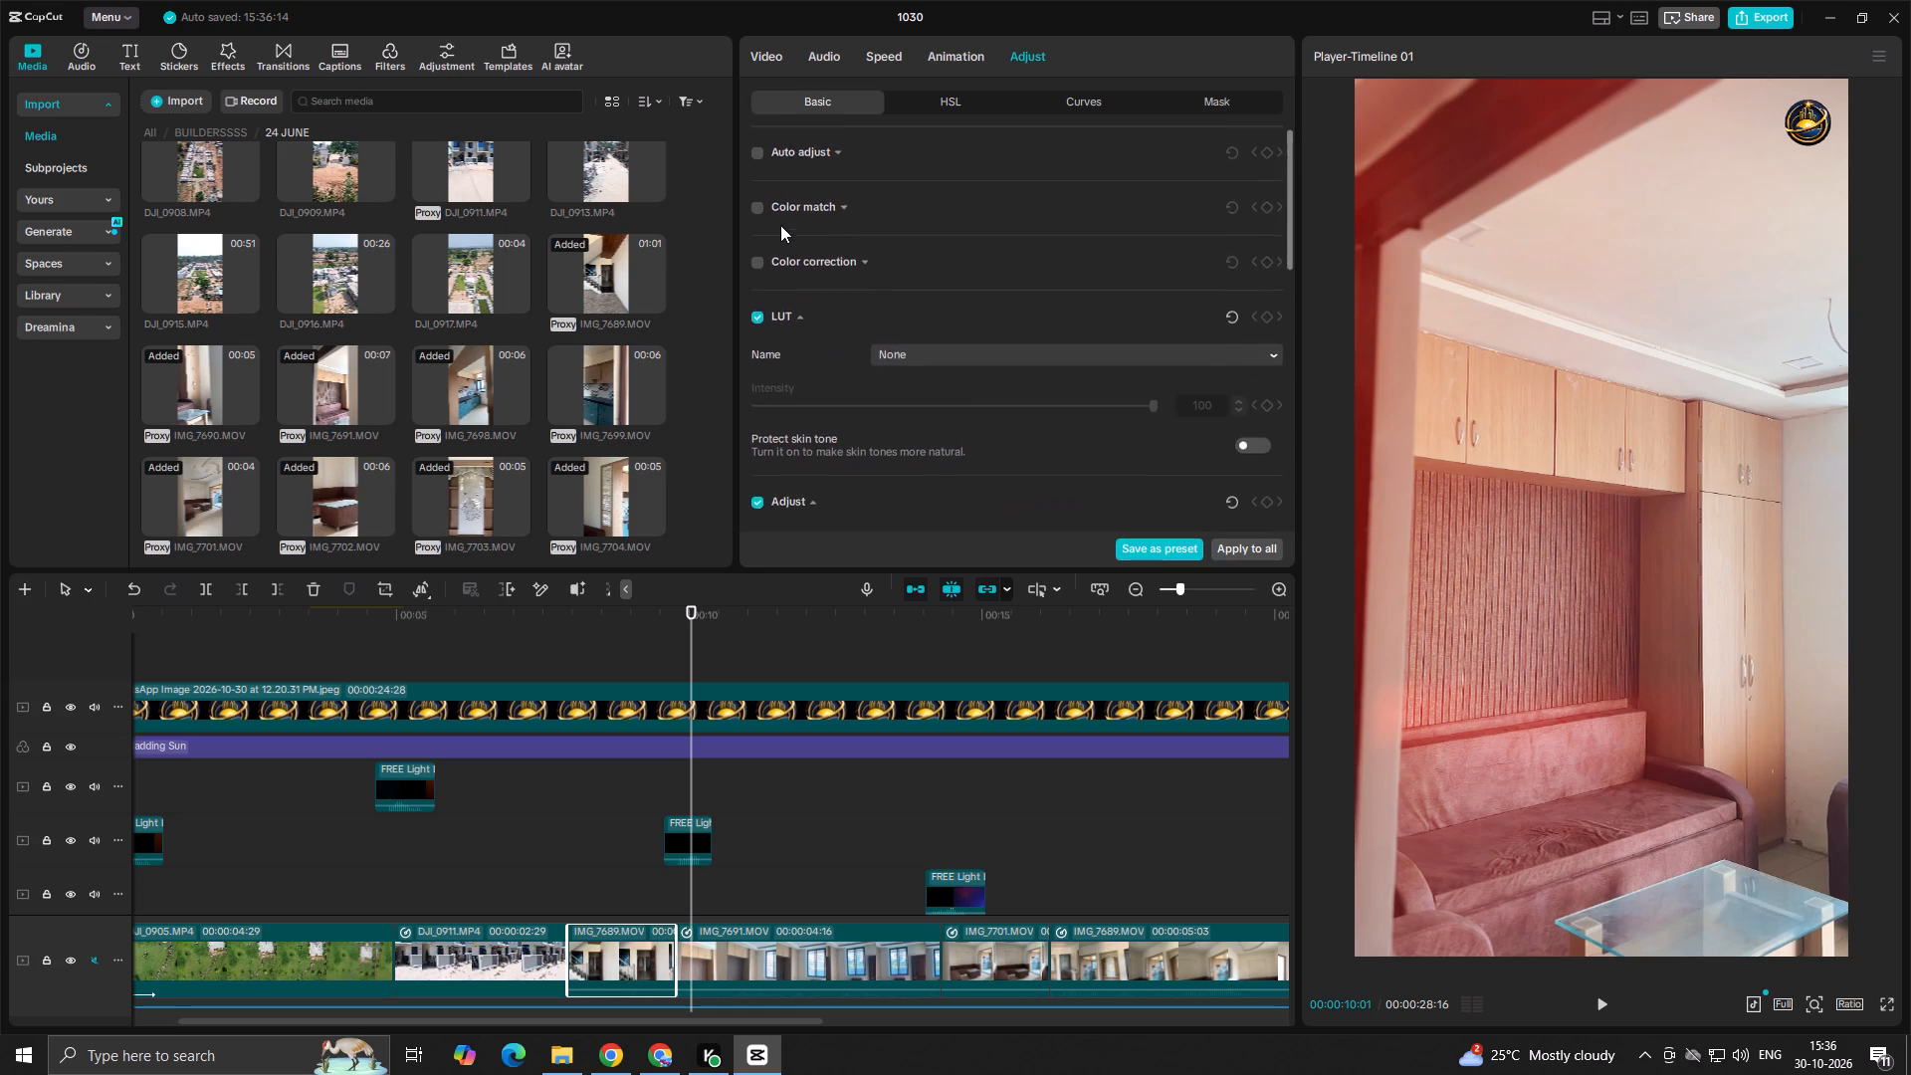
pyautogui.scroll(-12, 909, 193)
pyautogui.scroll(3, 814, 364)
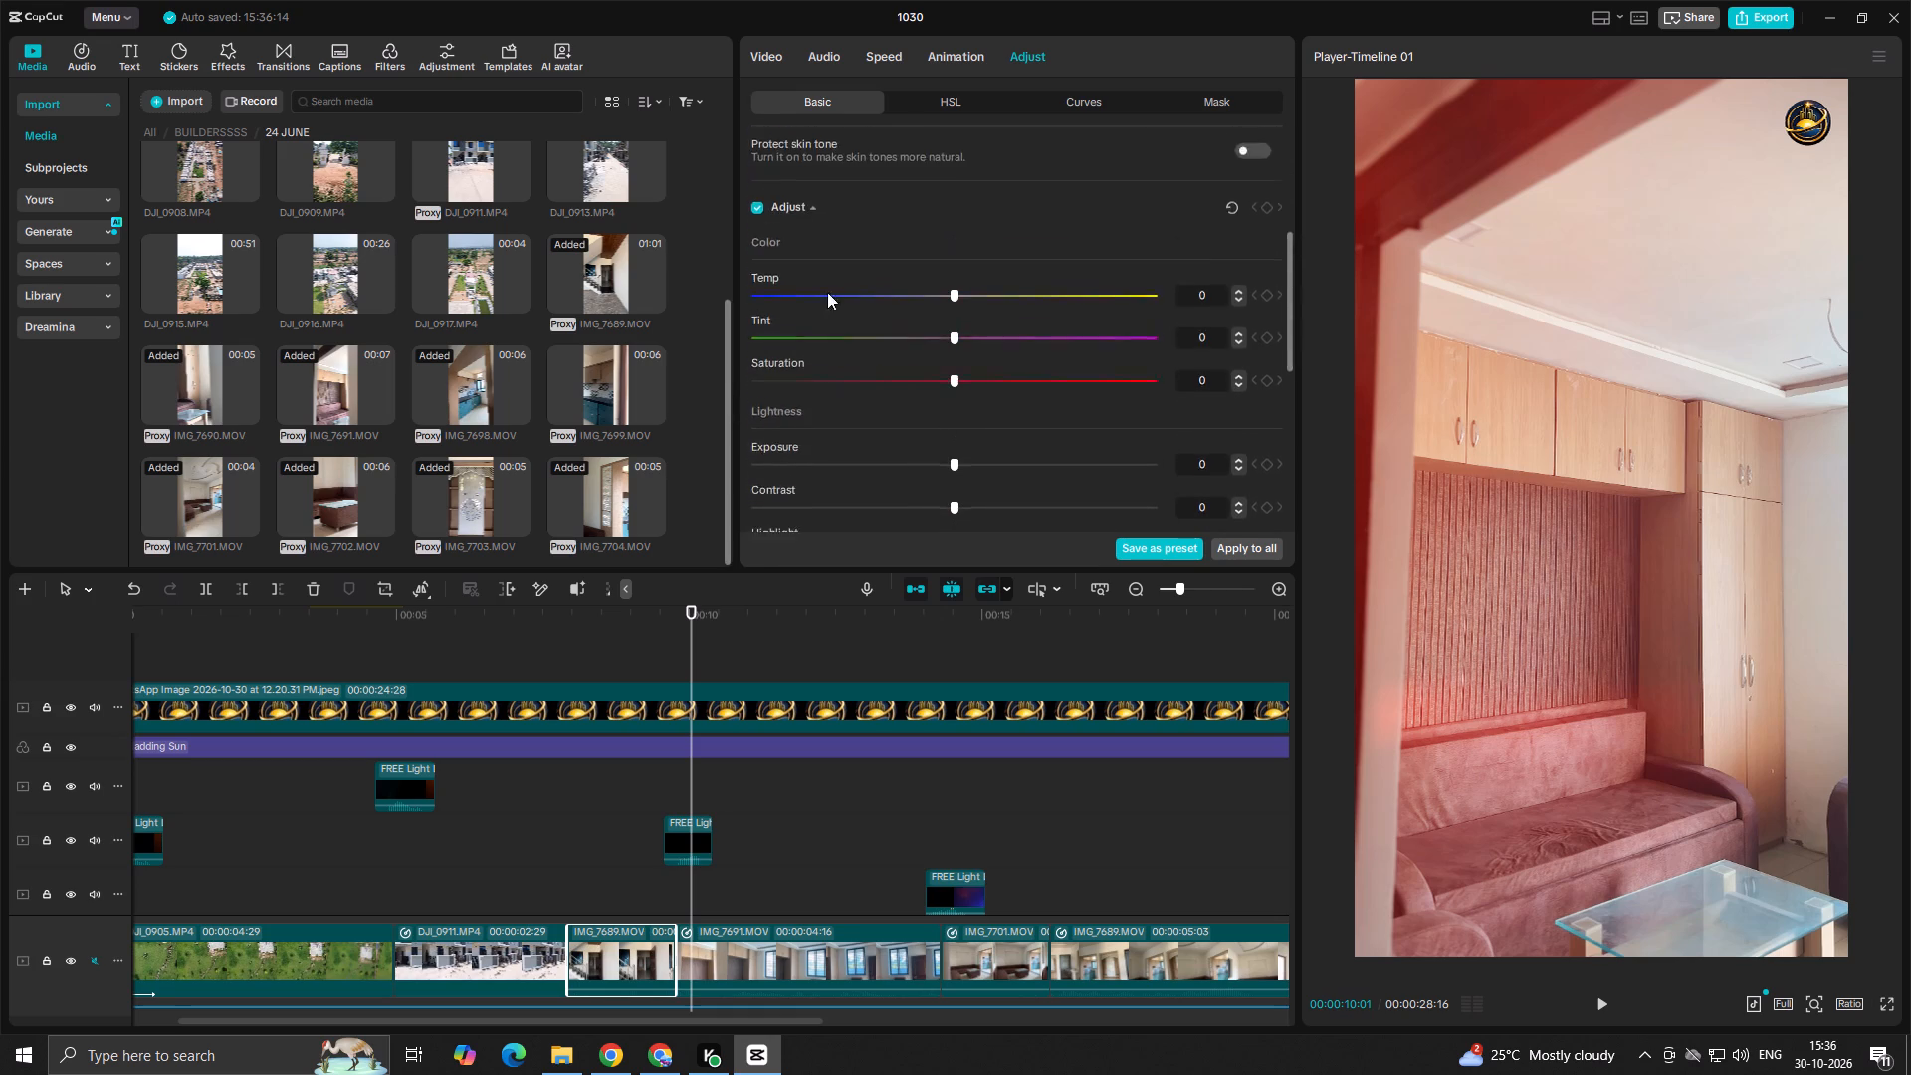
pyautogui.scroll(5, 827, 292)
pyautogui.click(941, 102)
pyautogui.click(827, 107)
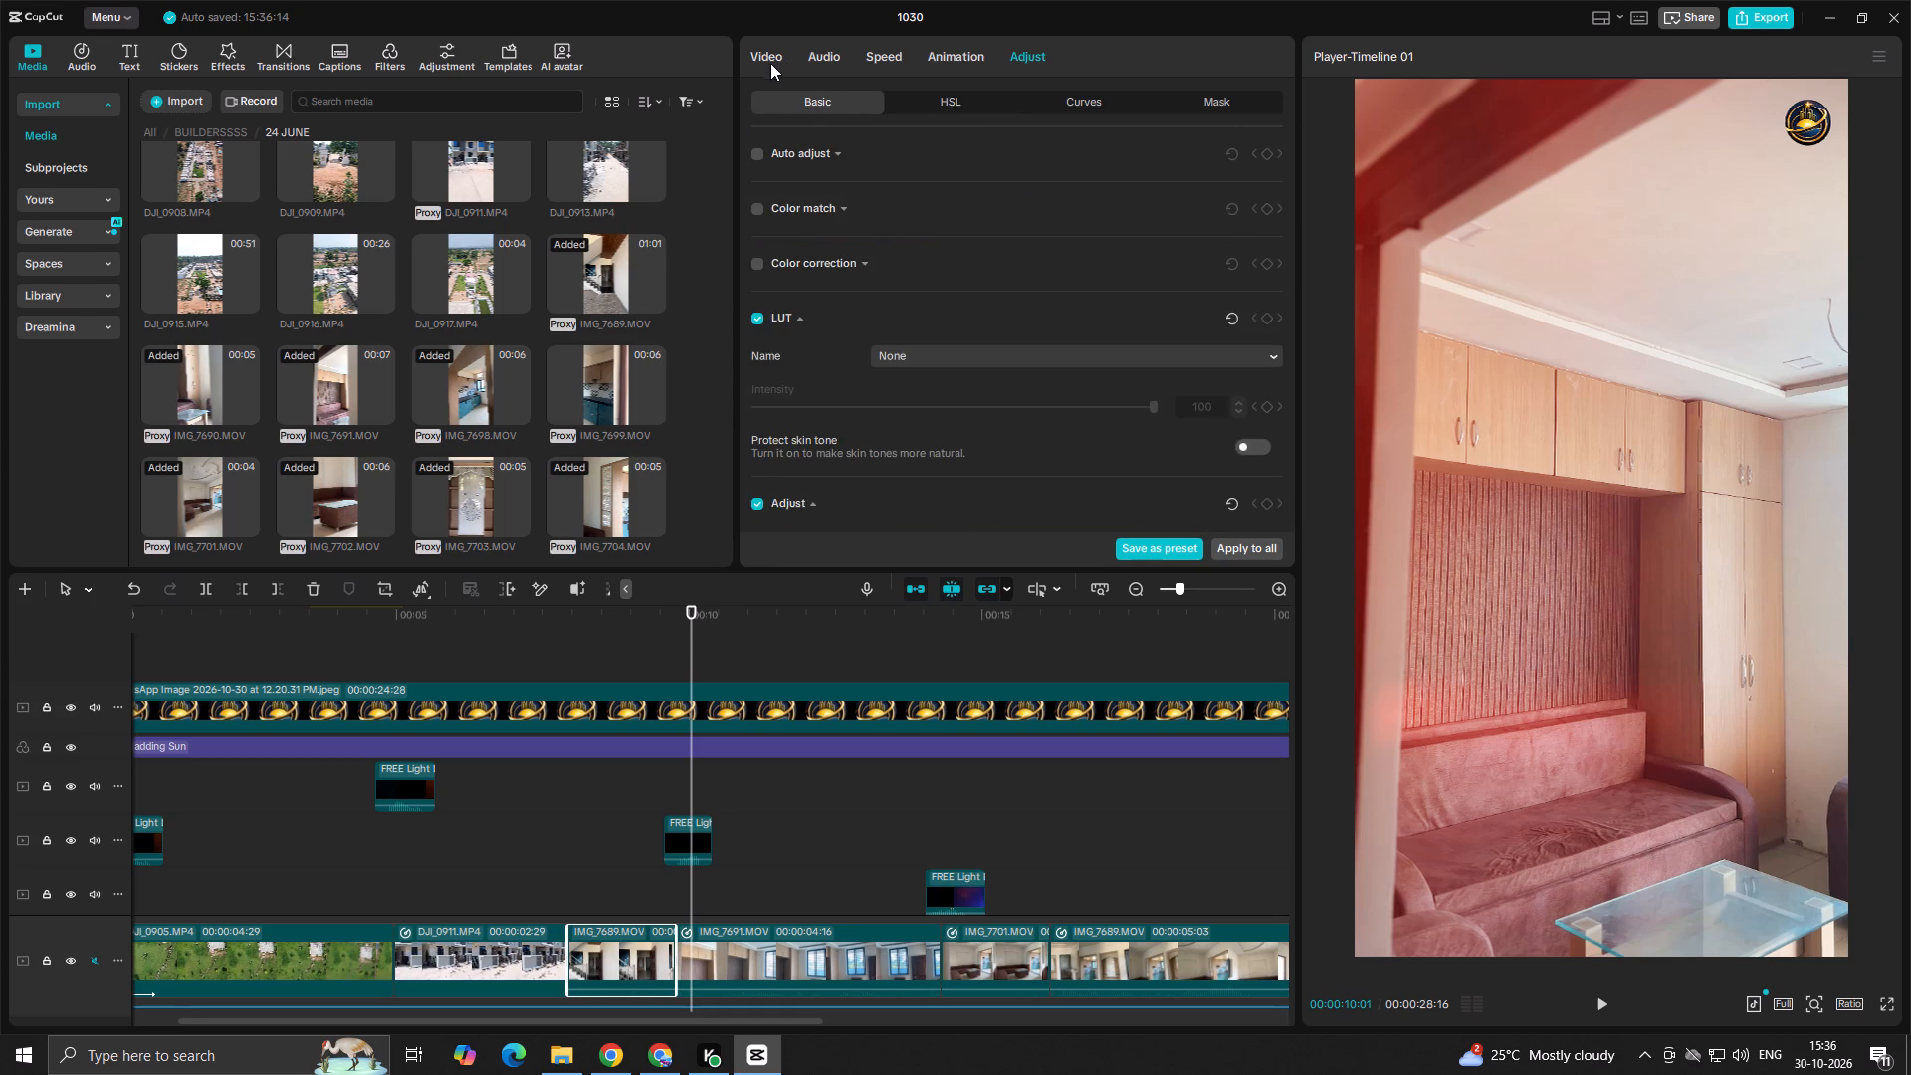
pyautogui.click(767, 61)
pyautogui.scroll(-2, 897, 354)
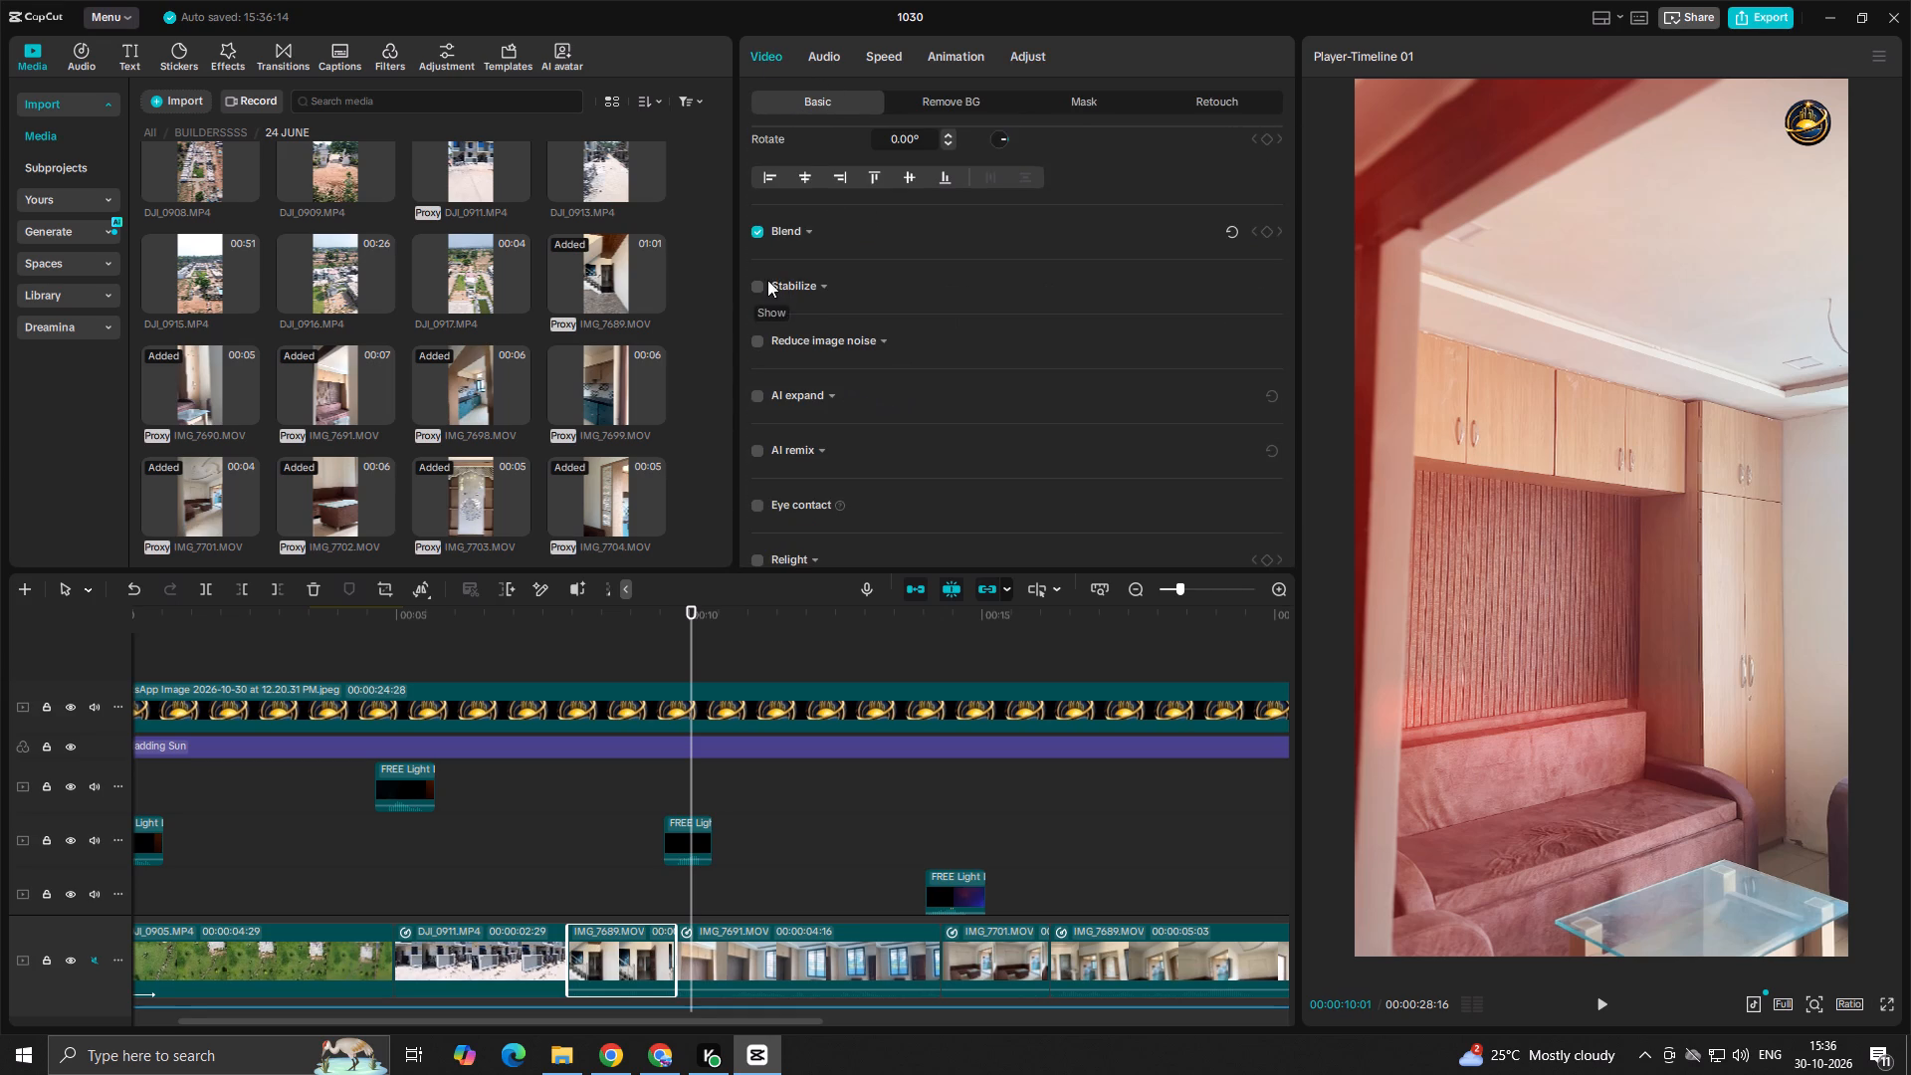
pyautogui.click(758, 283)
pyautogui.click(904, 324)
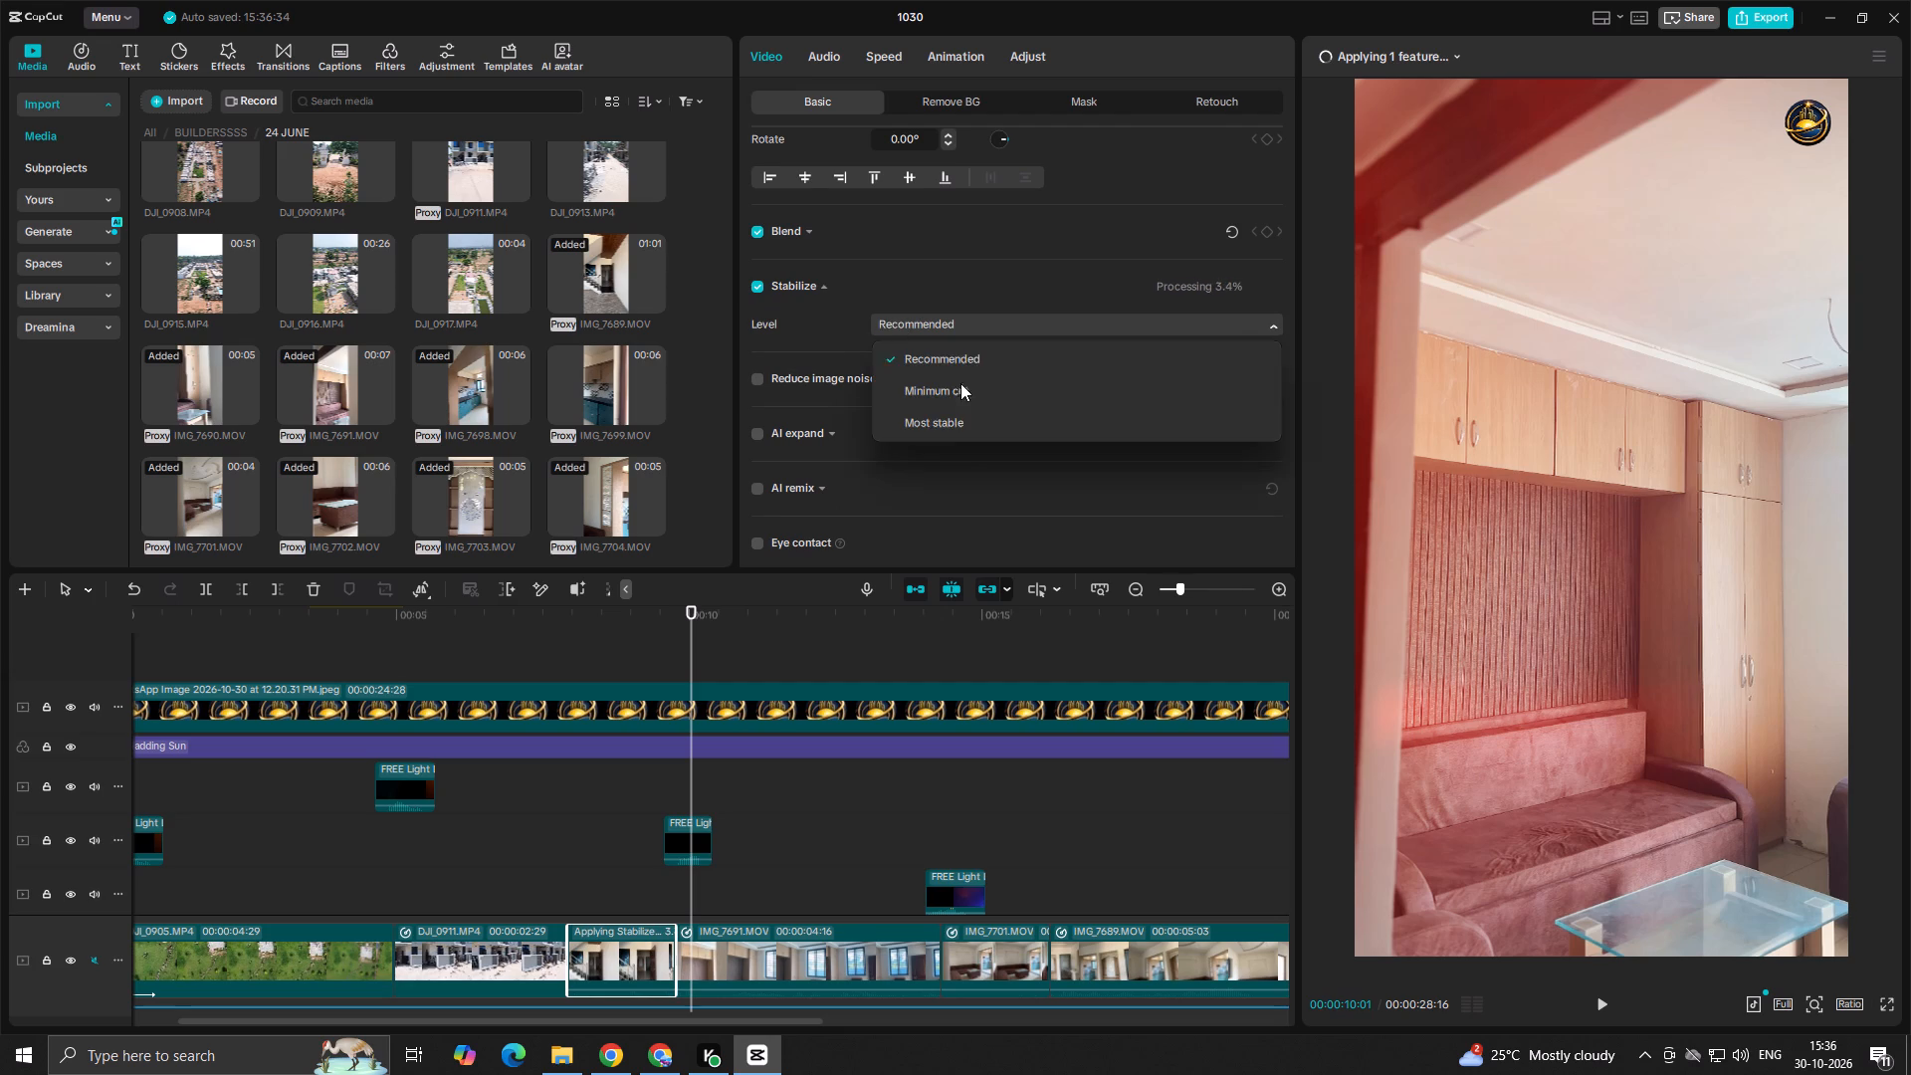
pyautogui.click(927, 412)
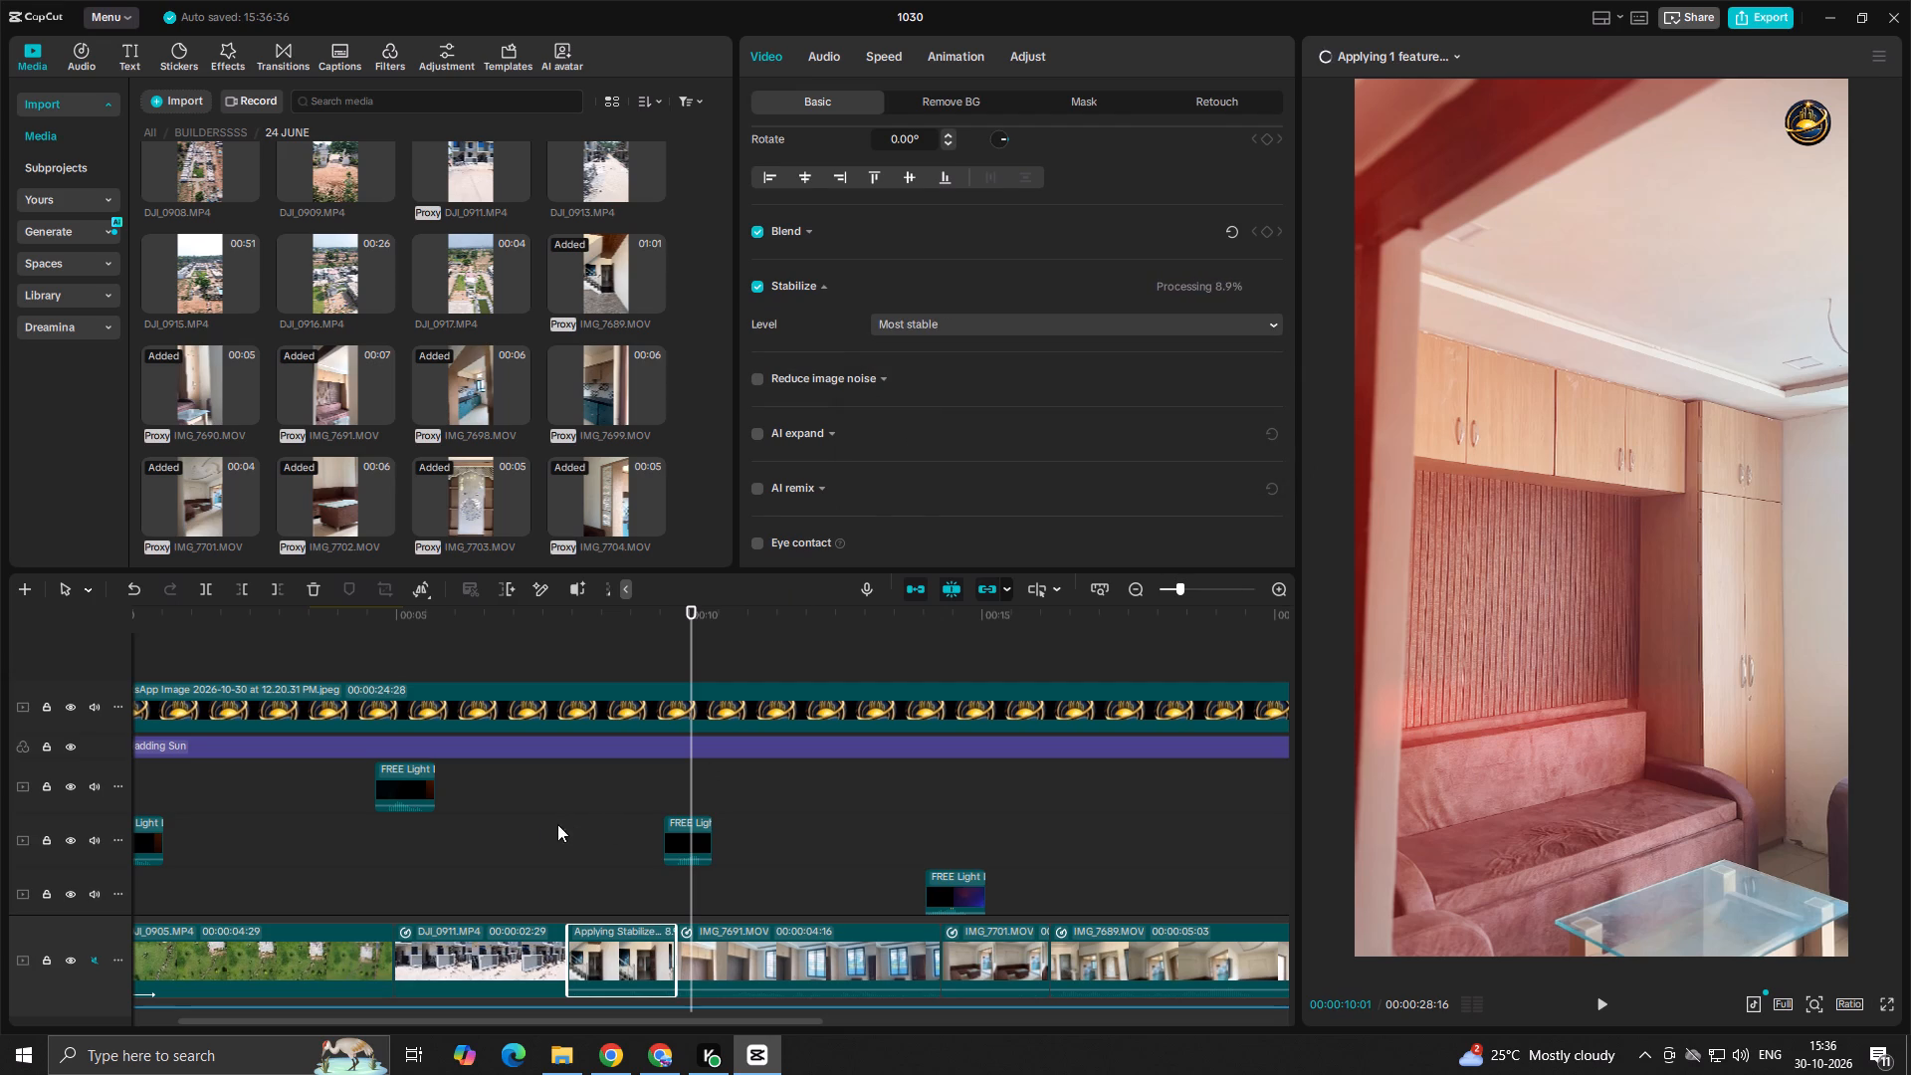
# Play the timeline from the DJI_0911 clip into the IMG_7691 interior to check the stabilized entrance clip and its cuts.
pyautogui.click(529, 837)
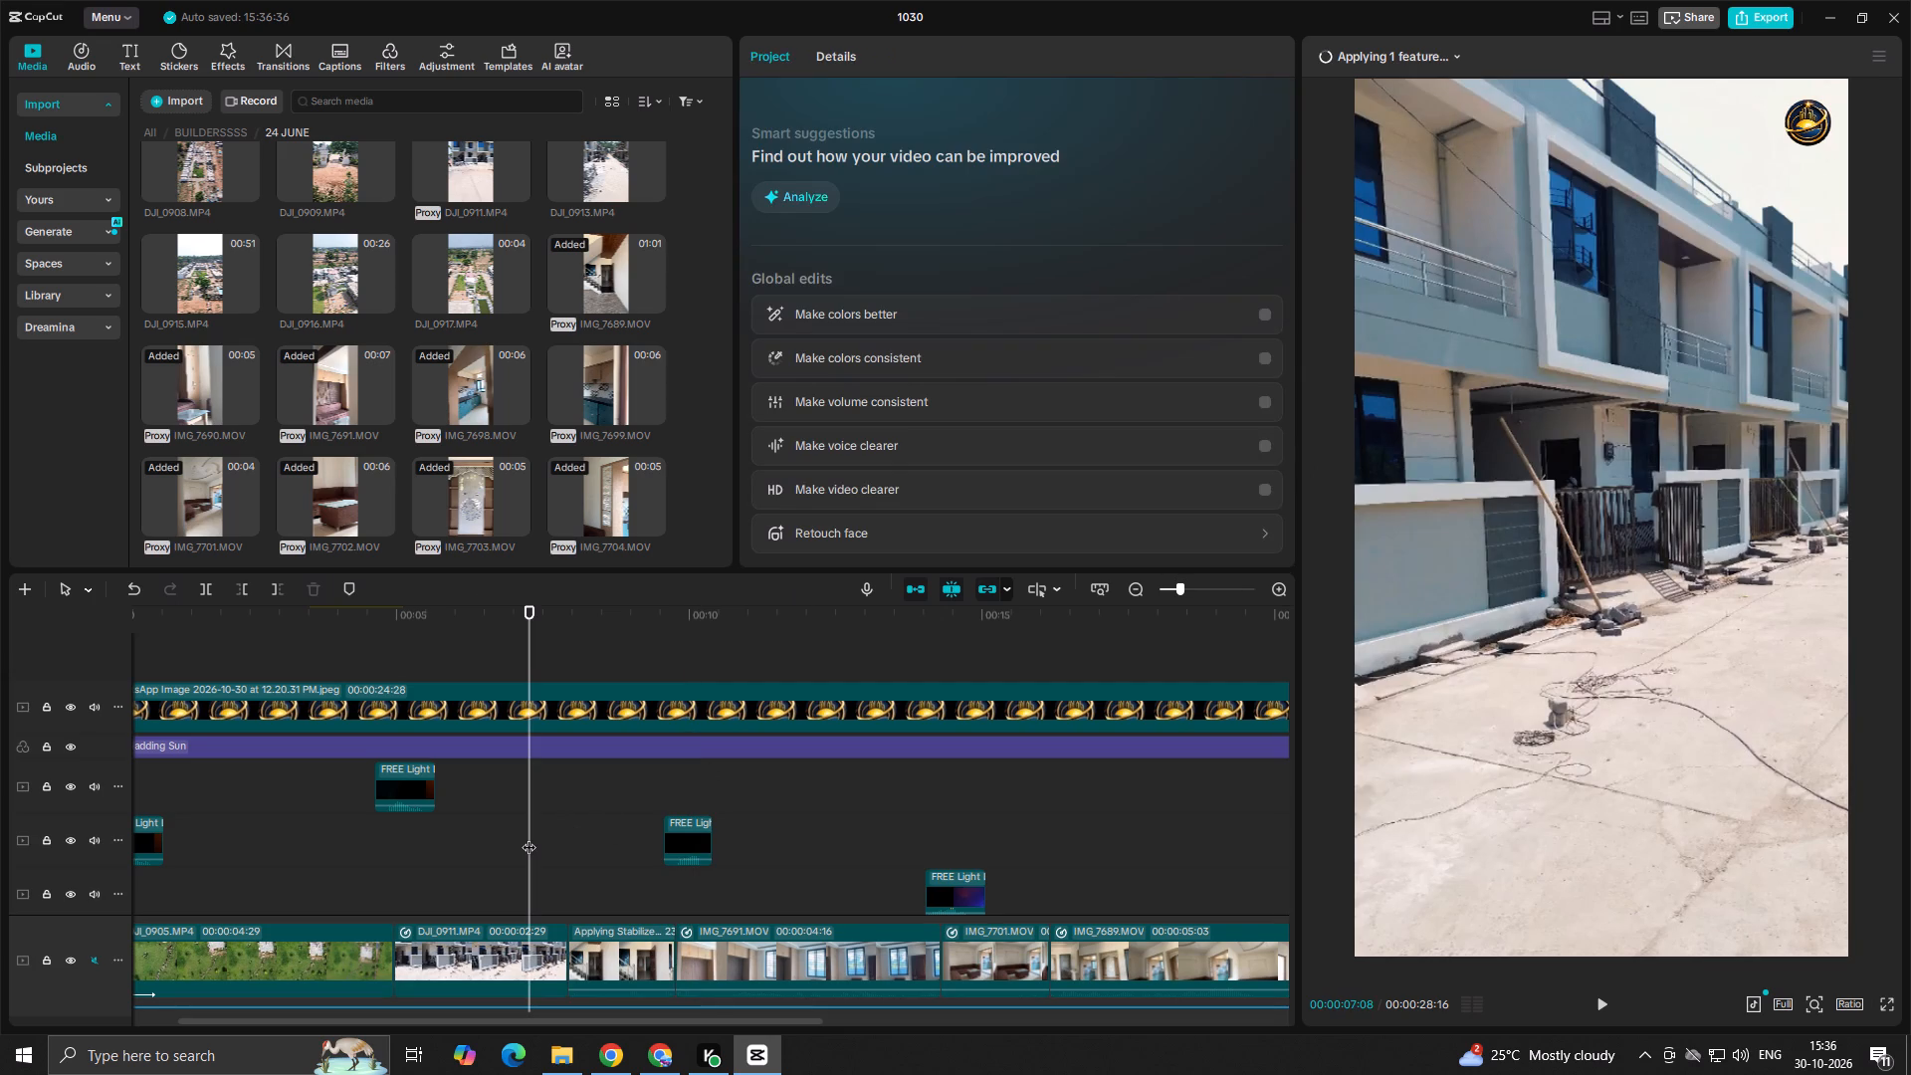
pyautogui.press('space')
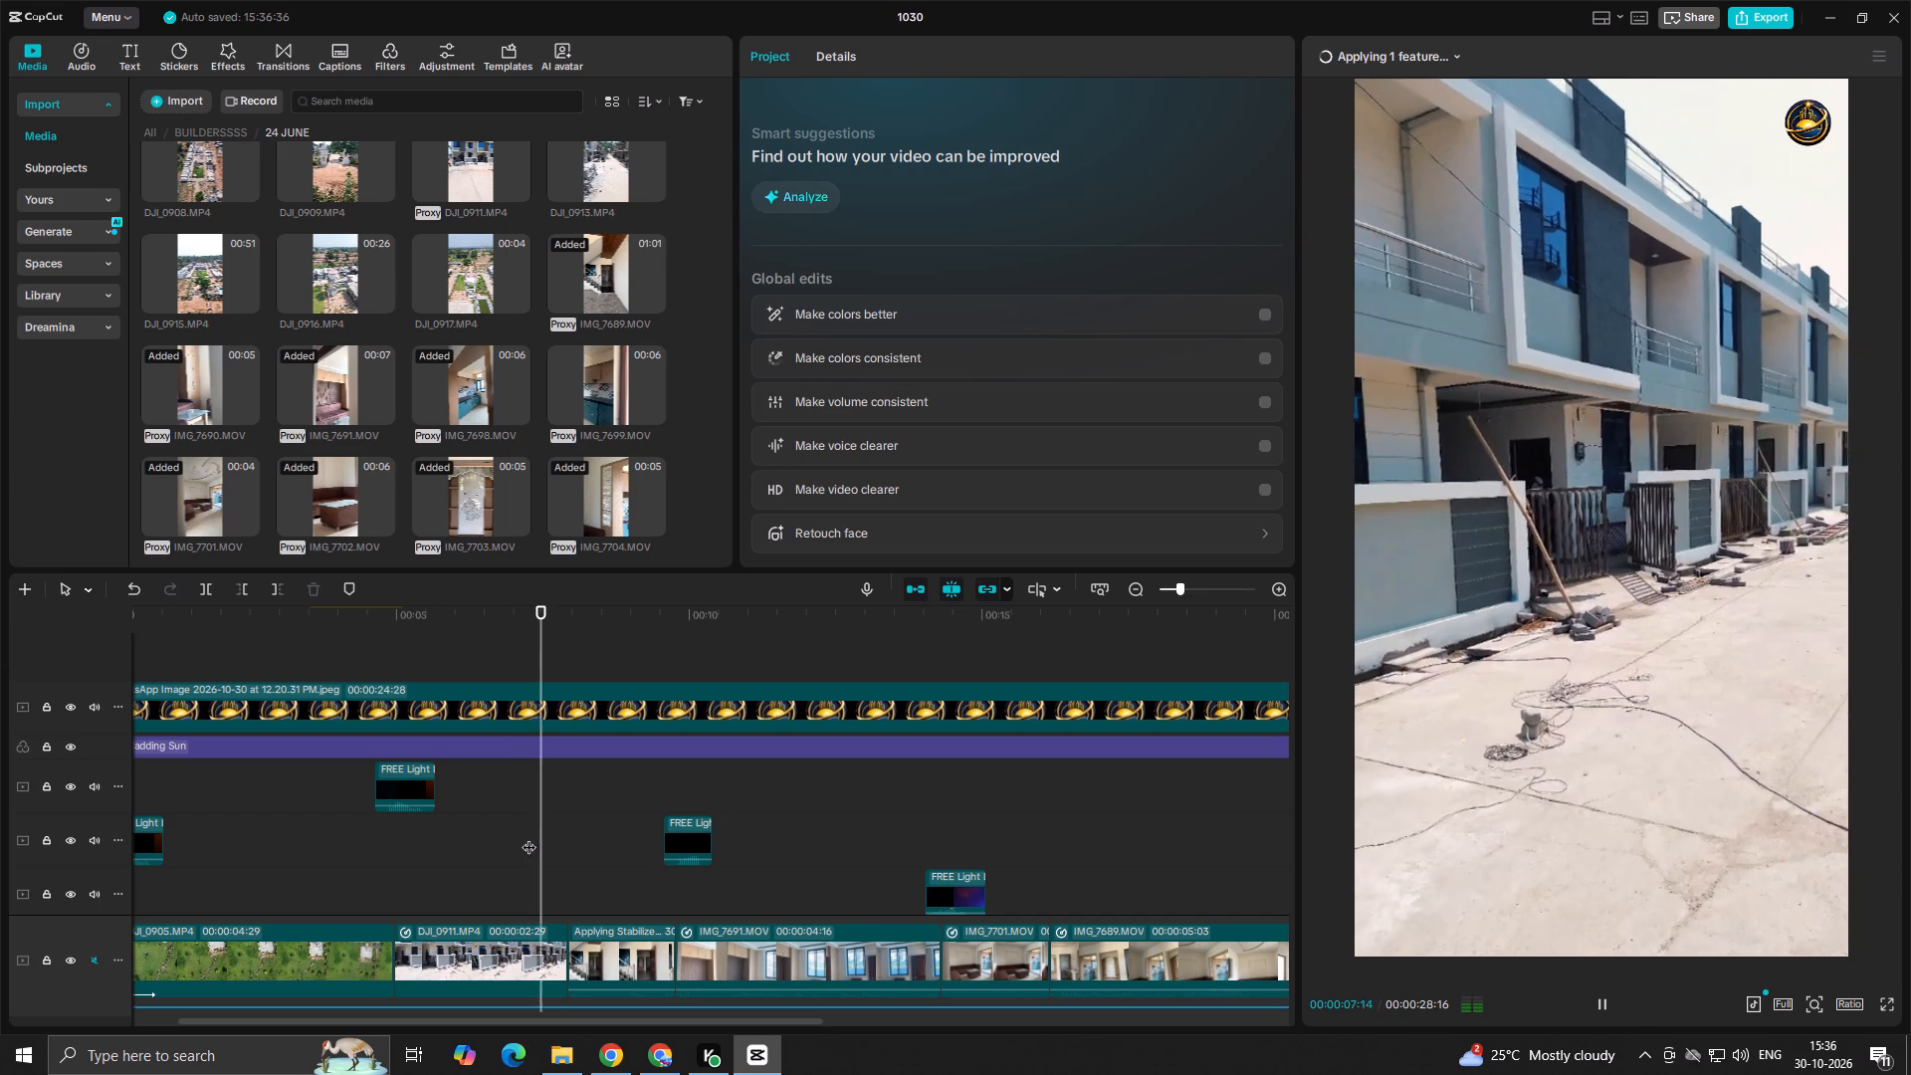
pyautogui.press('space')
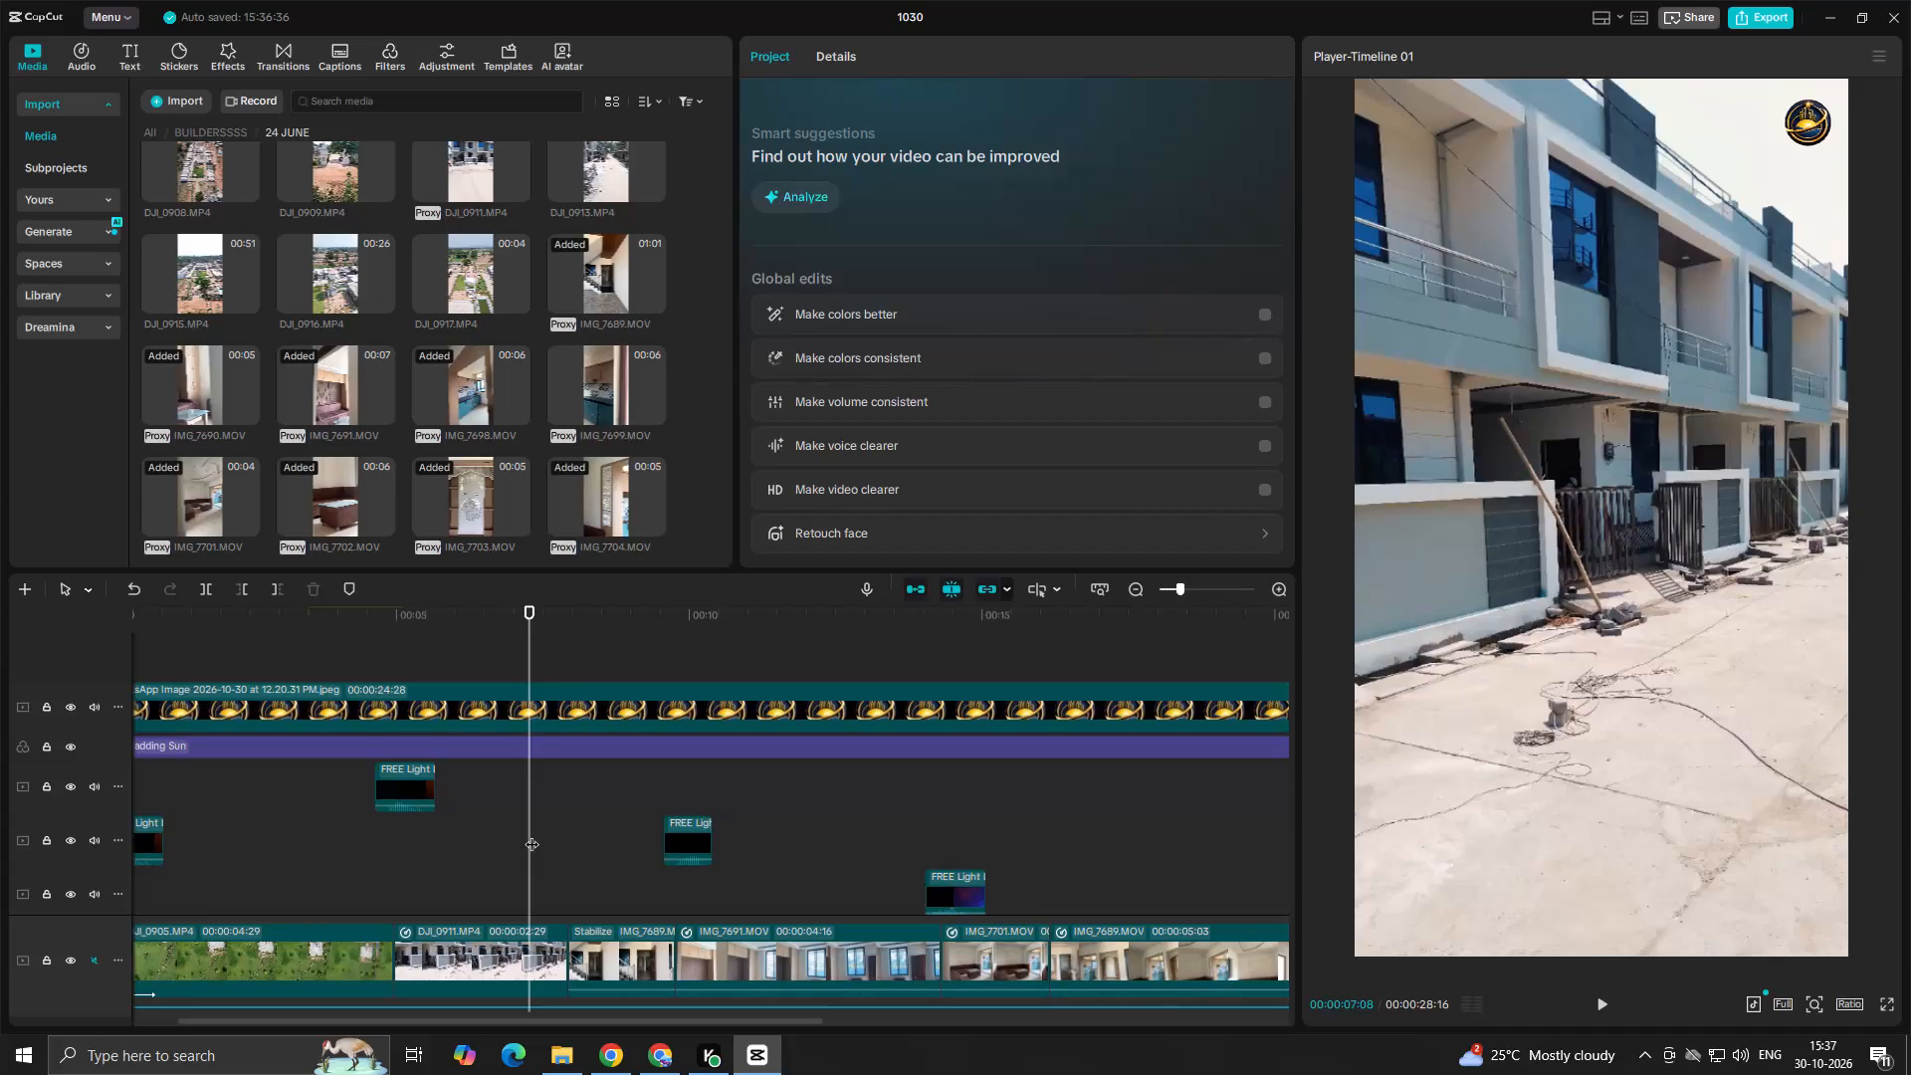
pyautogui.press('space')
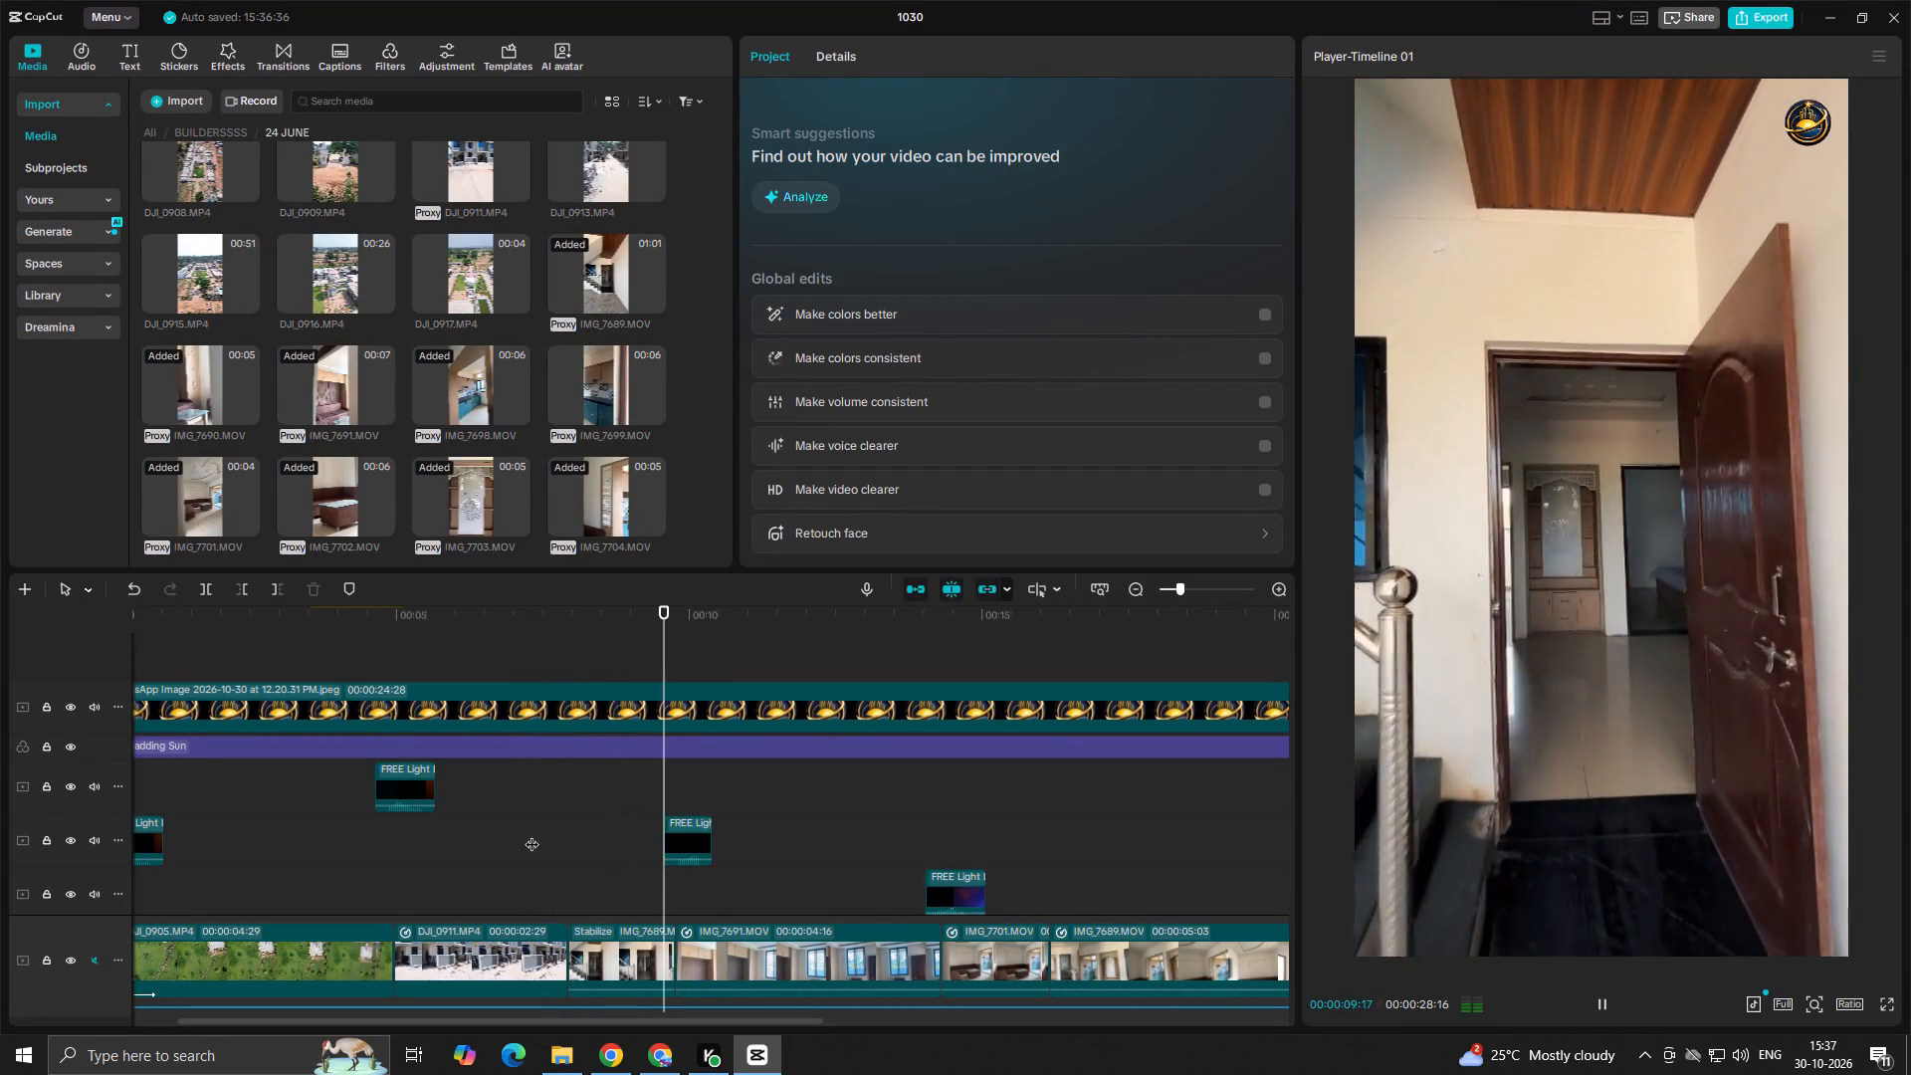
pyautogui.press('space')
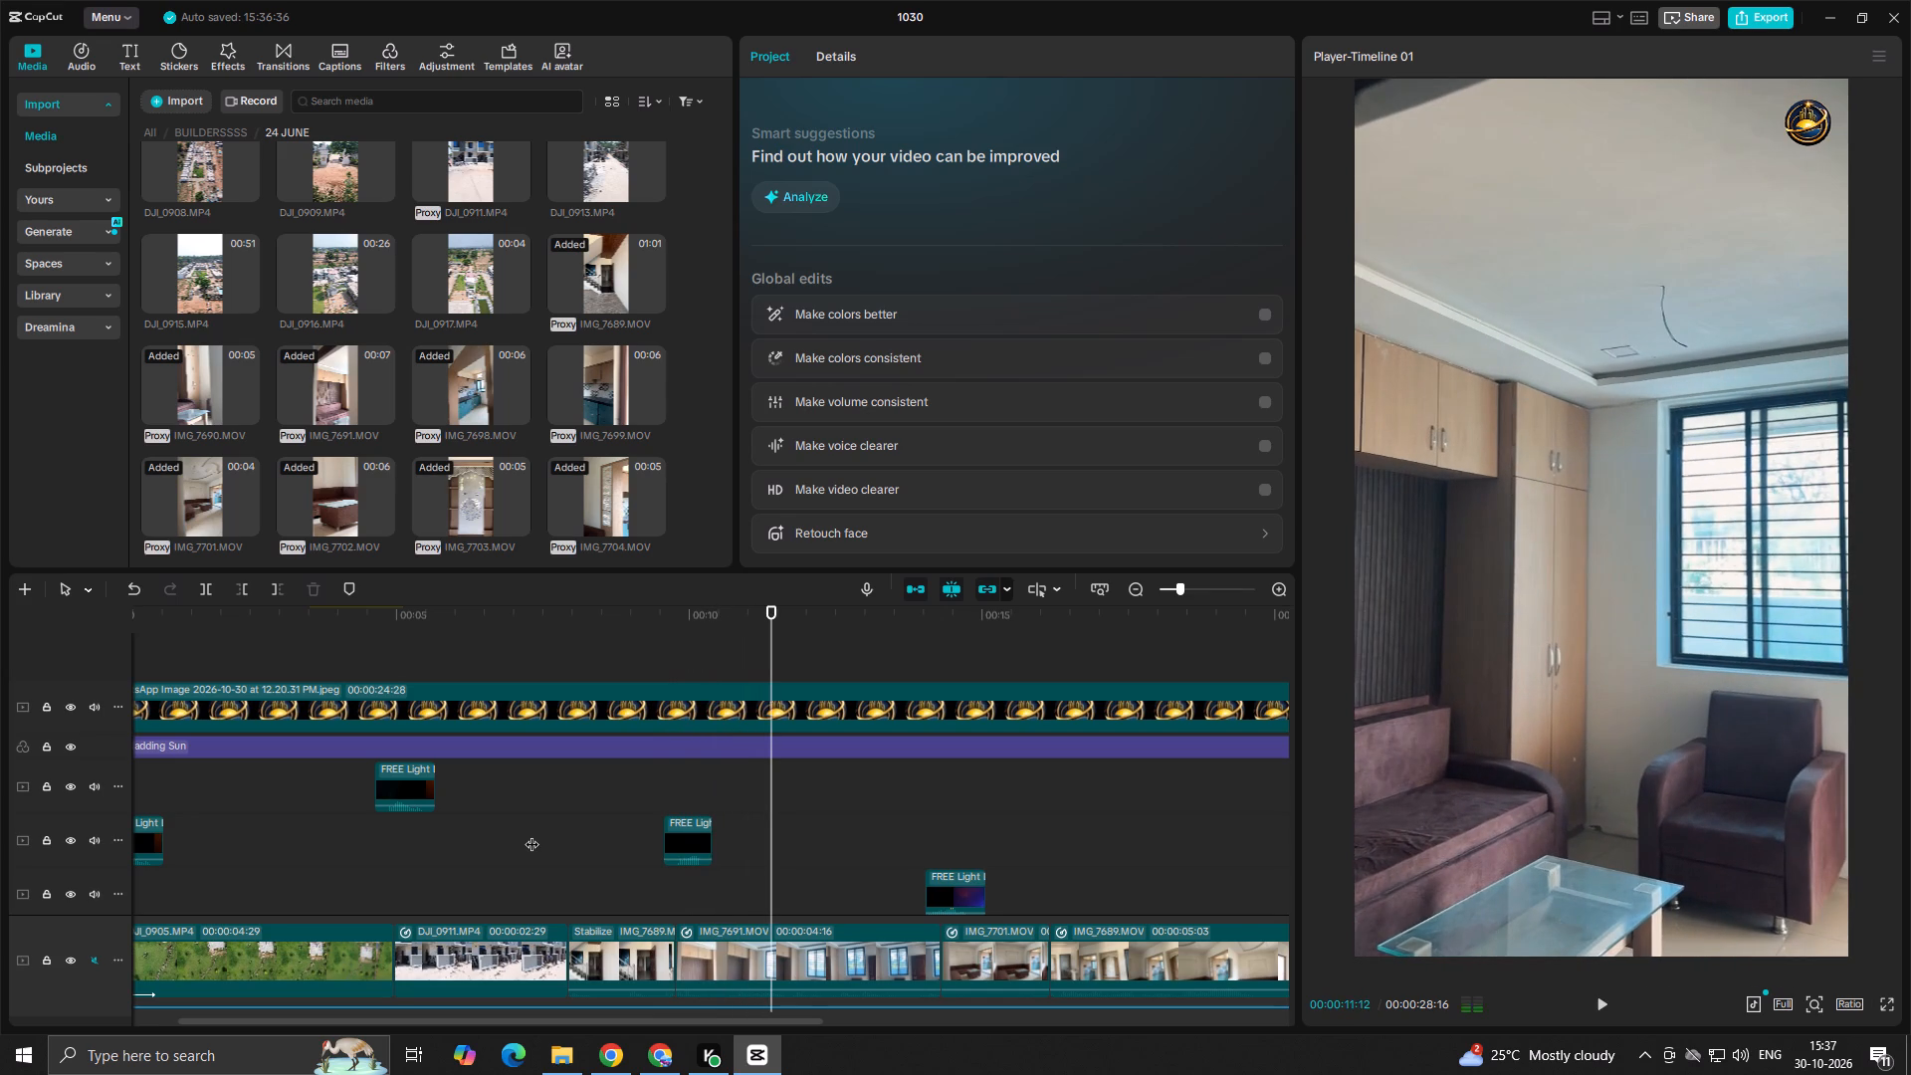
pyautogui.click(416, 883)
pyautogui.press('space')
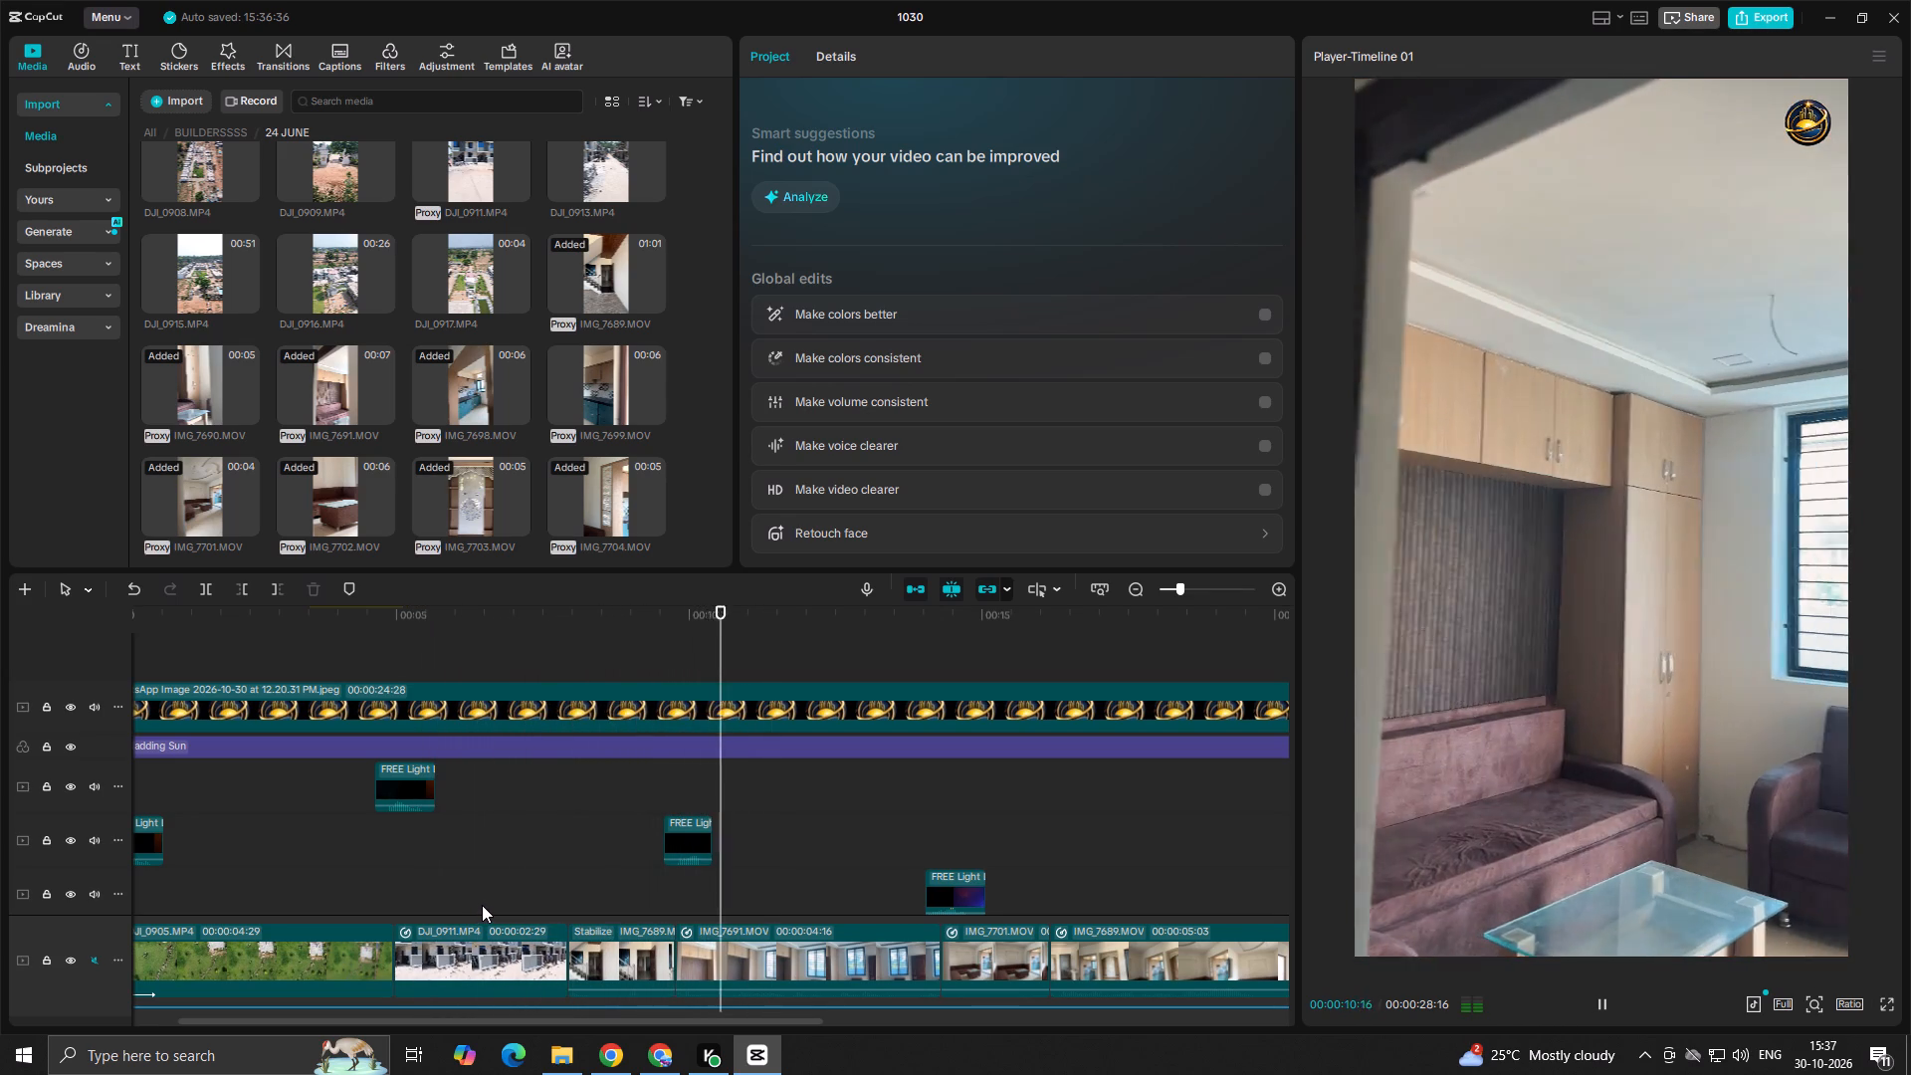
pyautogui.click(482, 905)
pyautogui.press('space')
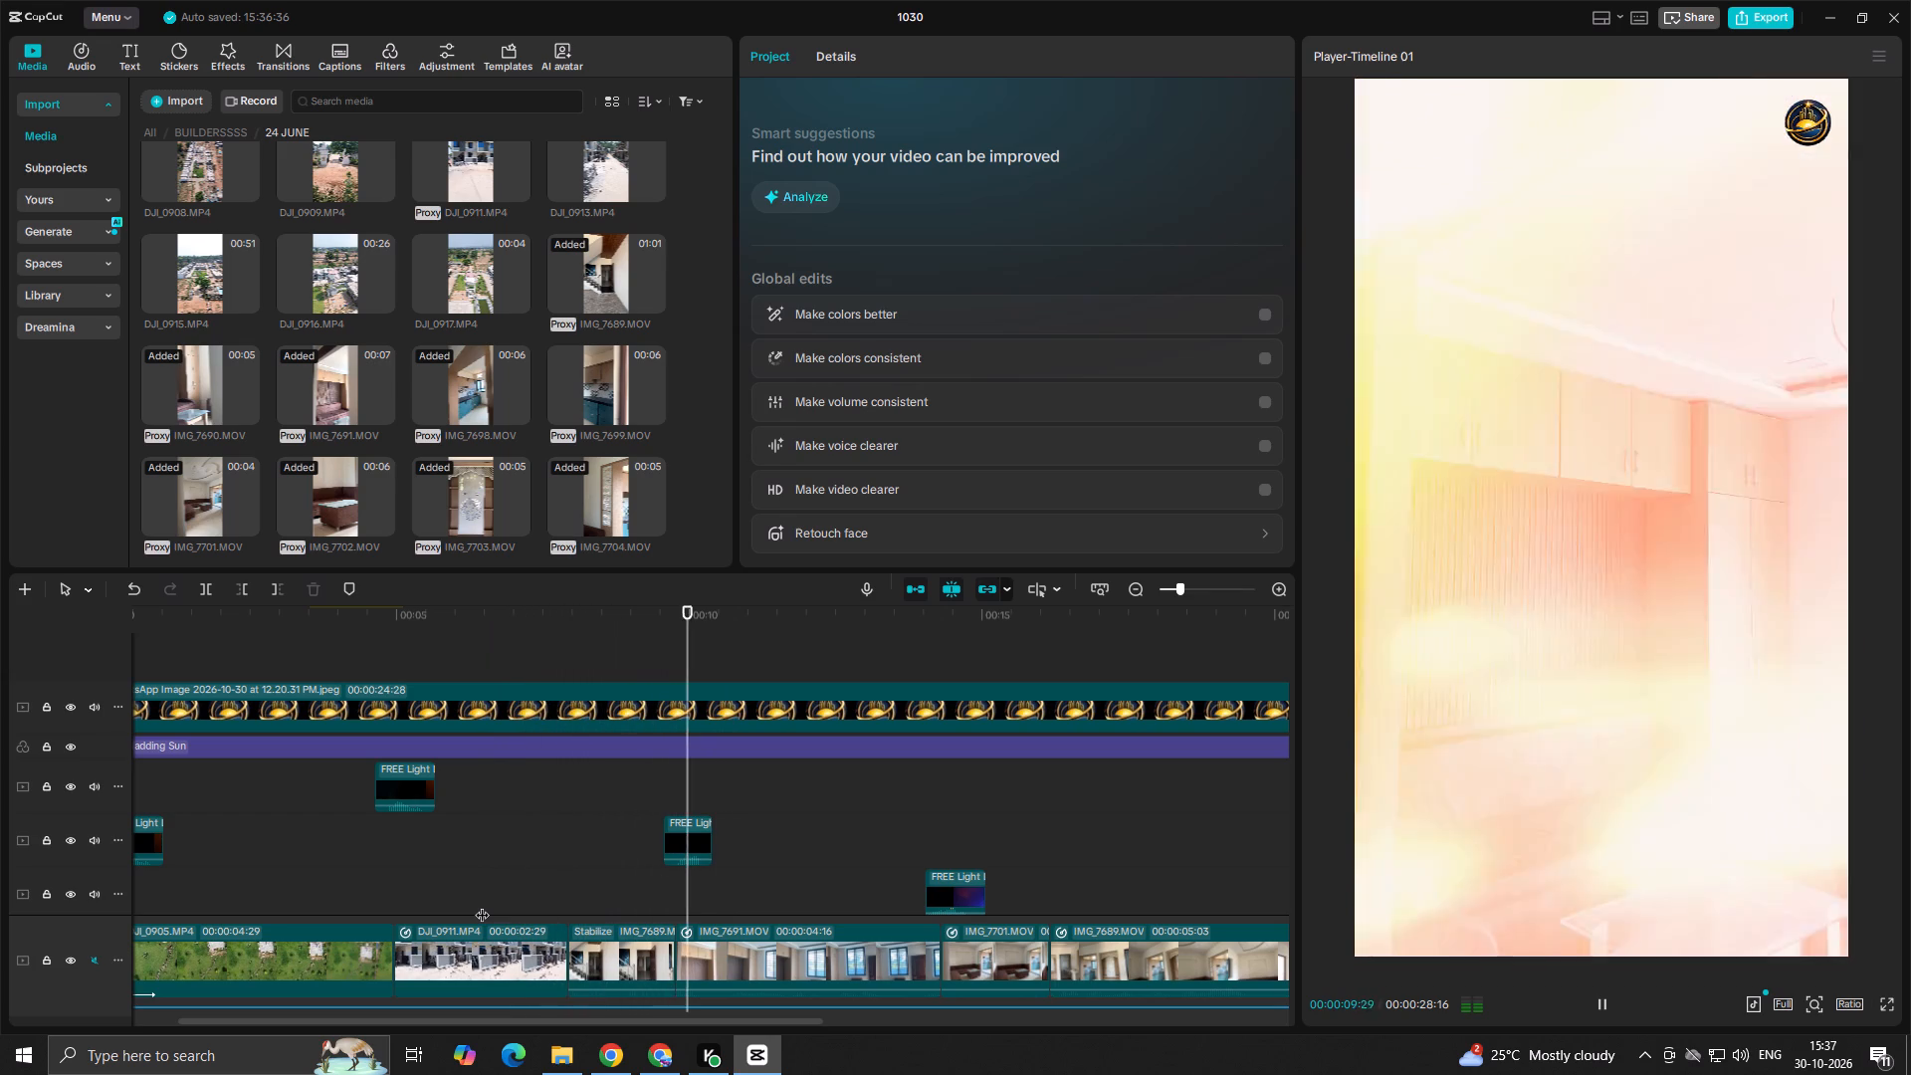
pyautogui.press('space')
# Scrub through the DJI_0905, DJI_0911 and IMG_7689 clips and back to the start of the reel to review the sequence.
pyautogui.click(520, 883)
pyautogui.moveTo(520, 883); pyautogui.dragTo(374, 902)
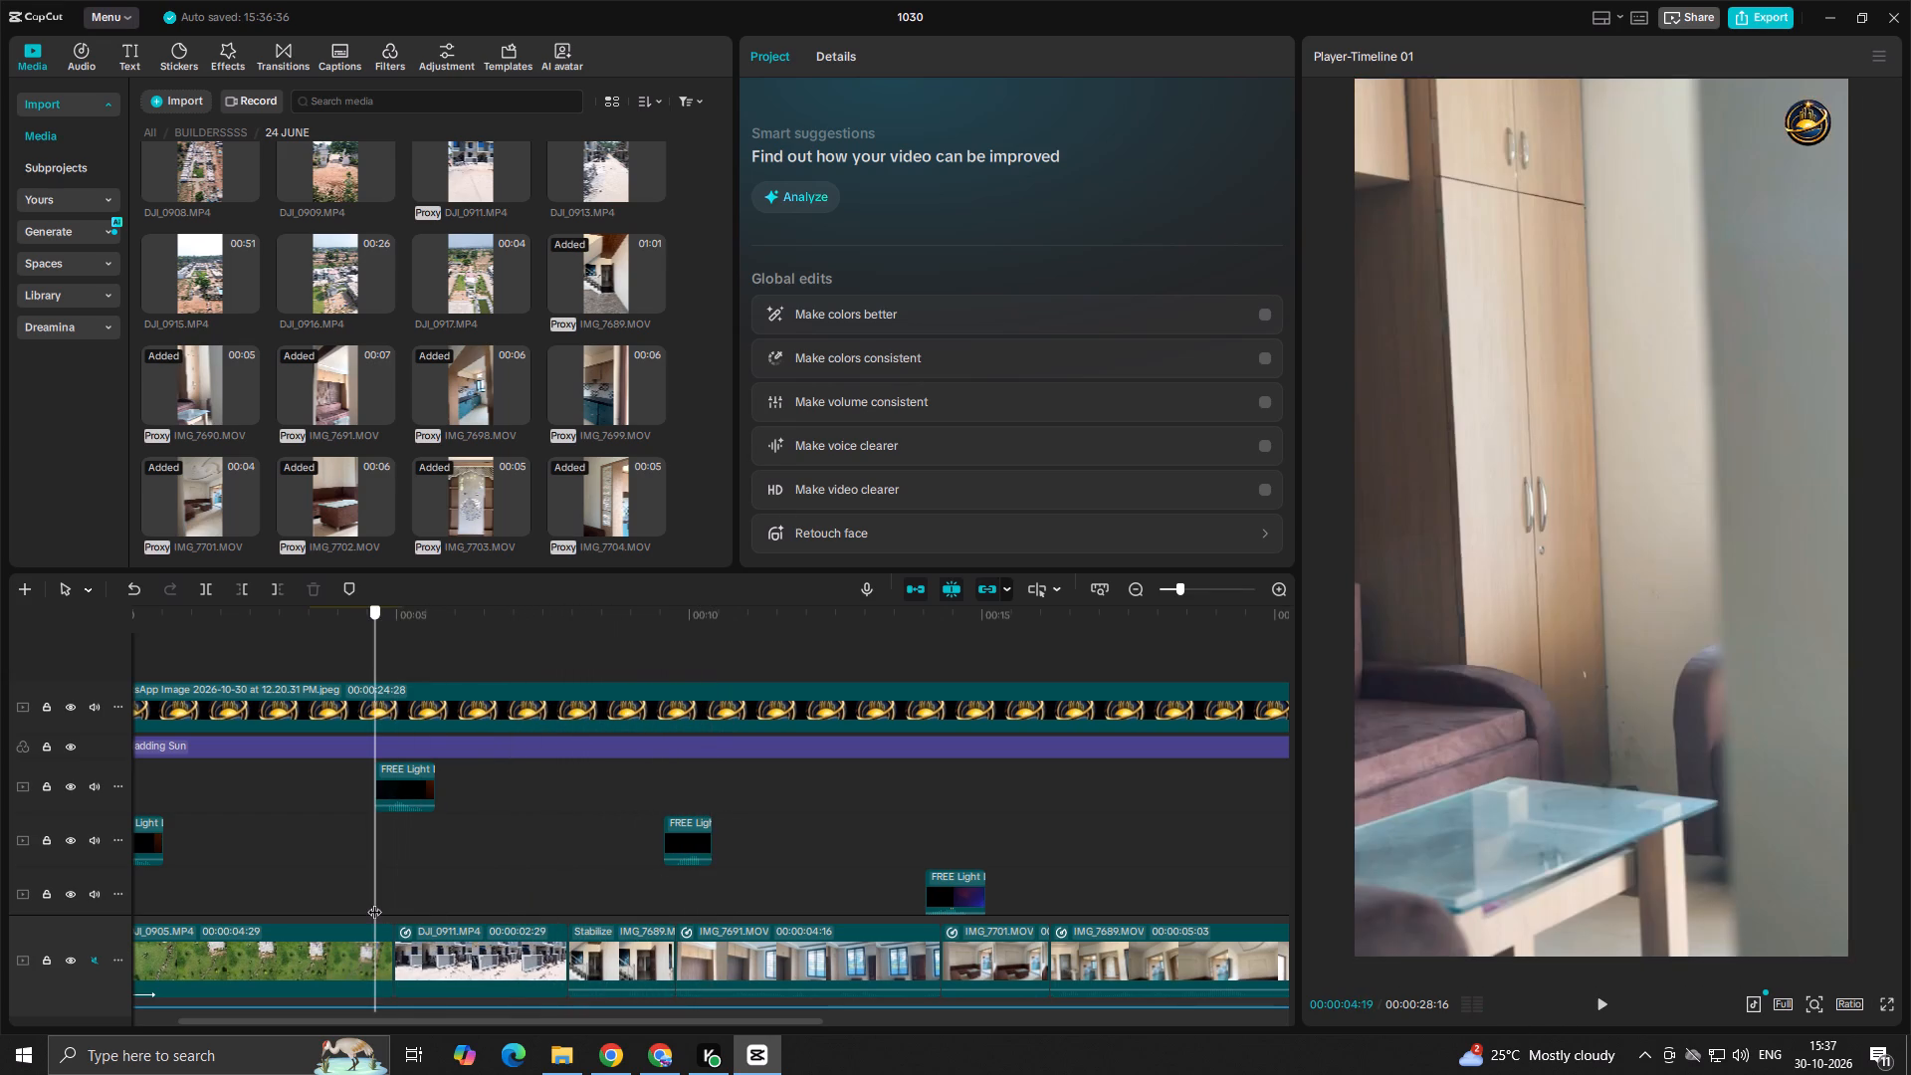
pyautogui.moveTo(374, 902); pyautogui.dragTo(592, 923)
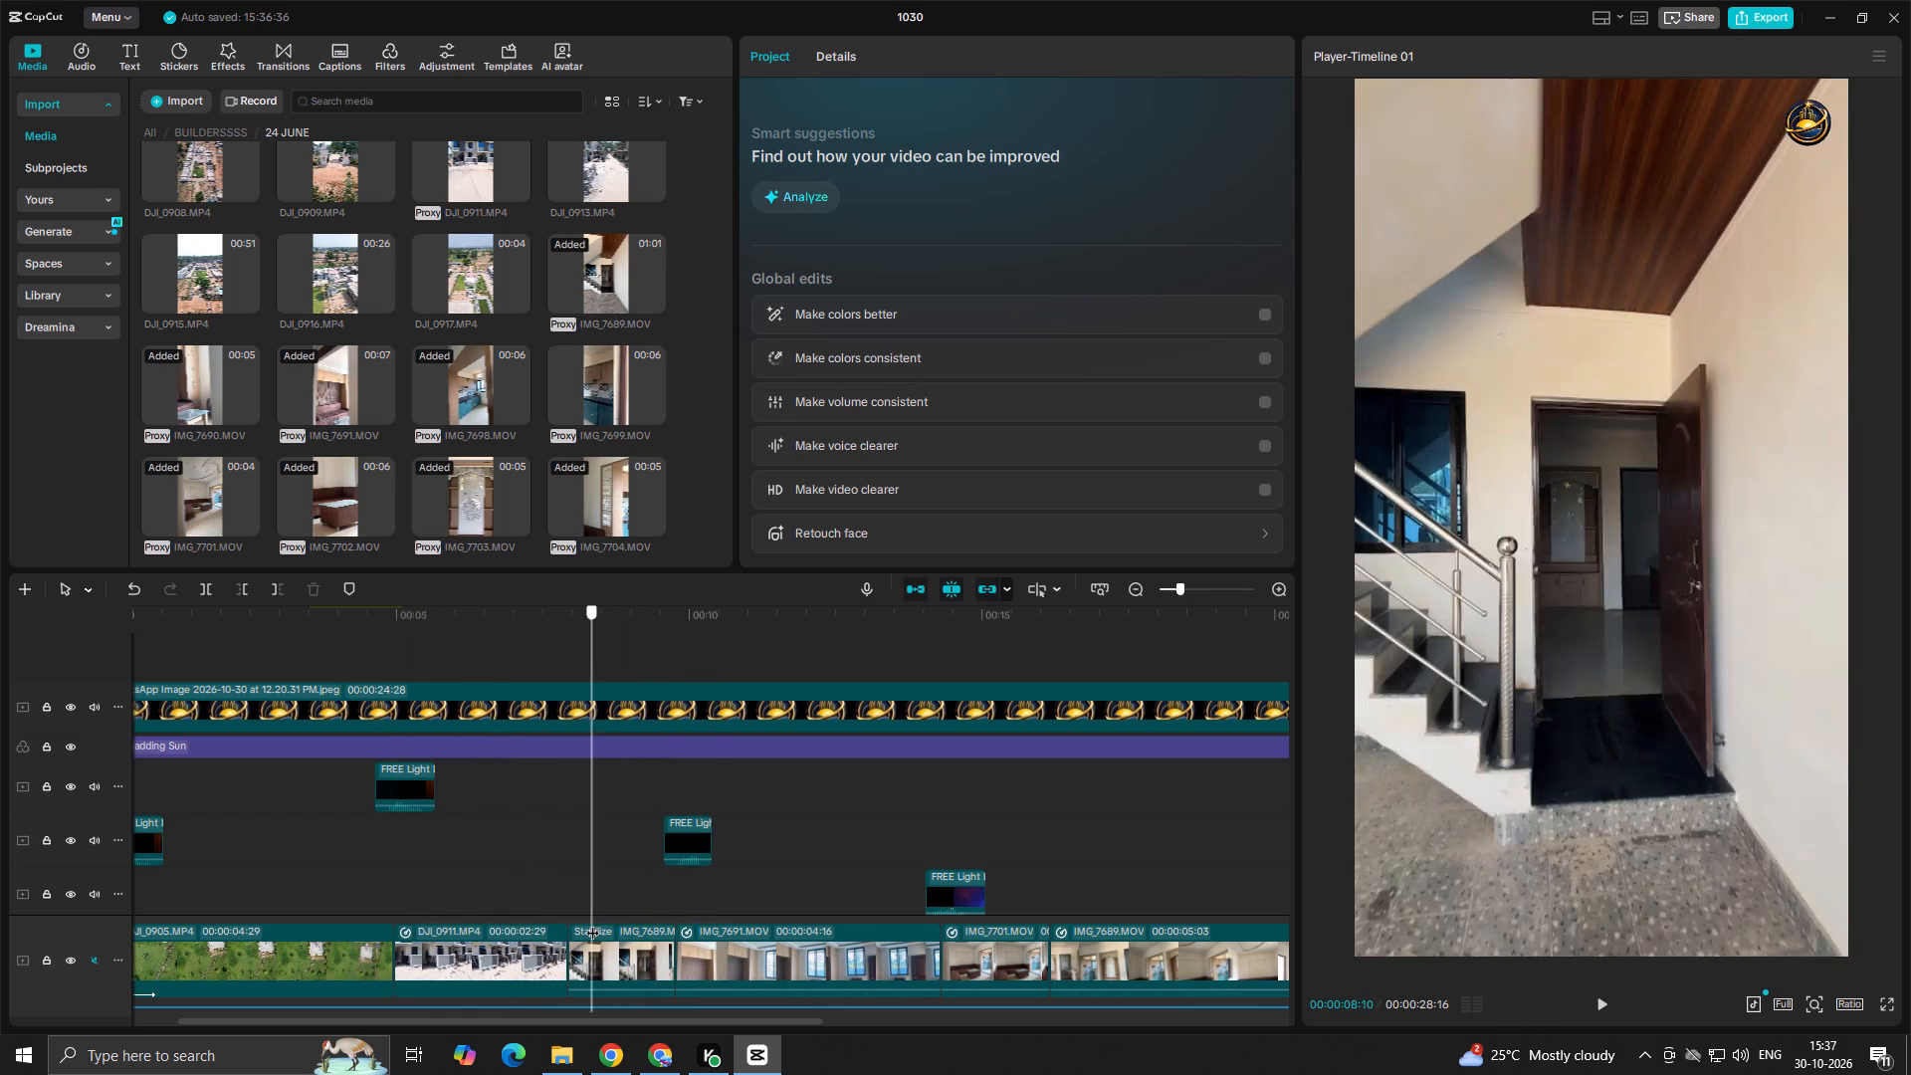
pyautogui.moveTo(592, 923); pyautogui.dragTo(546, 983)
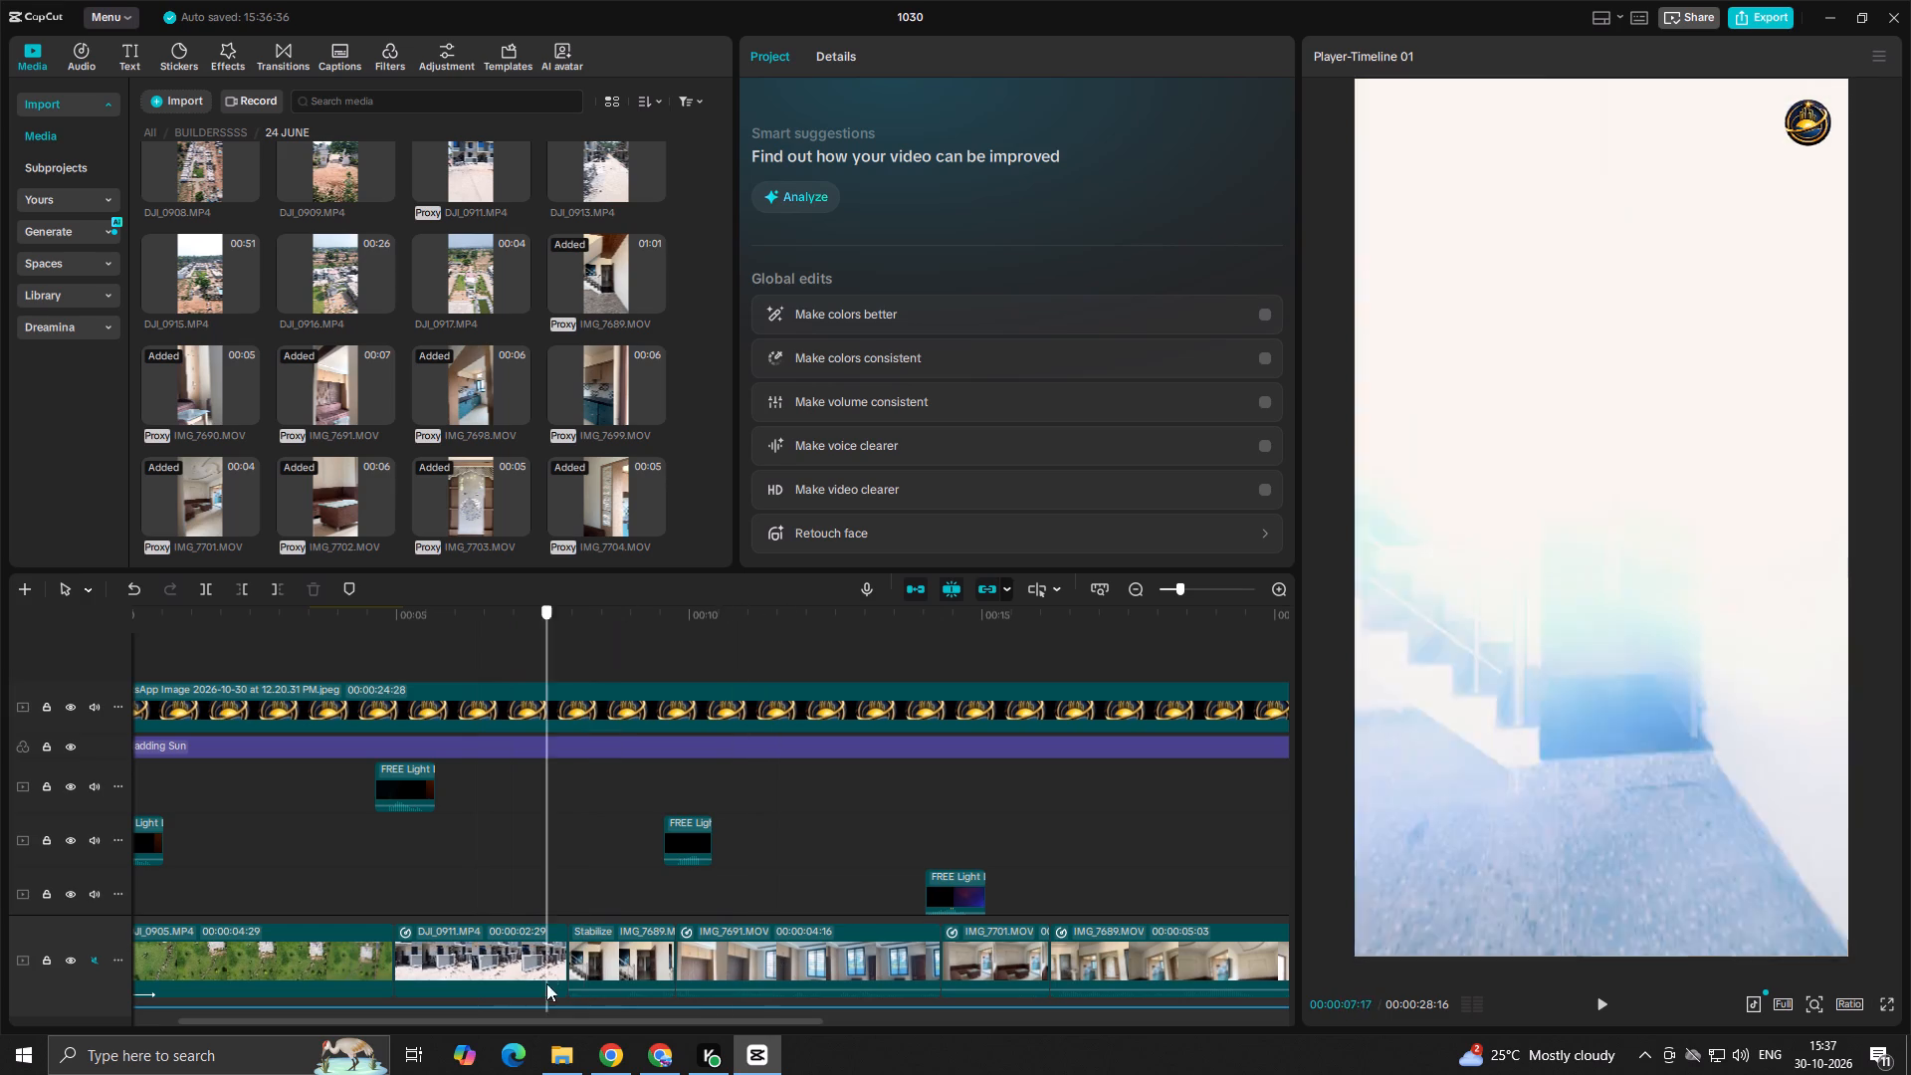
pyautogui.moveTo(546, 983); pyautogui.dragTo(167, 957)
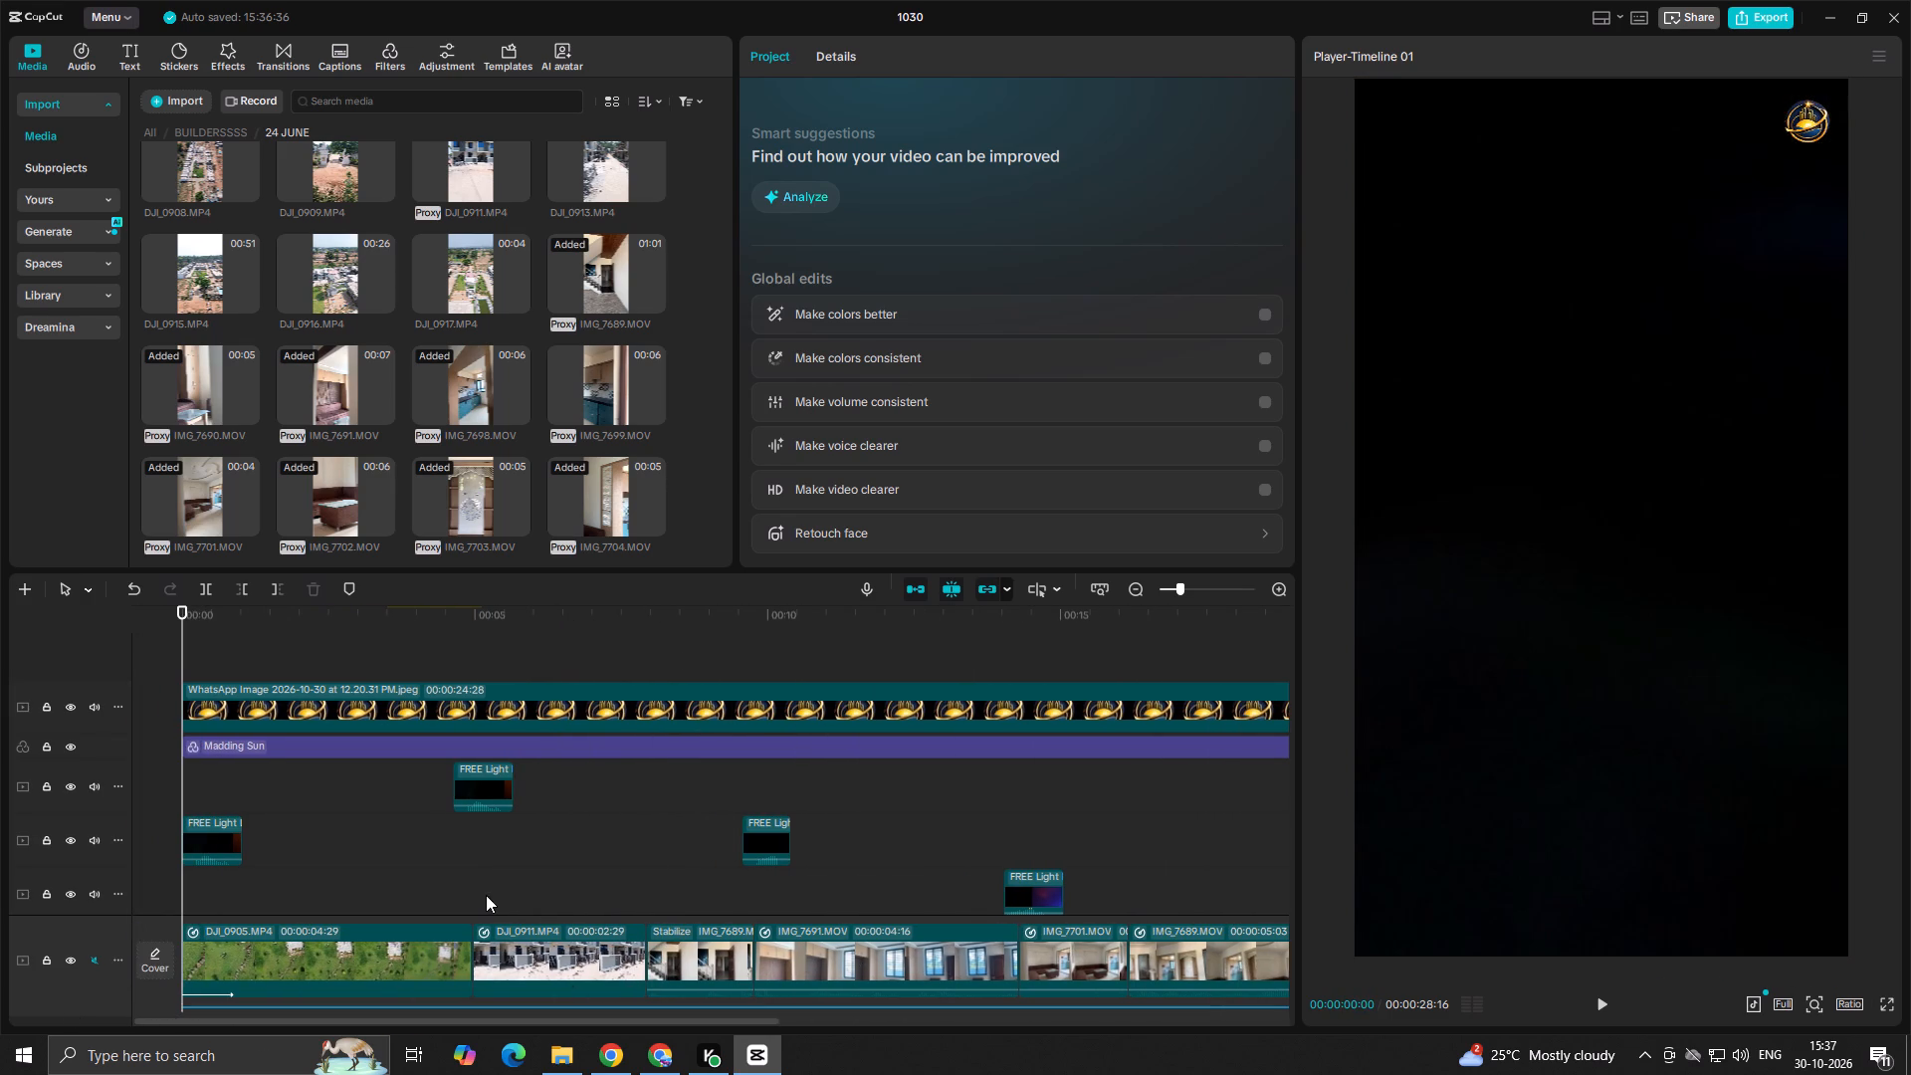
pyautogui.click(486, 895)
pyautogui.click(421, 891)
pyautogui.moveTo(421, 891); pyautogui.dragTo(0, 900)
# Preview the opening of the "We build ...overs.mp4" video from the top level of the media library.
pyautogui.click(143, 128)
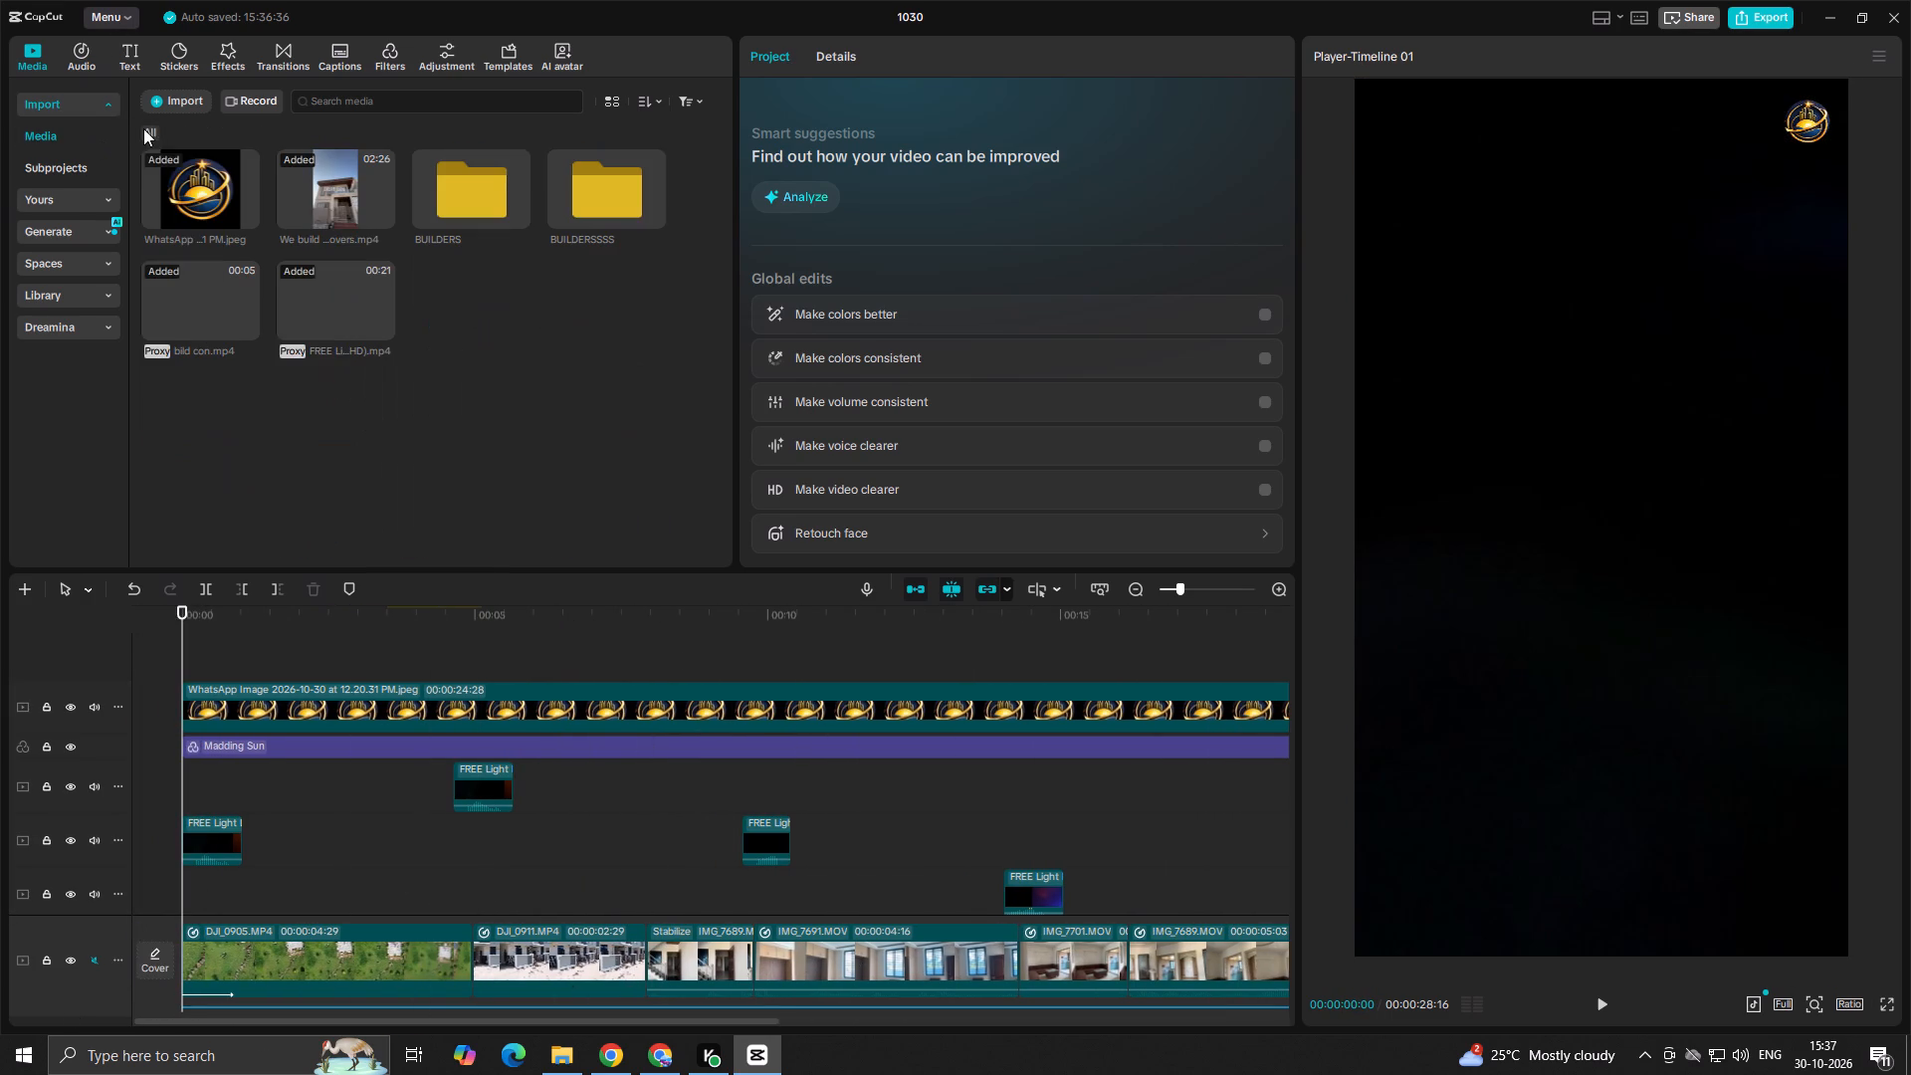
pyautogui.click(332, 203)
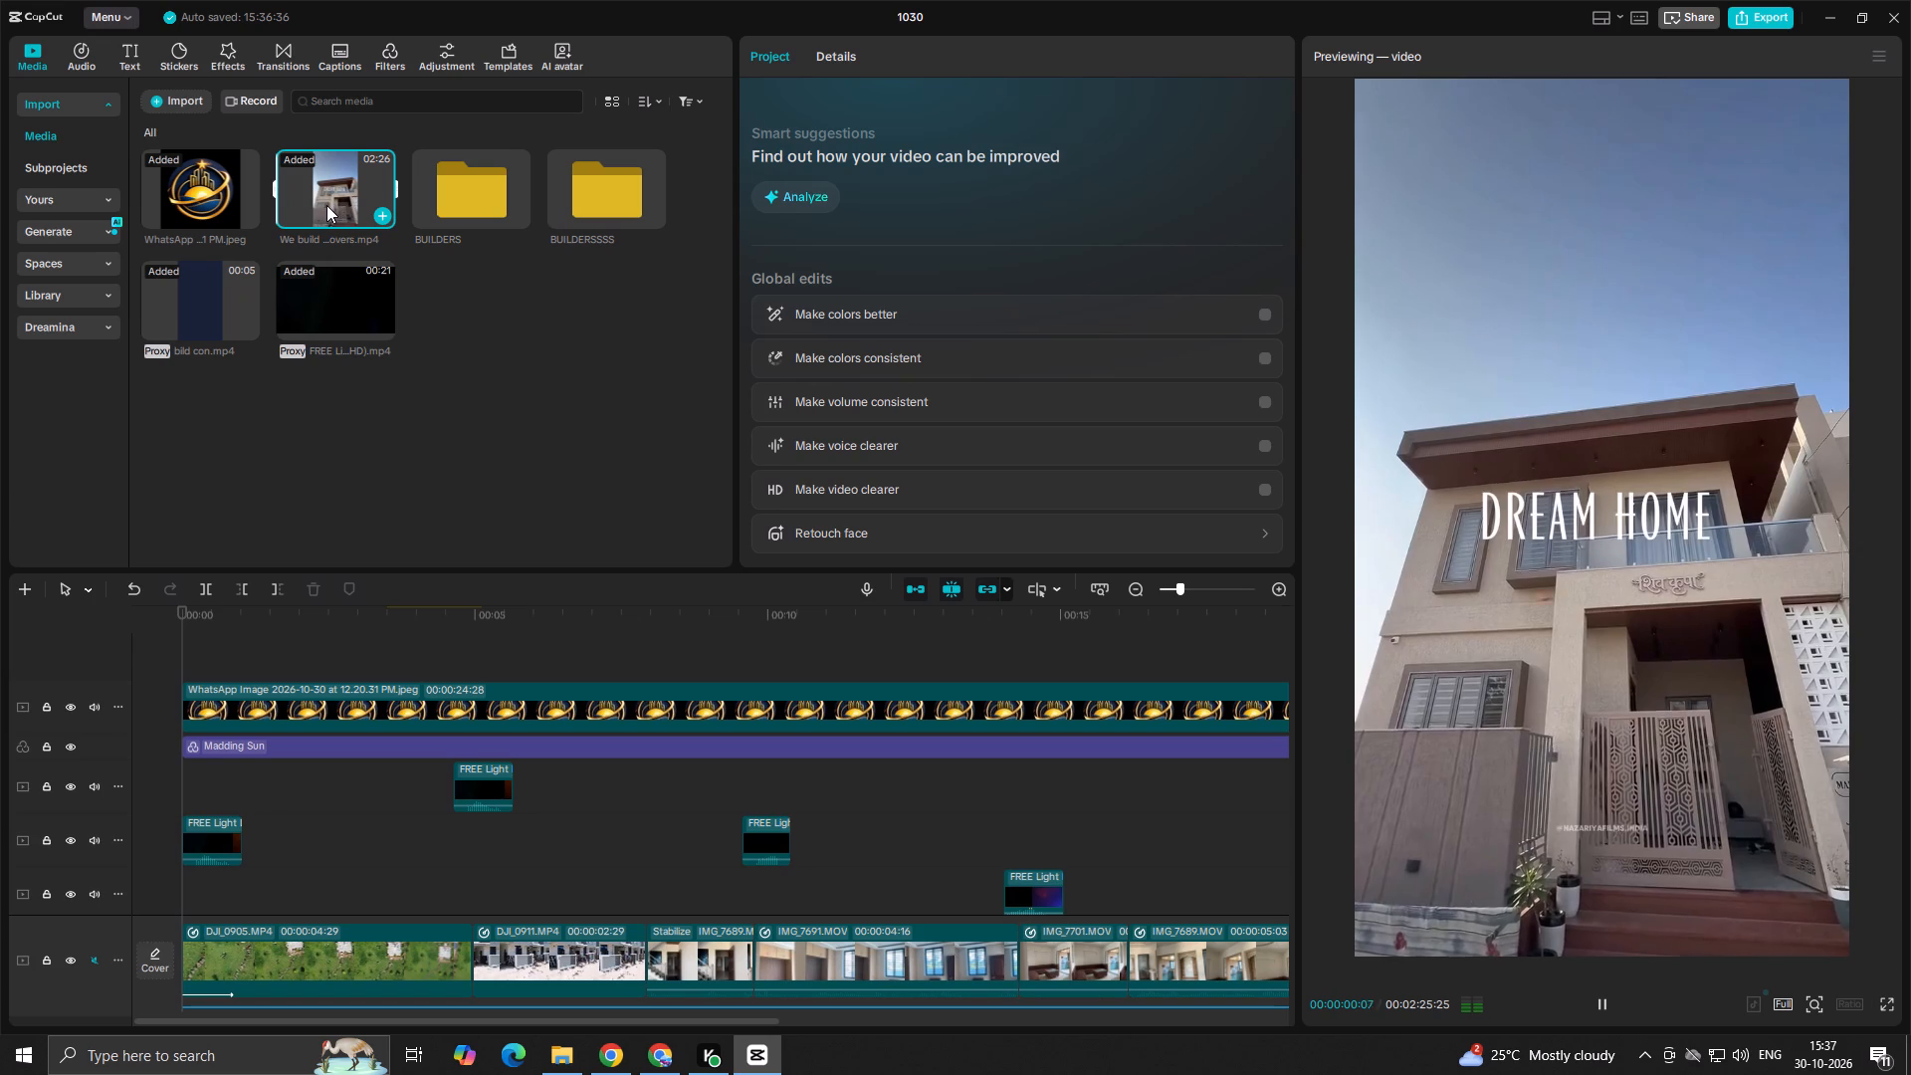
pyautogui.press('space')
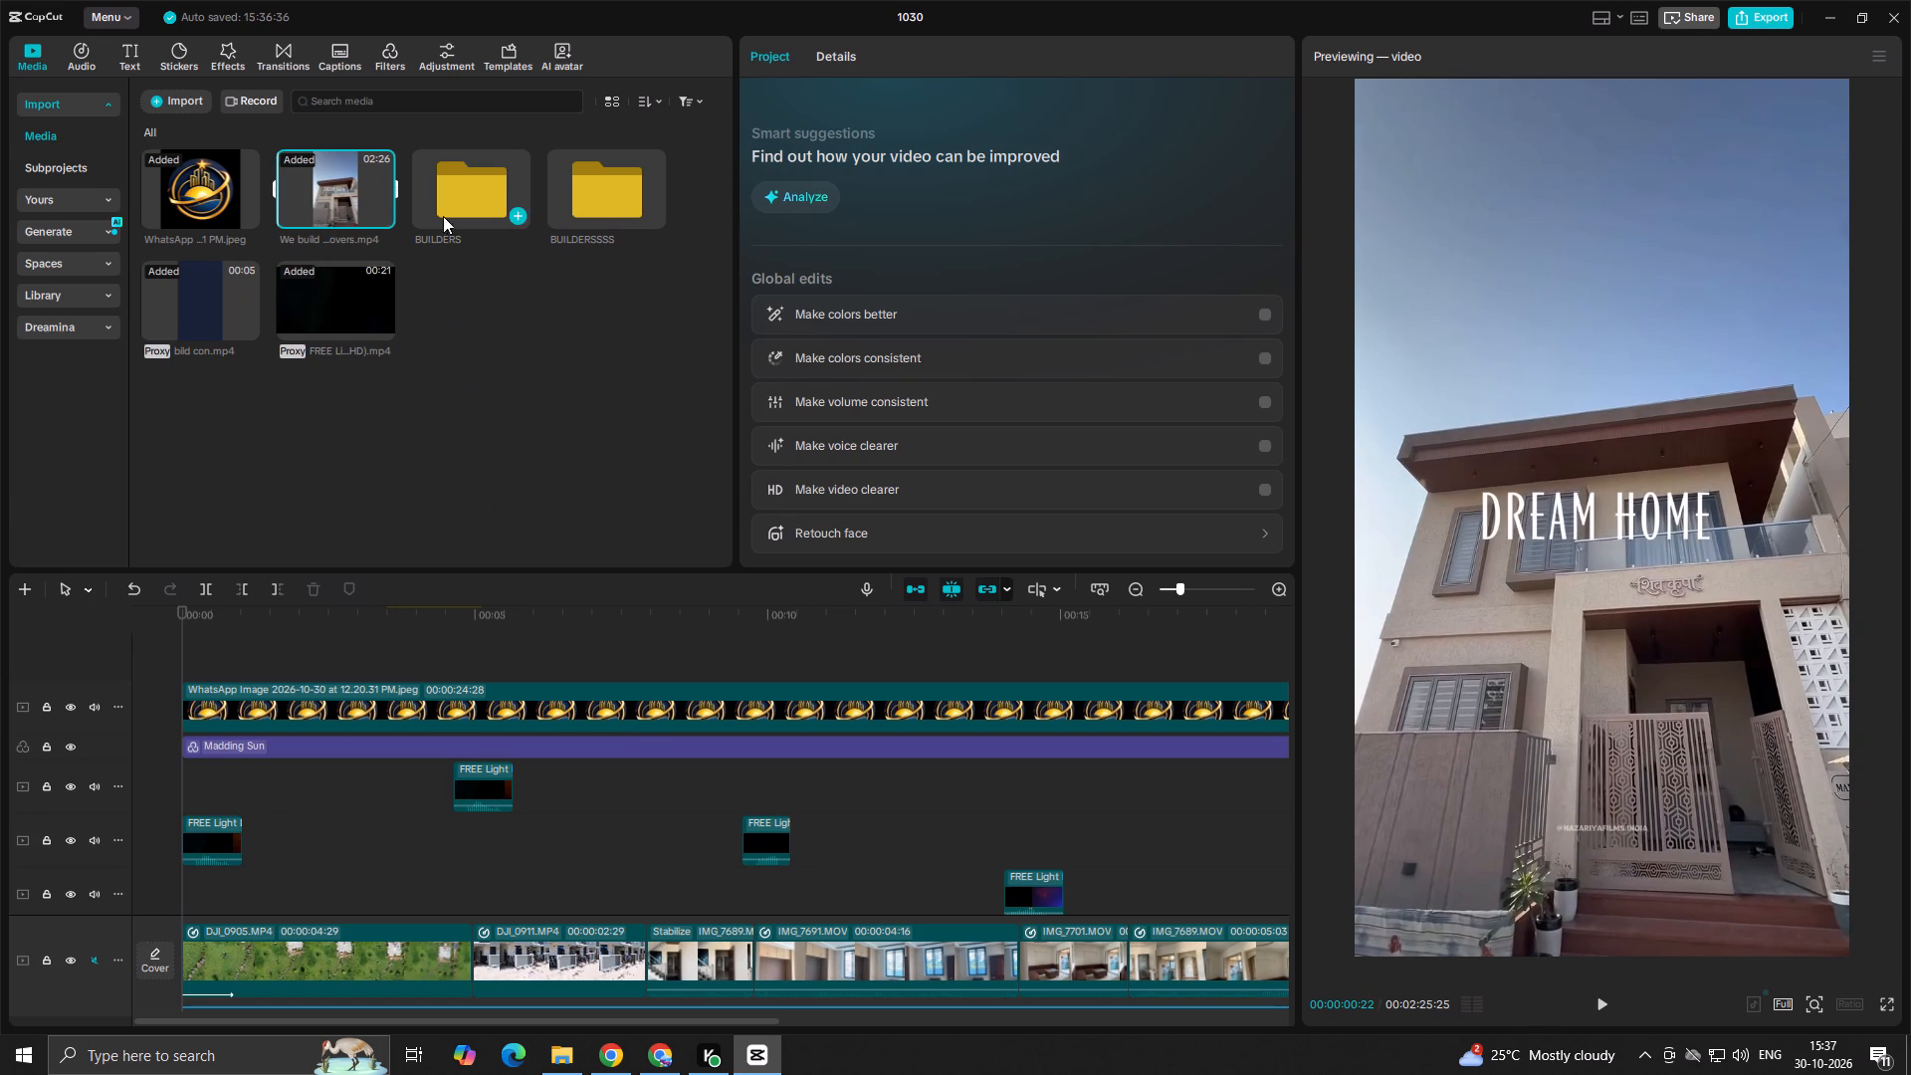
# Add a default text clip at the start of the reel reading "dream home" and convert it to all capitals.
pyautogui.click(306, 818)
pyautogui.moveTo(306, 818); pyautogui.dragTo(0, 863)
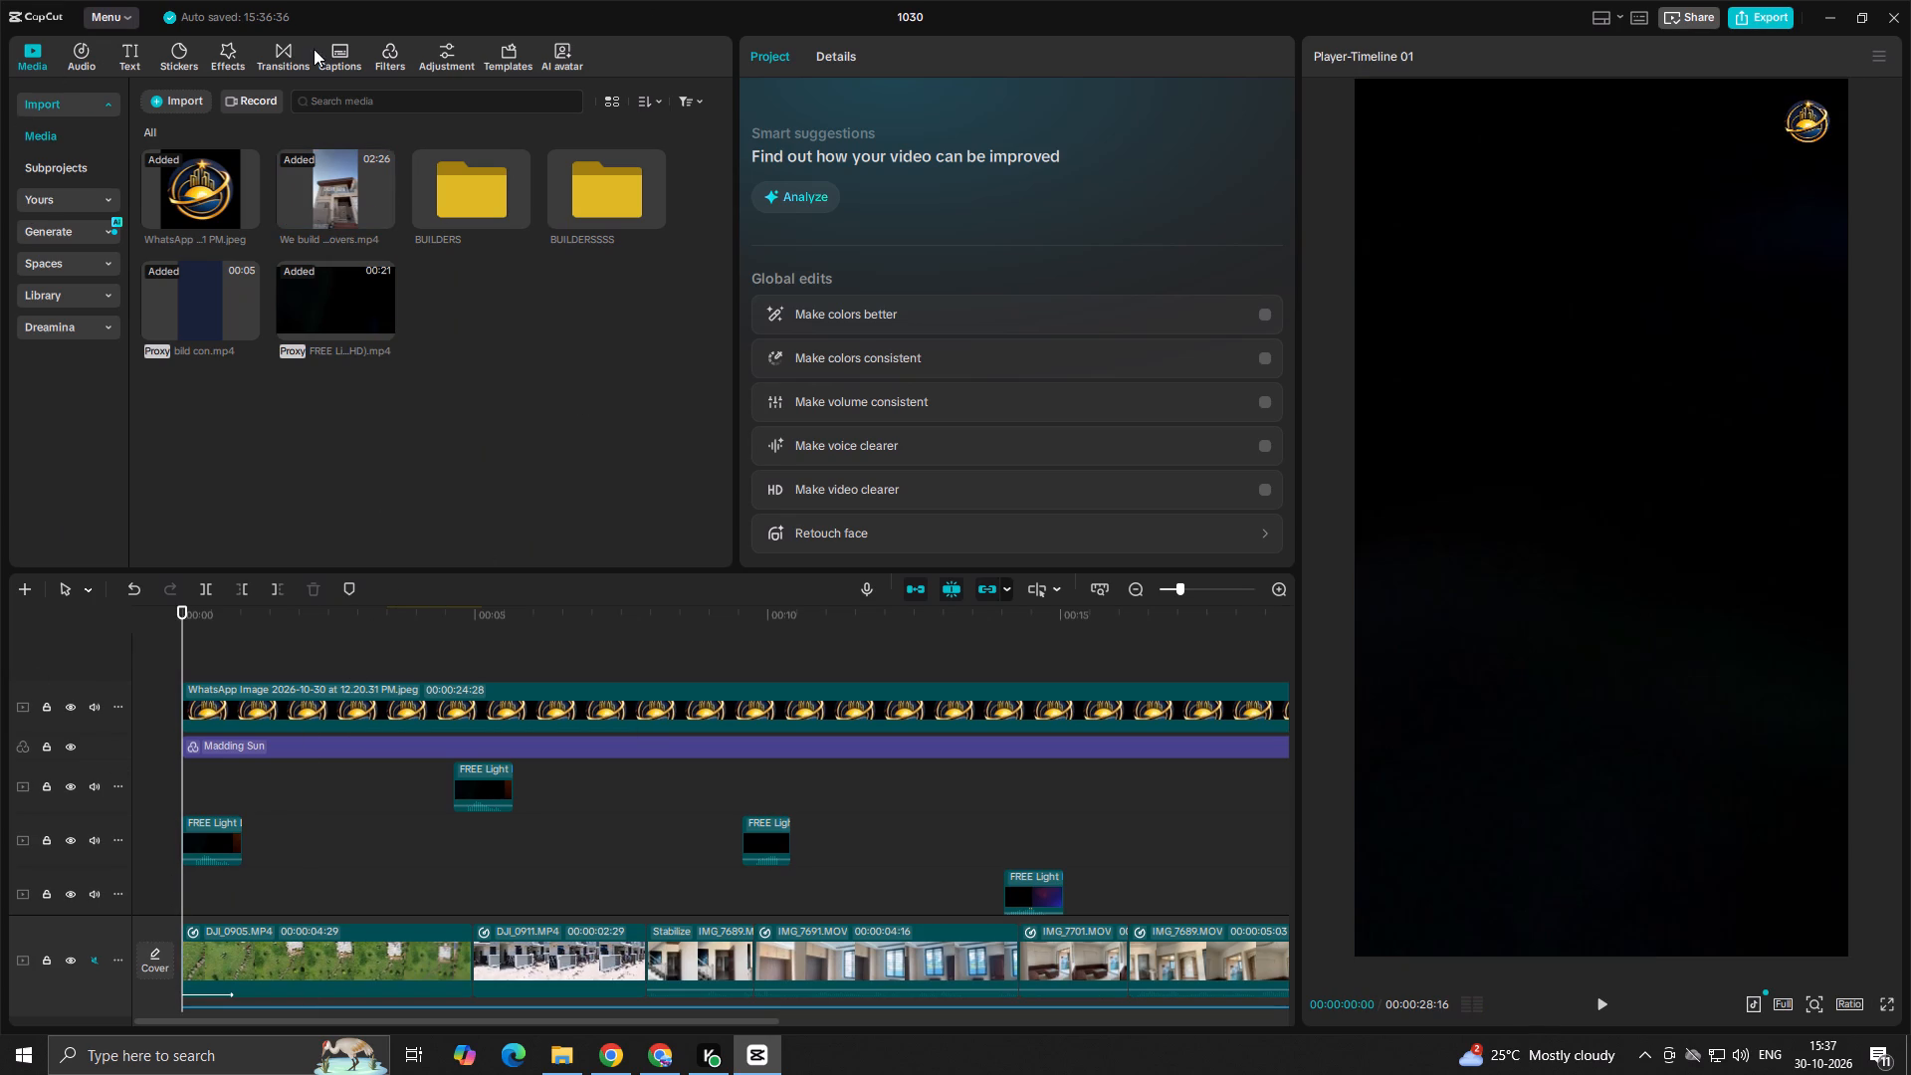
pyautogui.click(132, 51)
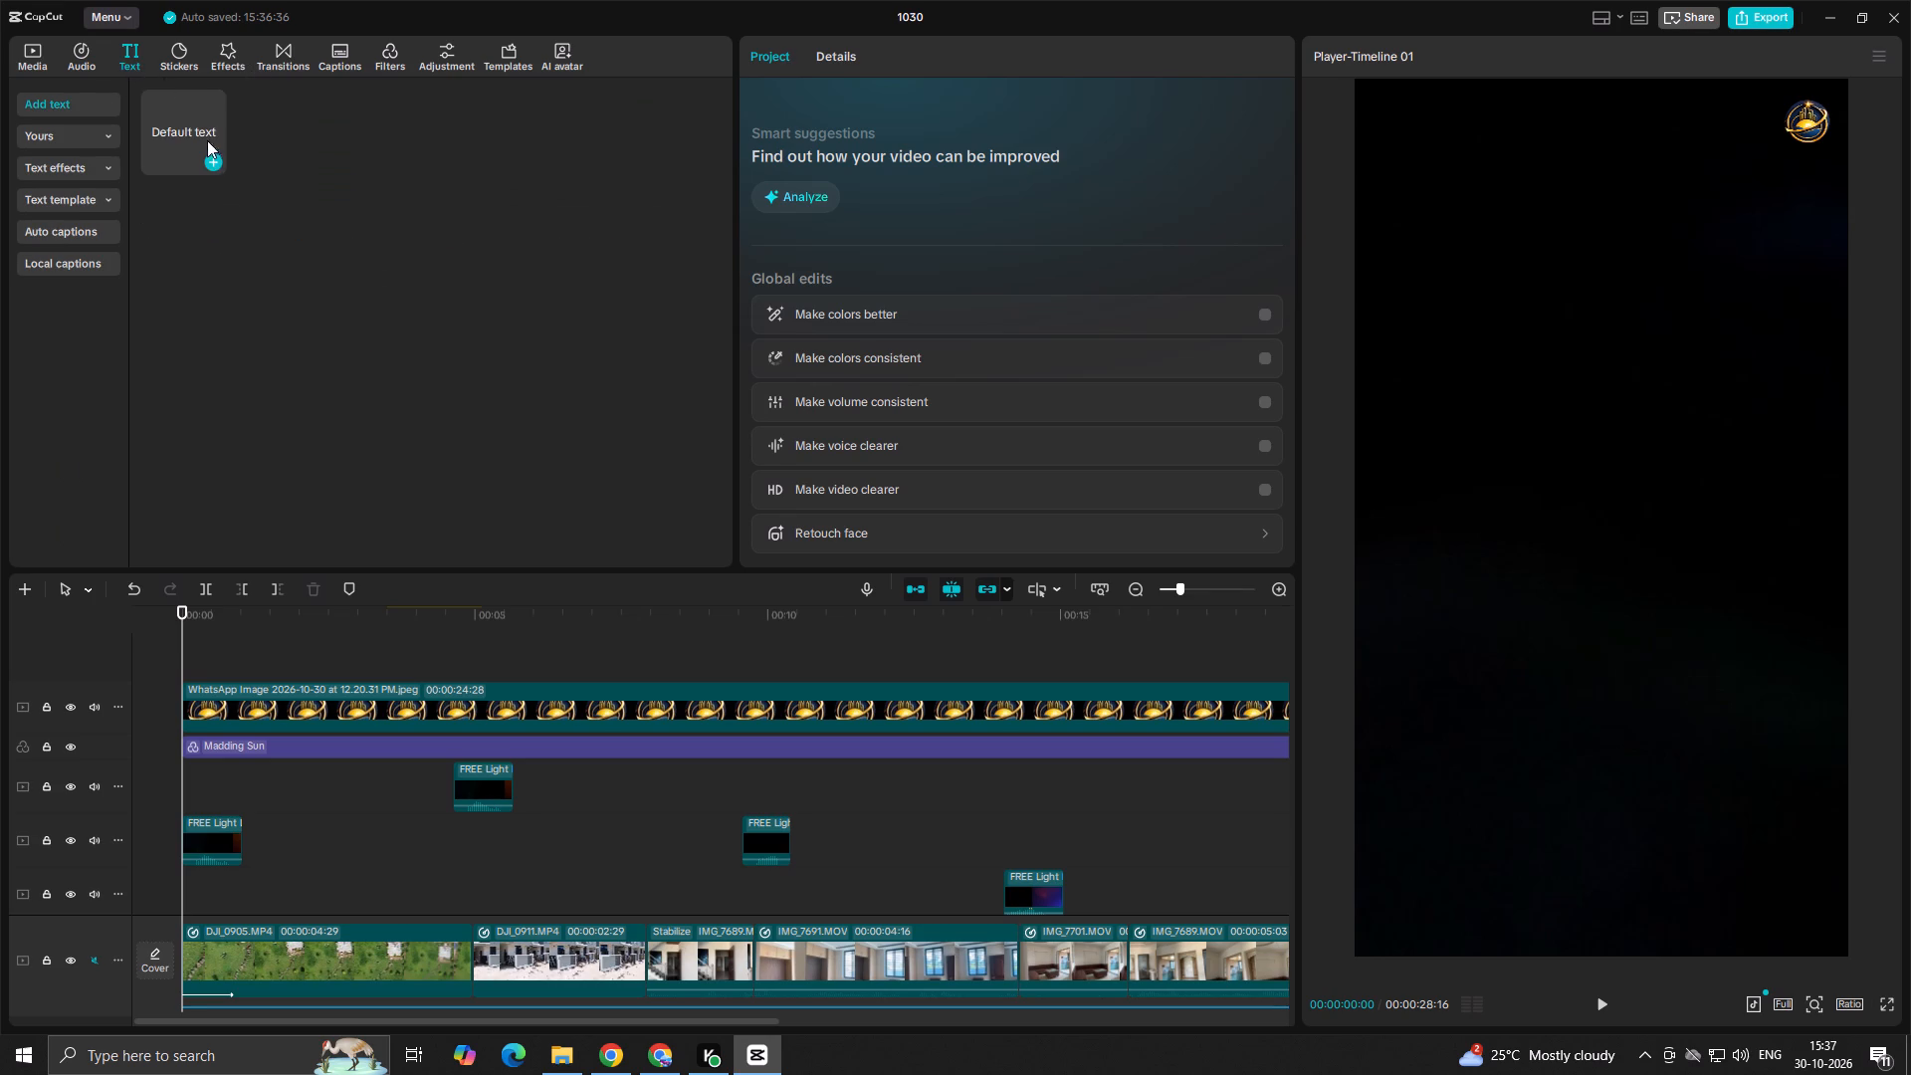
pyautogui.click(211, 162)
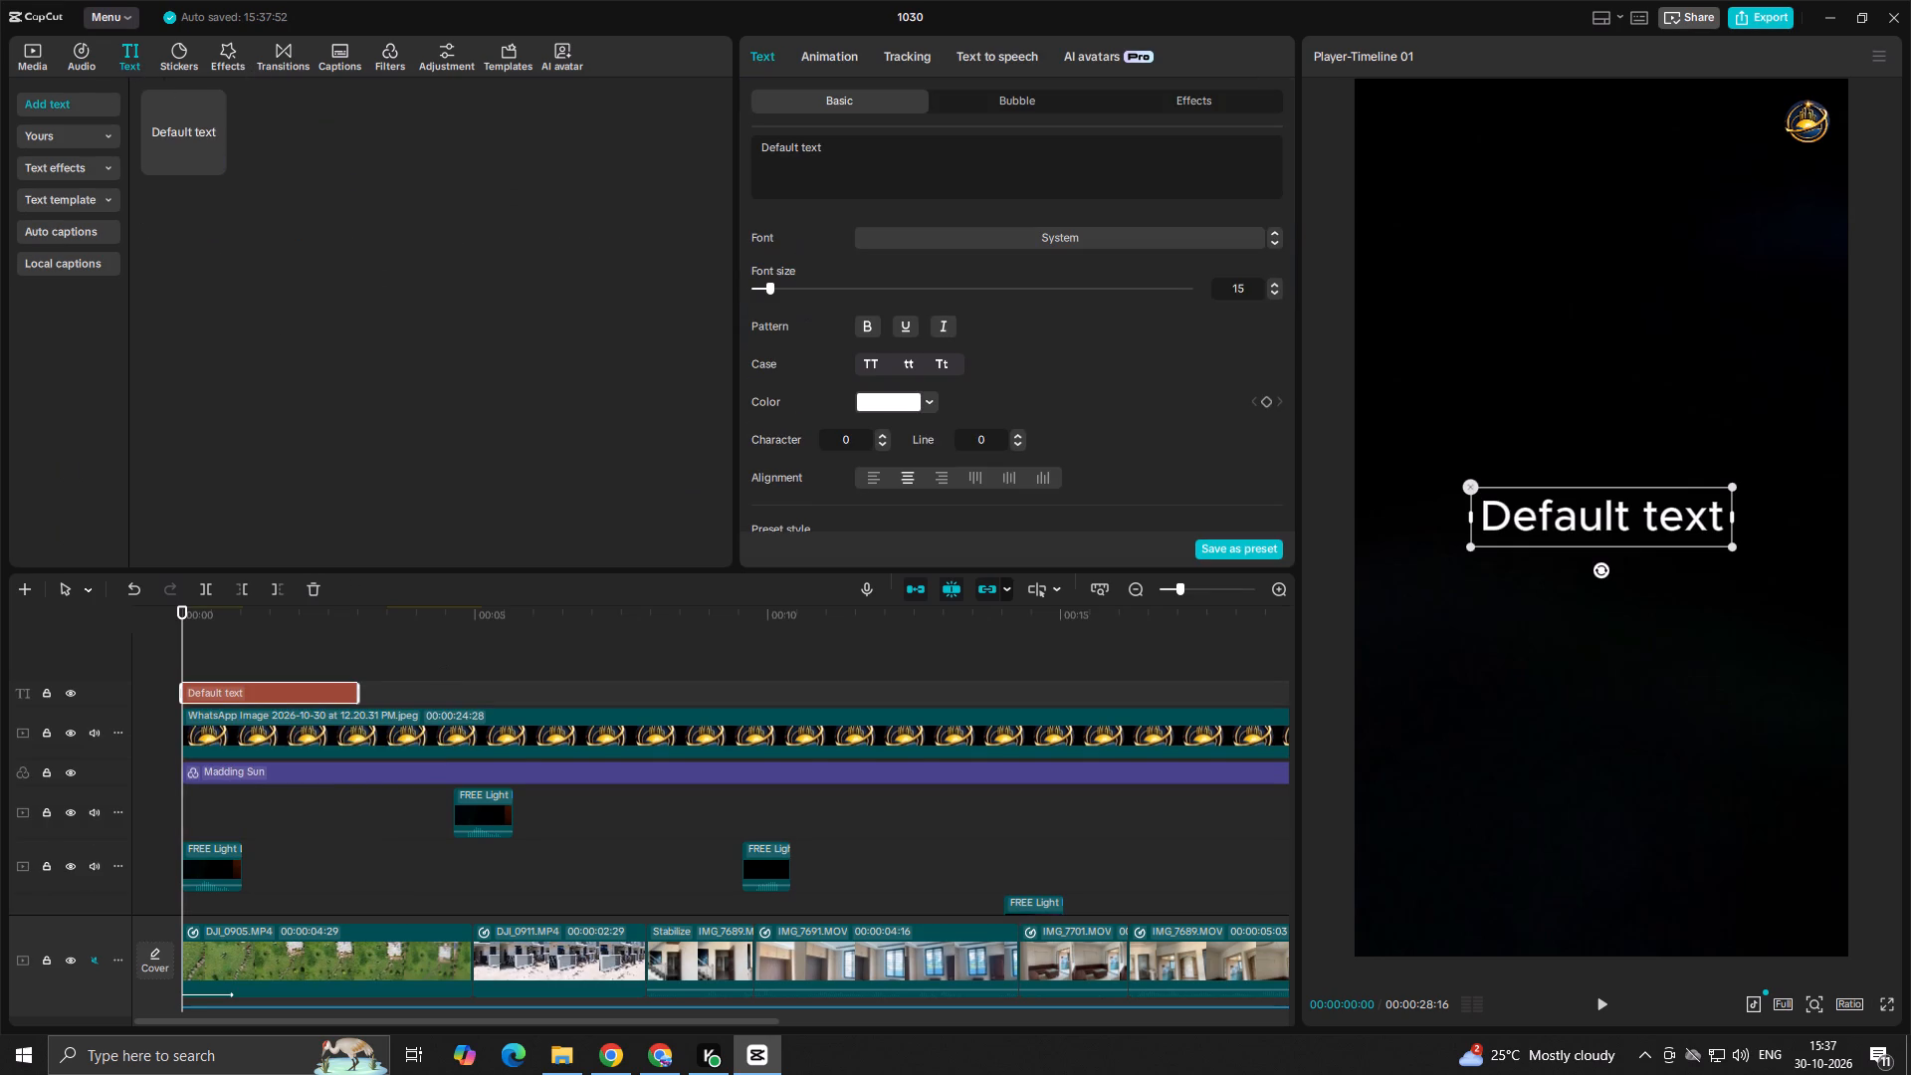
pyautogui.moveTo(909, 173); pyautogui.dragTo(340, 98)
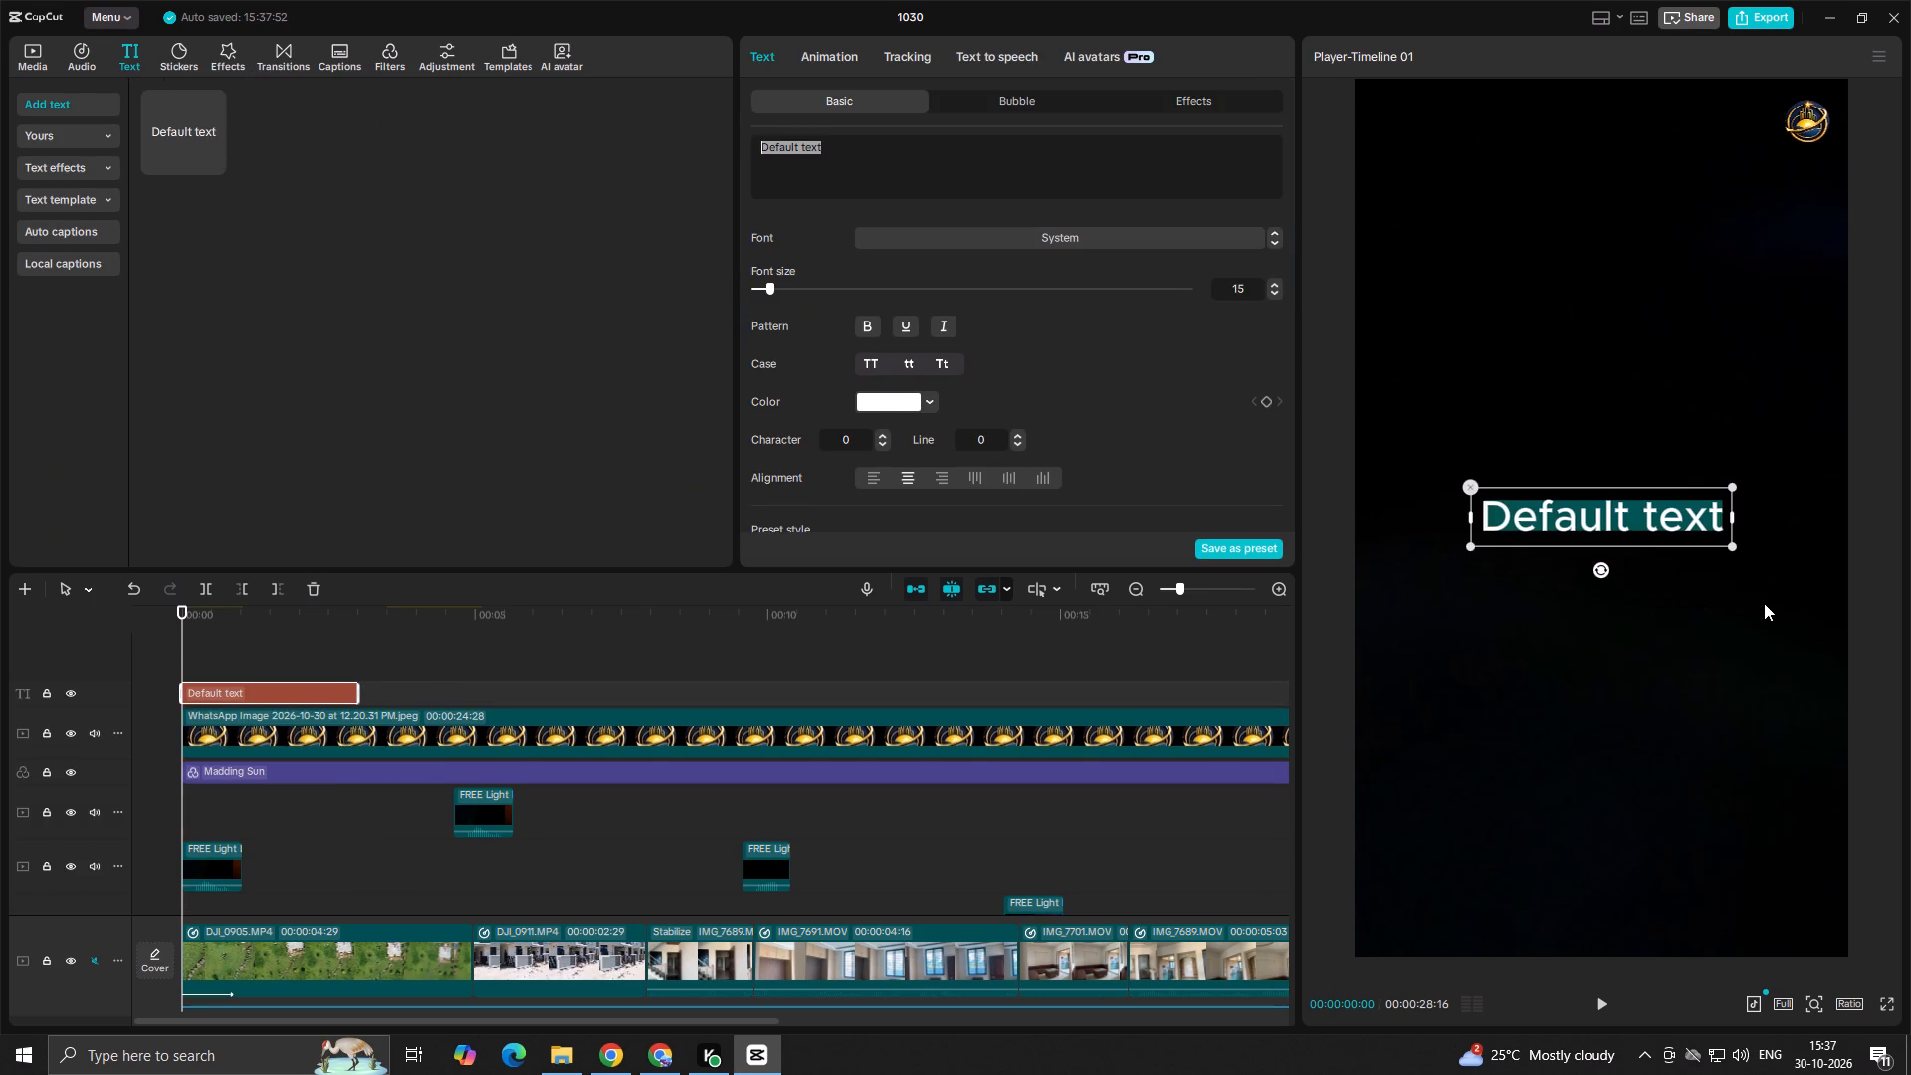
pyautogui.write('drea')
pyautogui.write('m home')
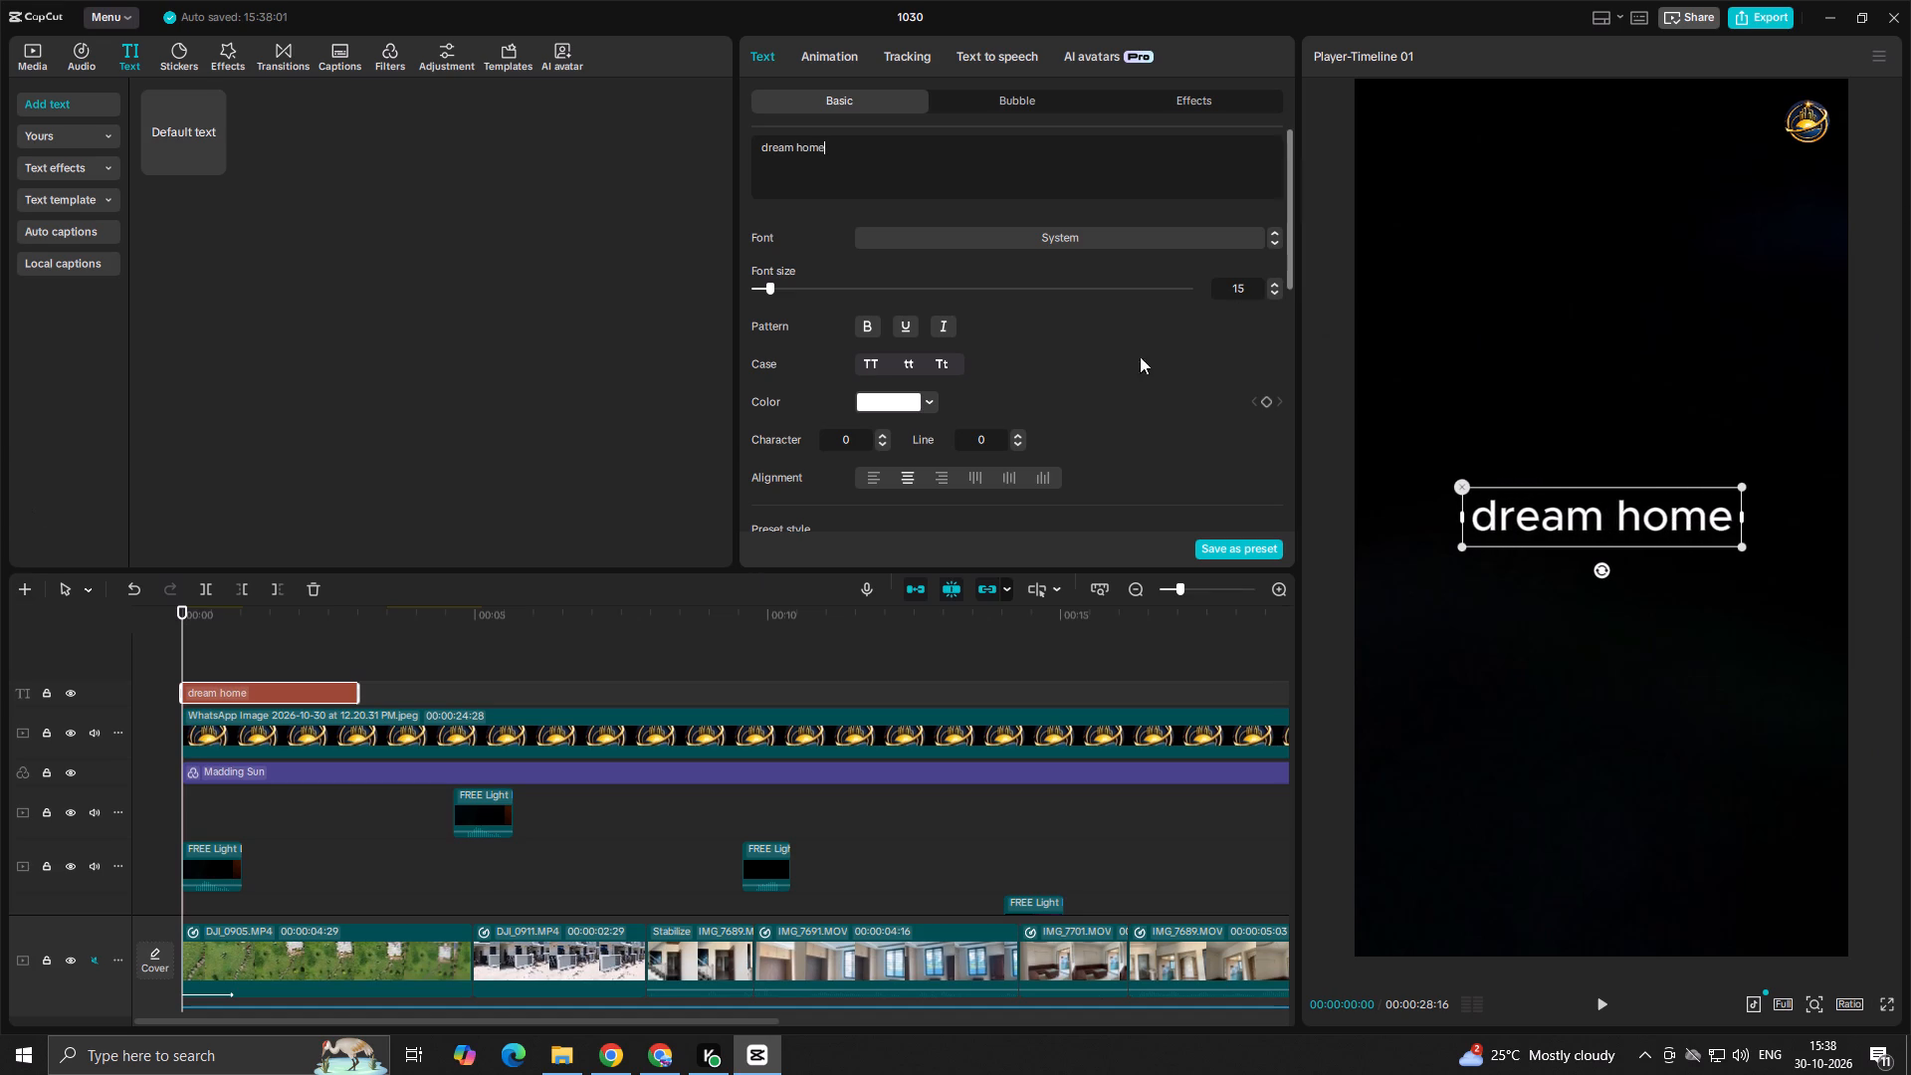
pyautogui.click(863, 359)
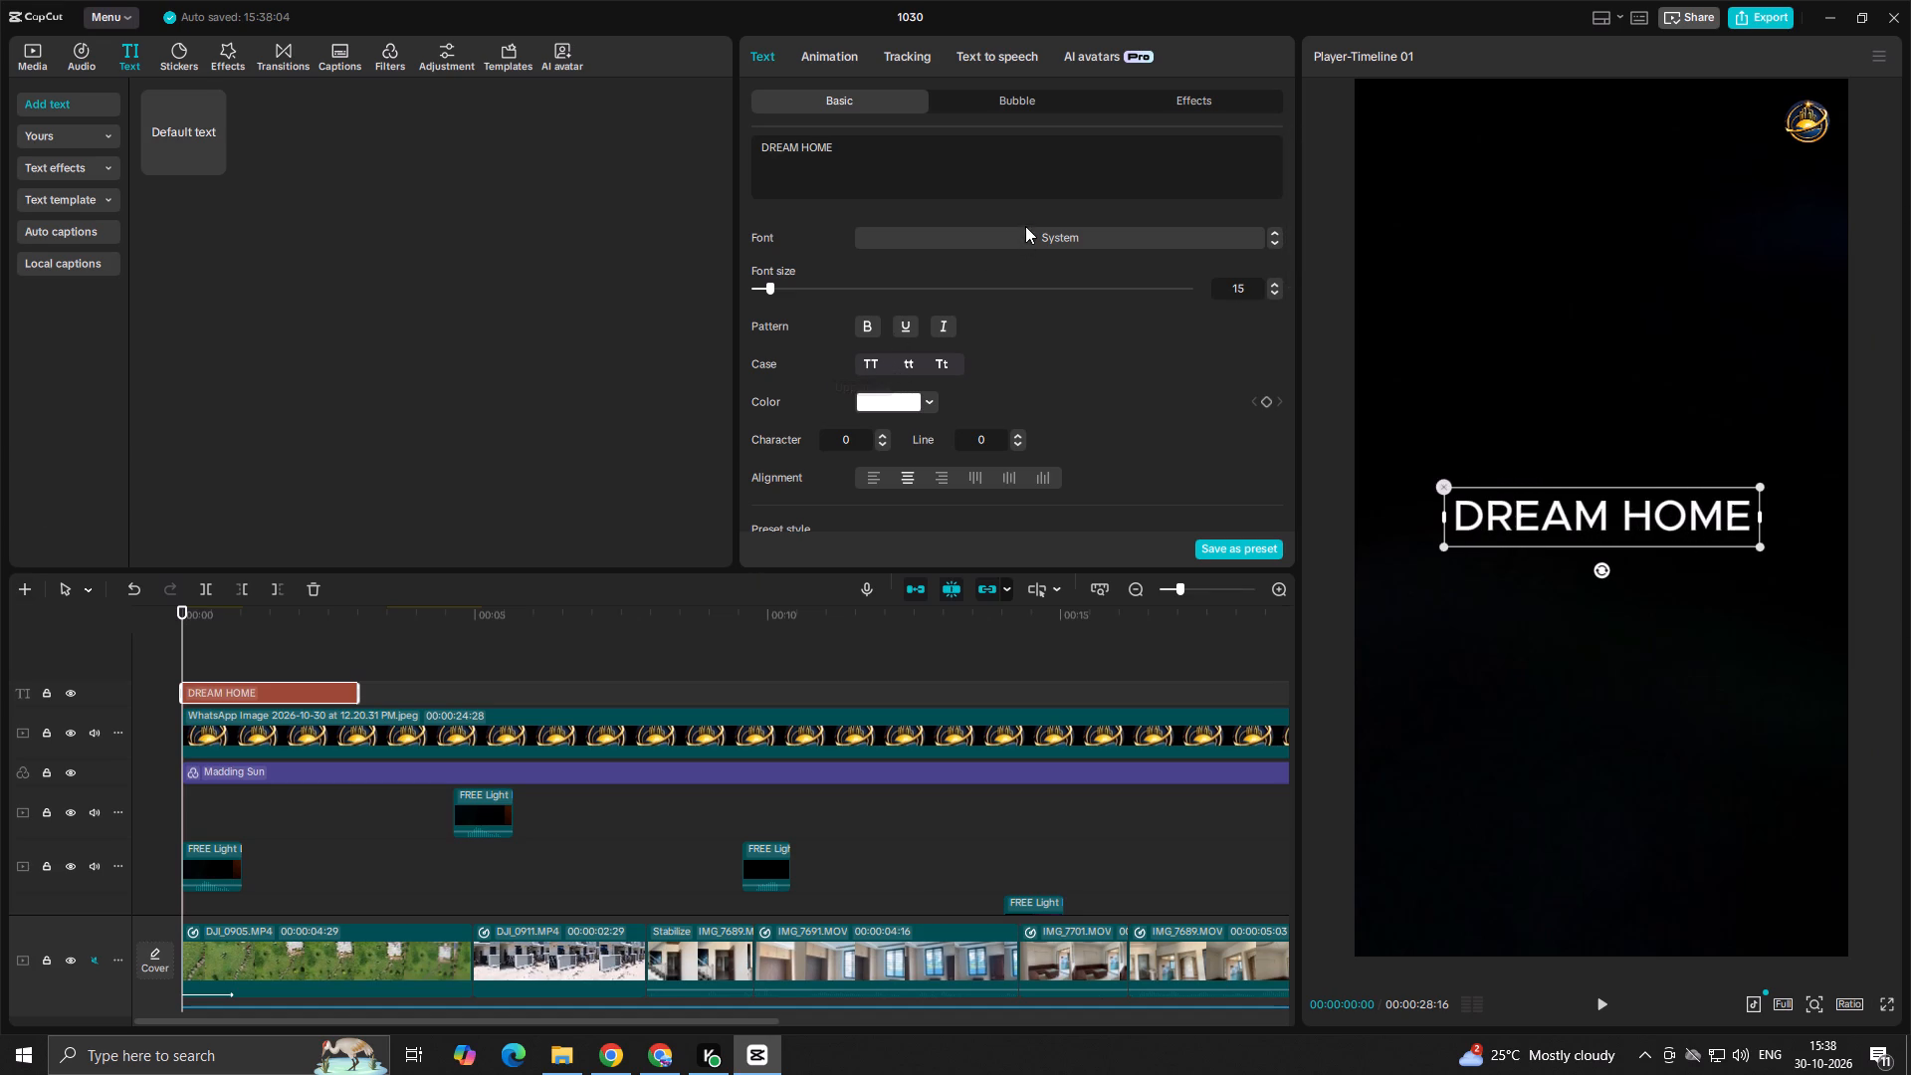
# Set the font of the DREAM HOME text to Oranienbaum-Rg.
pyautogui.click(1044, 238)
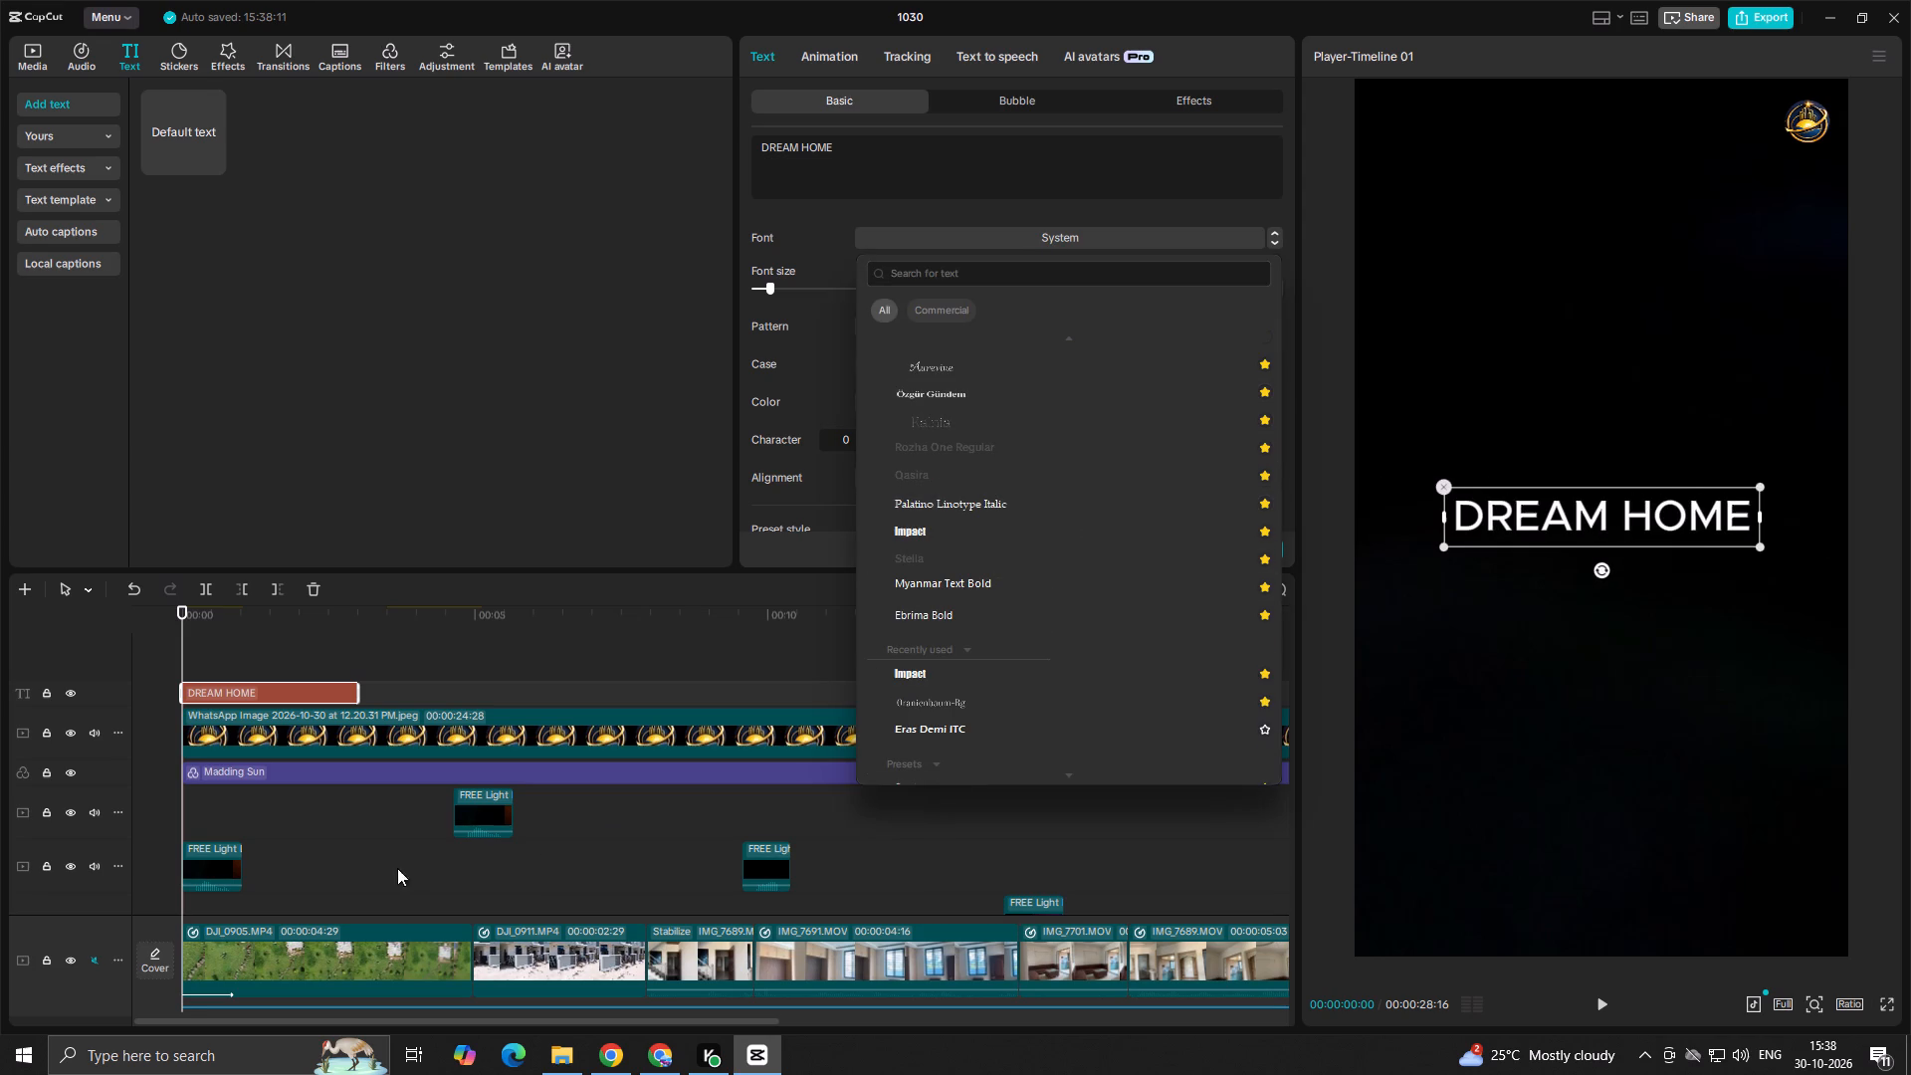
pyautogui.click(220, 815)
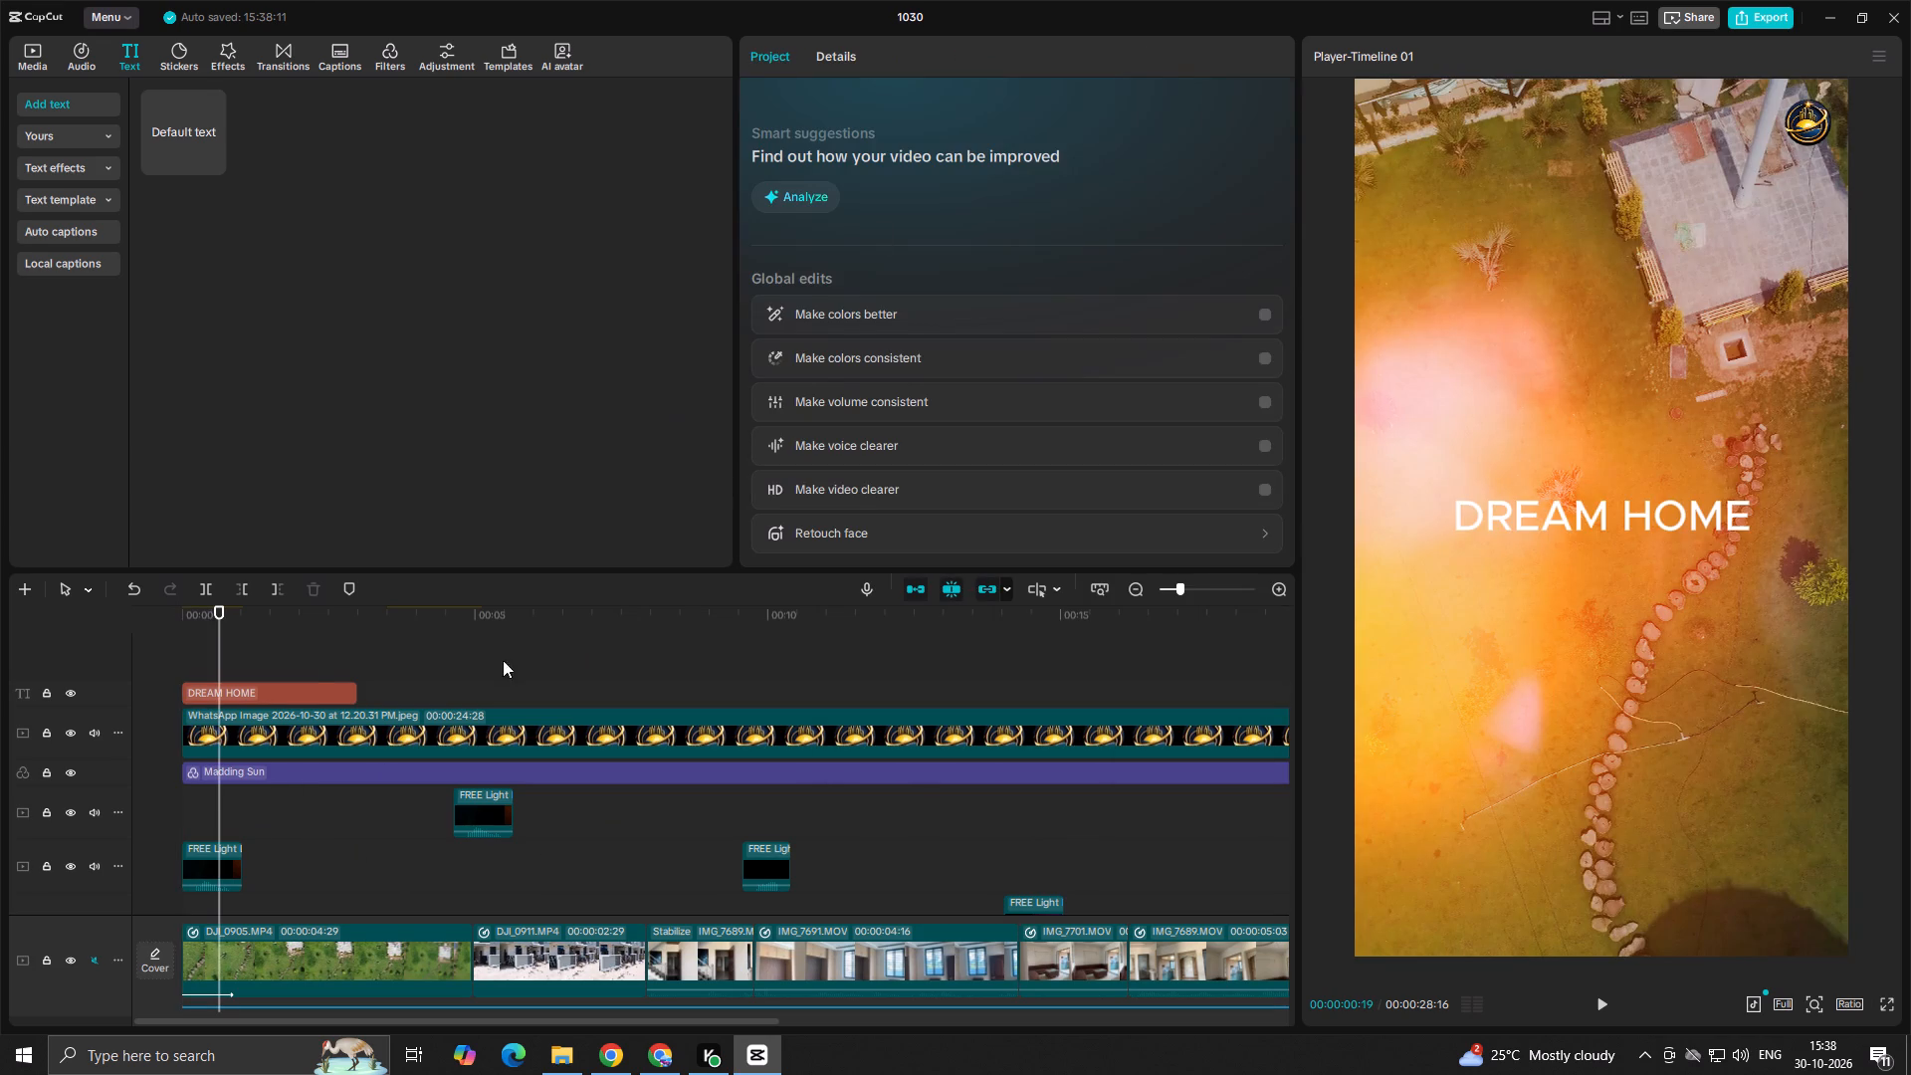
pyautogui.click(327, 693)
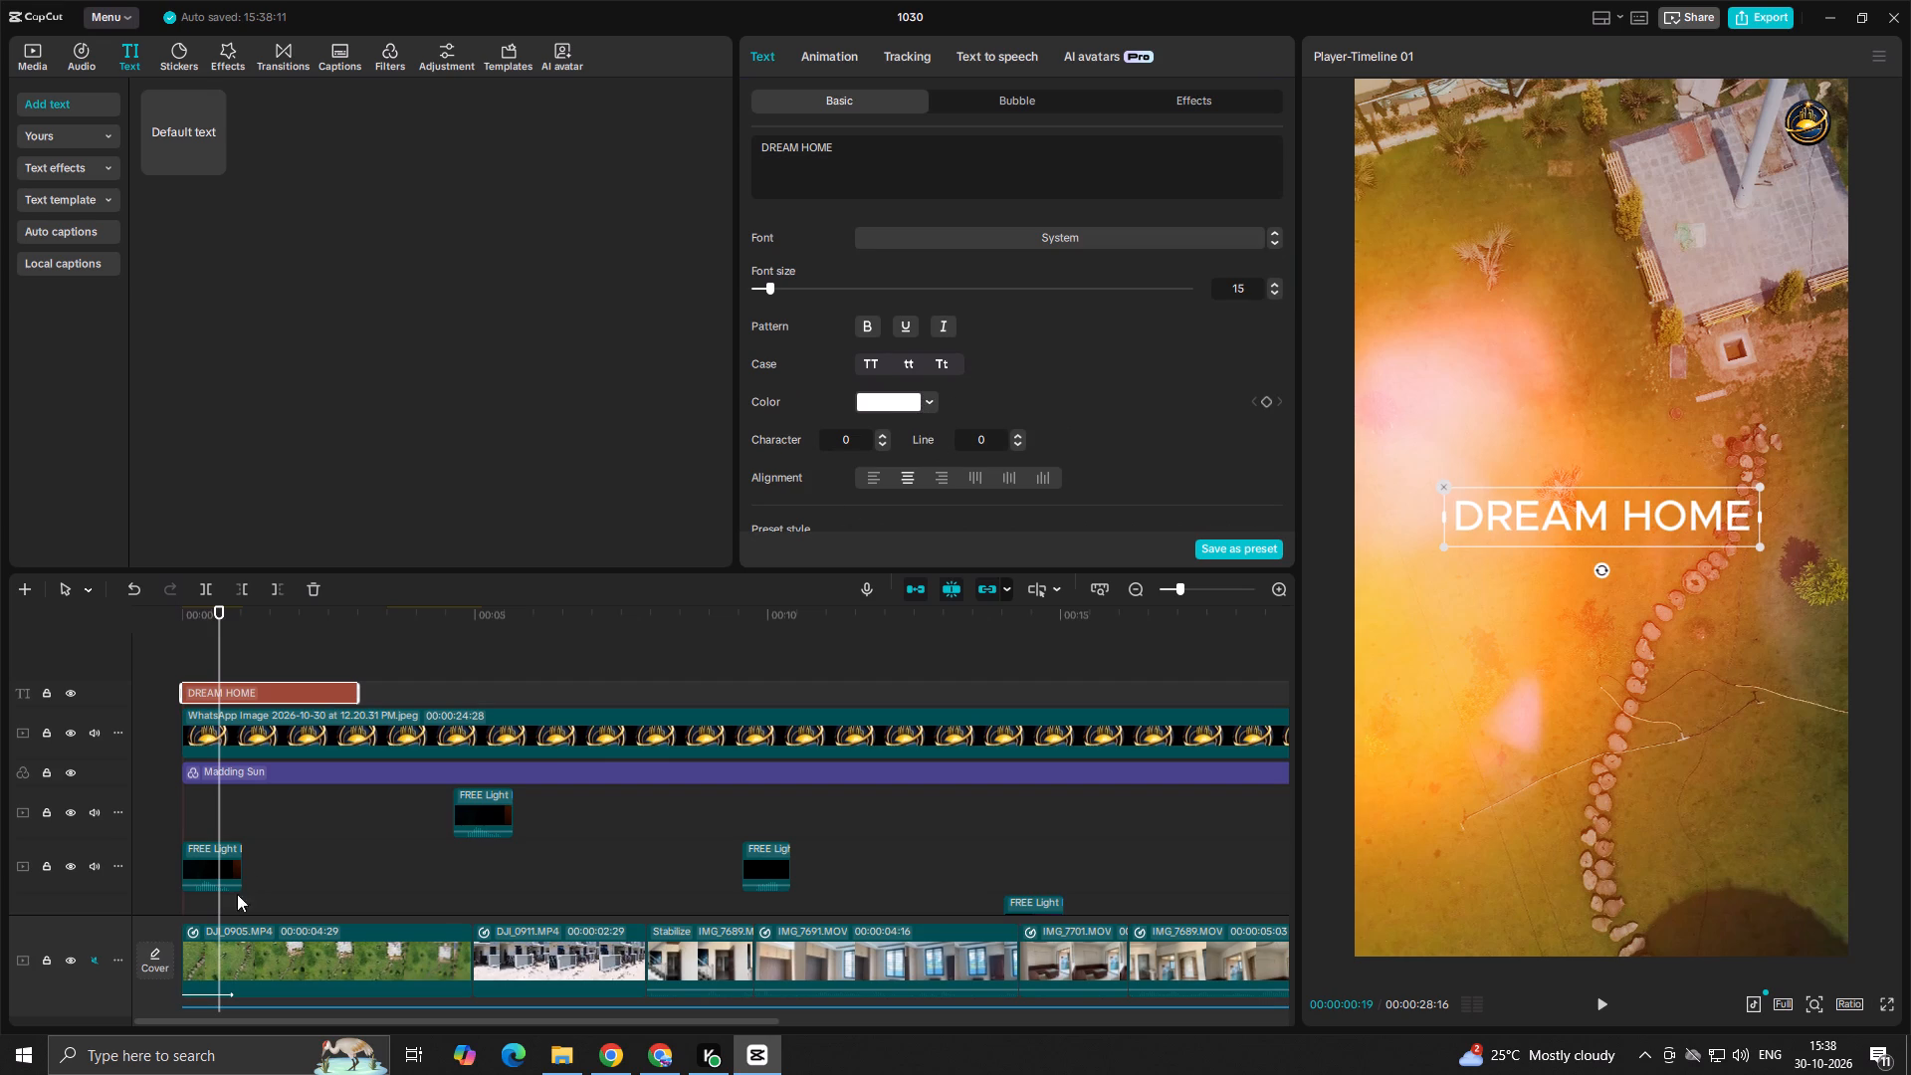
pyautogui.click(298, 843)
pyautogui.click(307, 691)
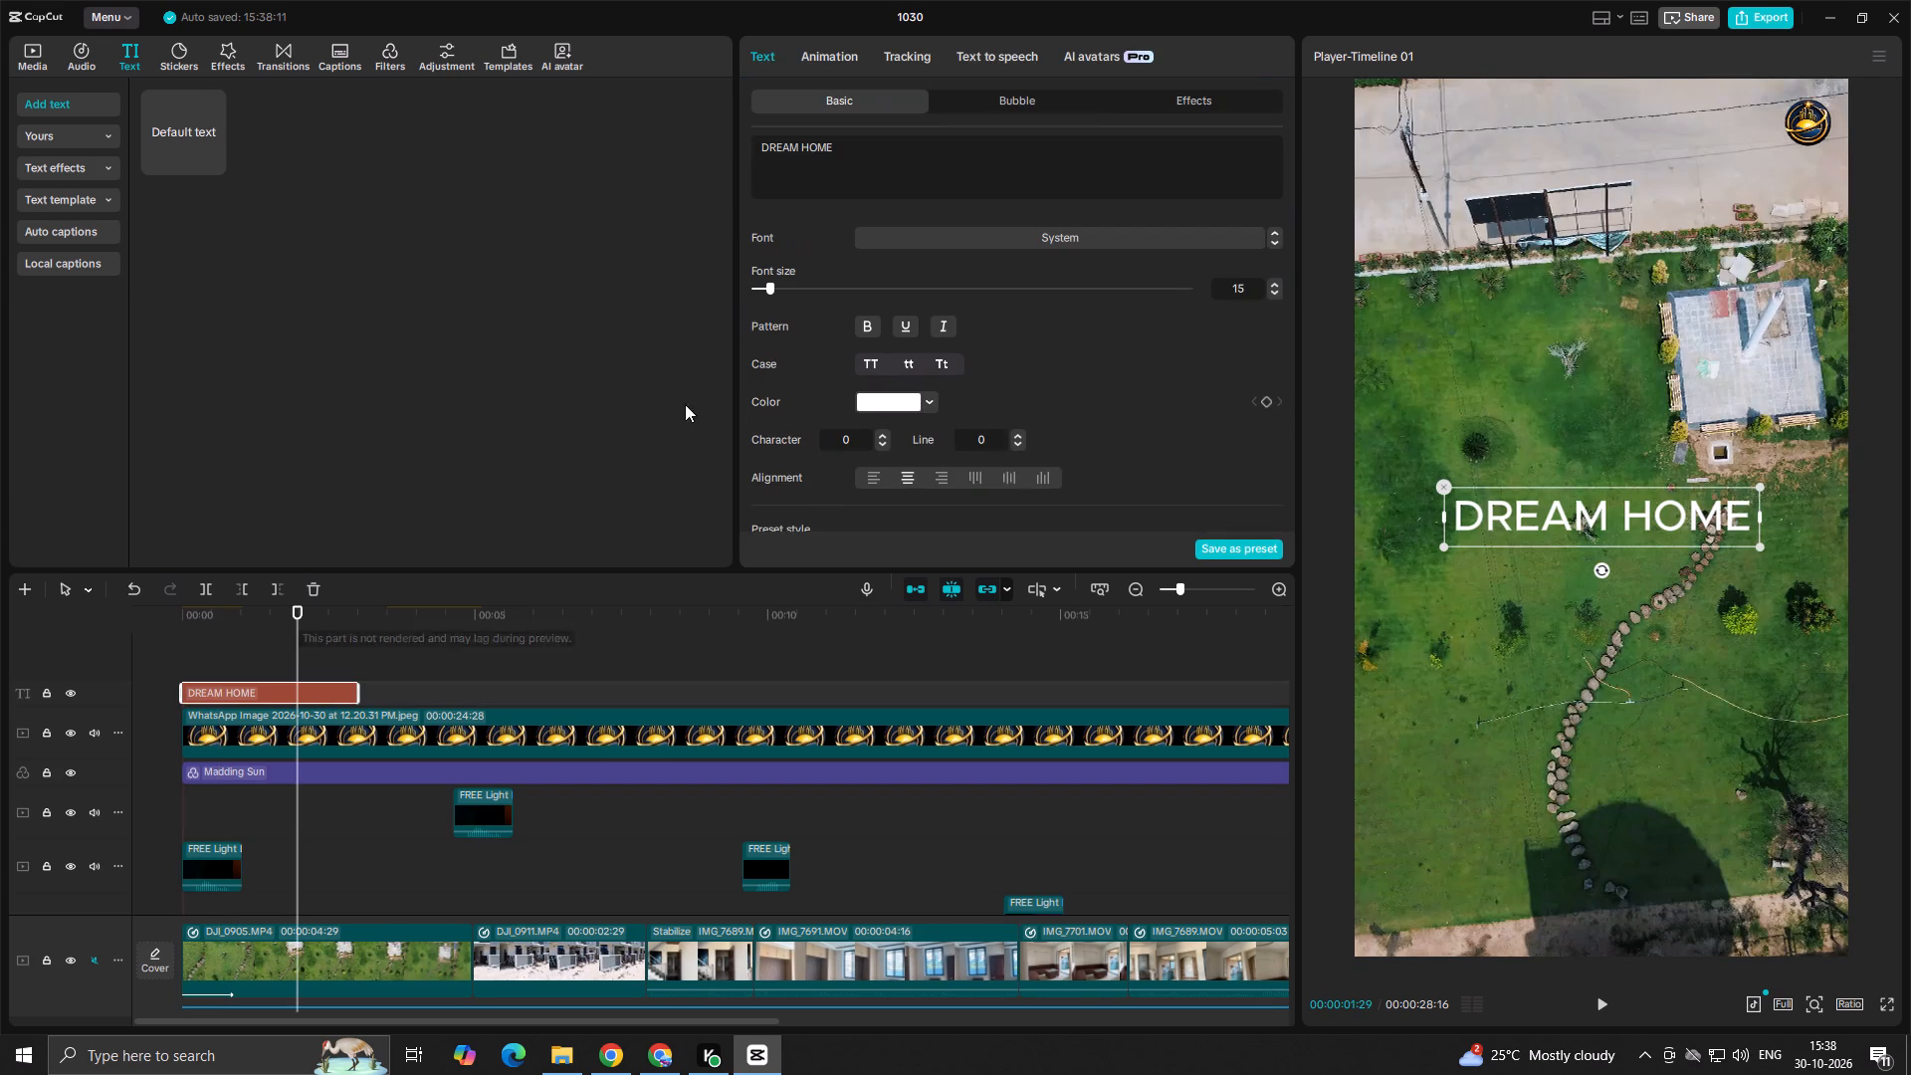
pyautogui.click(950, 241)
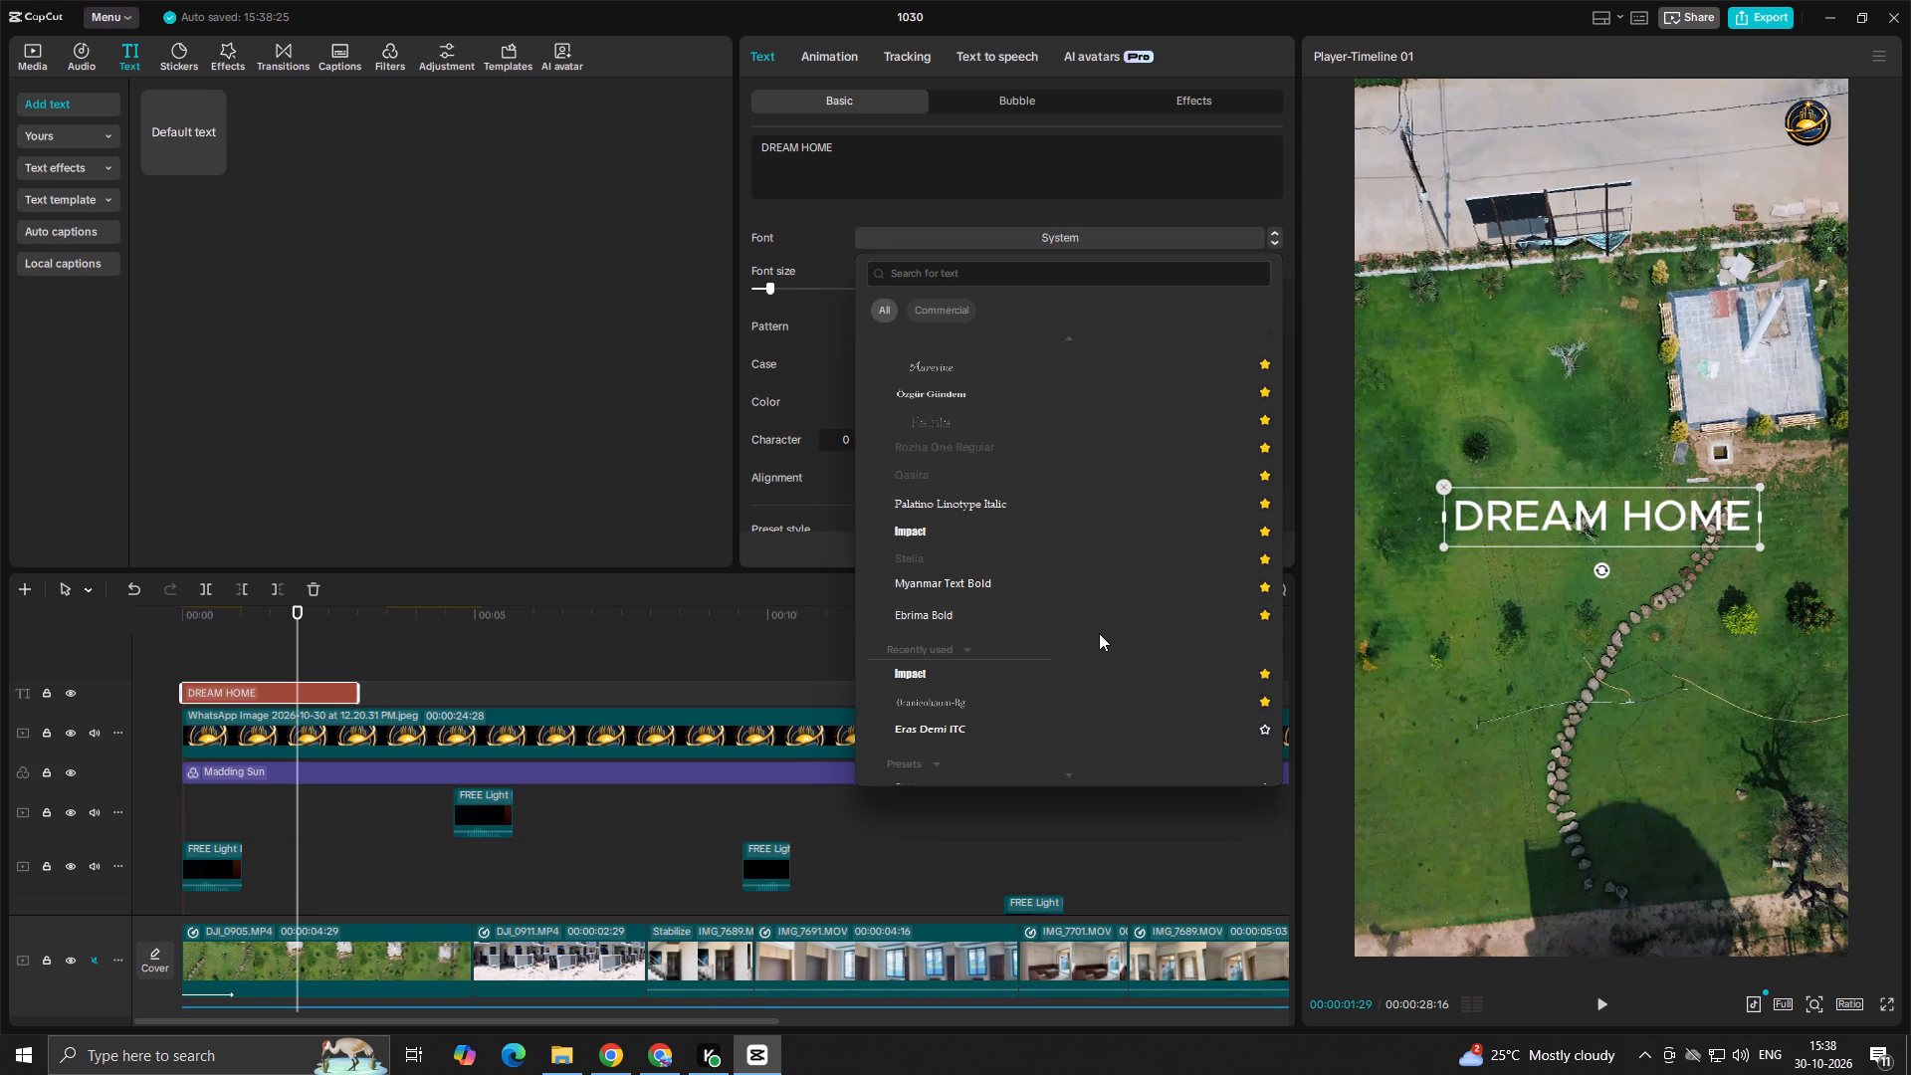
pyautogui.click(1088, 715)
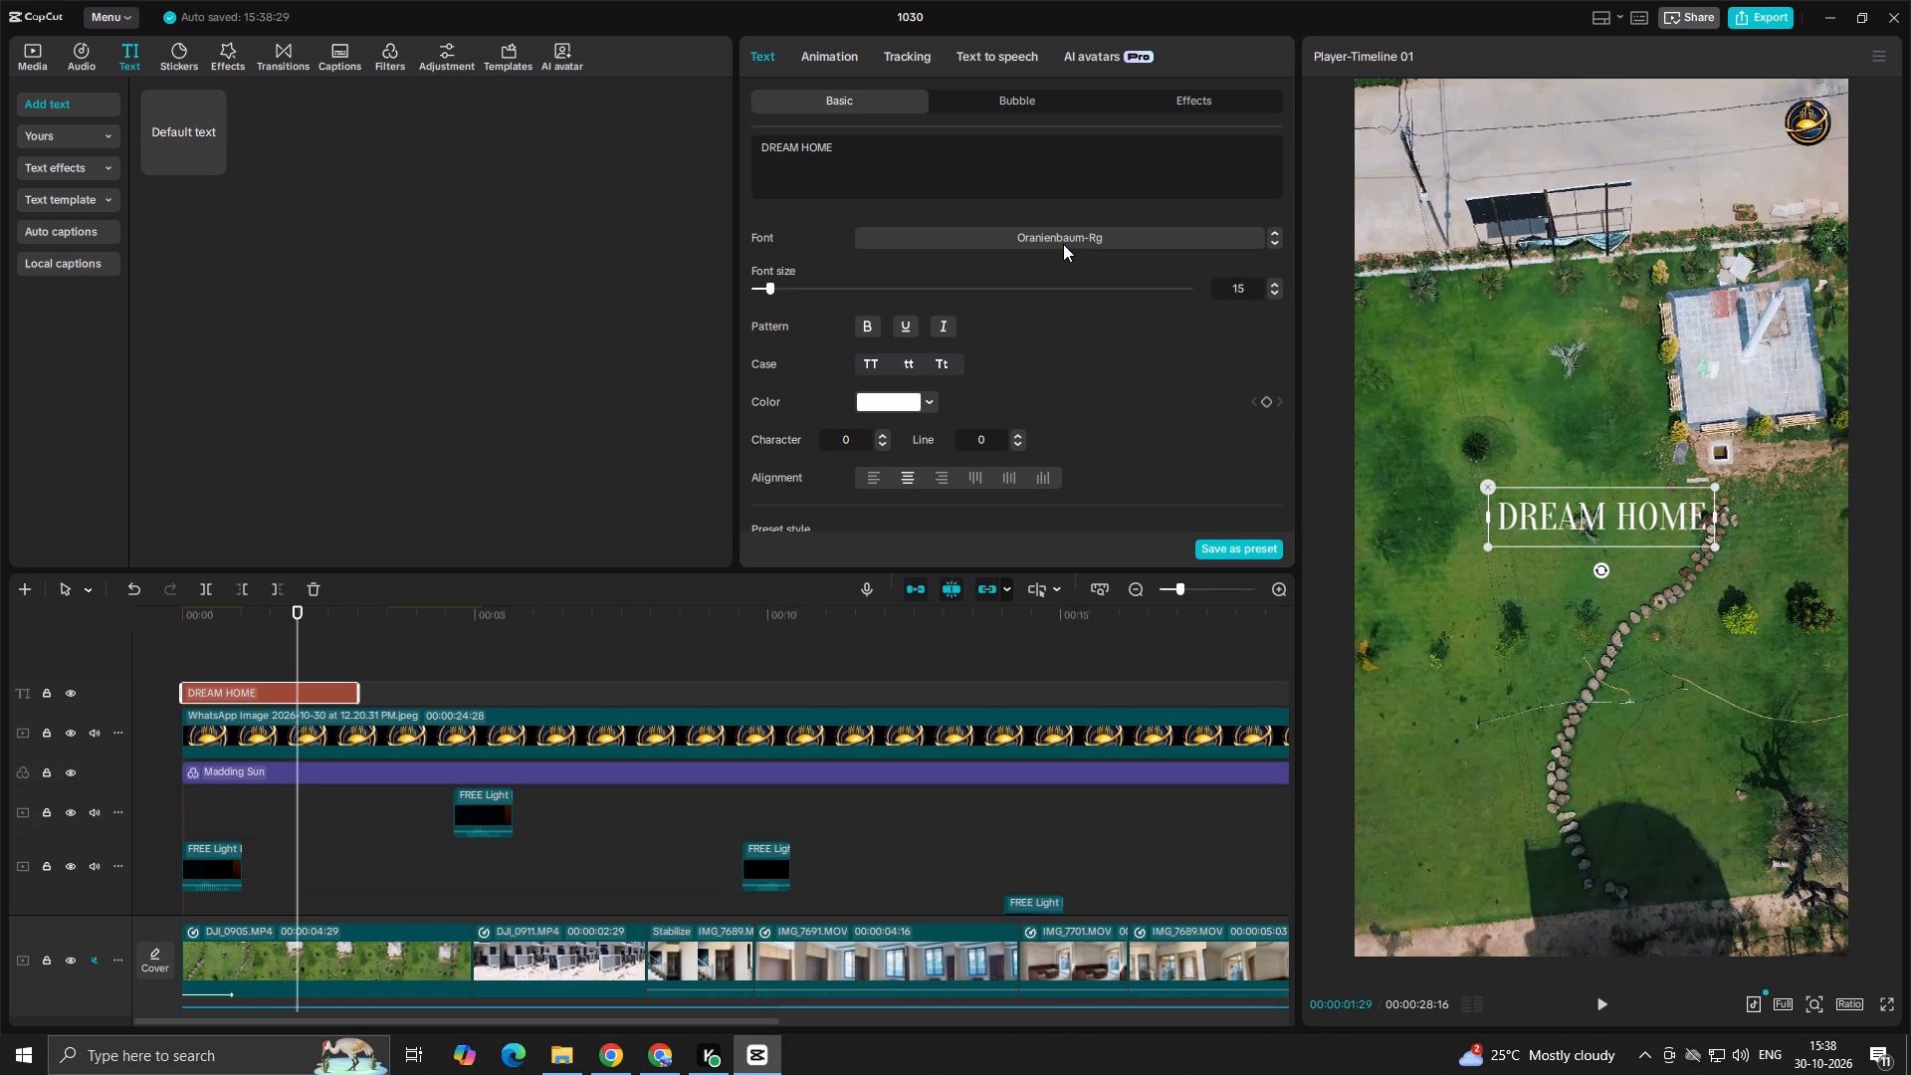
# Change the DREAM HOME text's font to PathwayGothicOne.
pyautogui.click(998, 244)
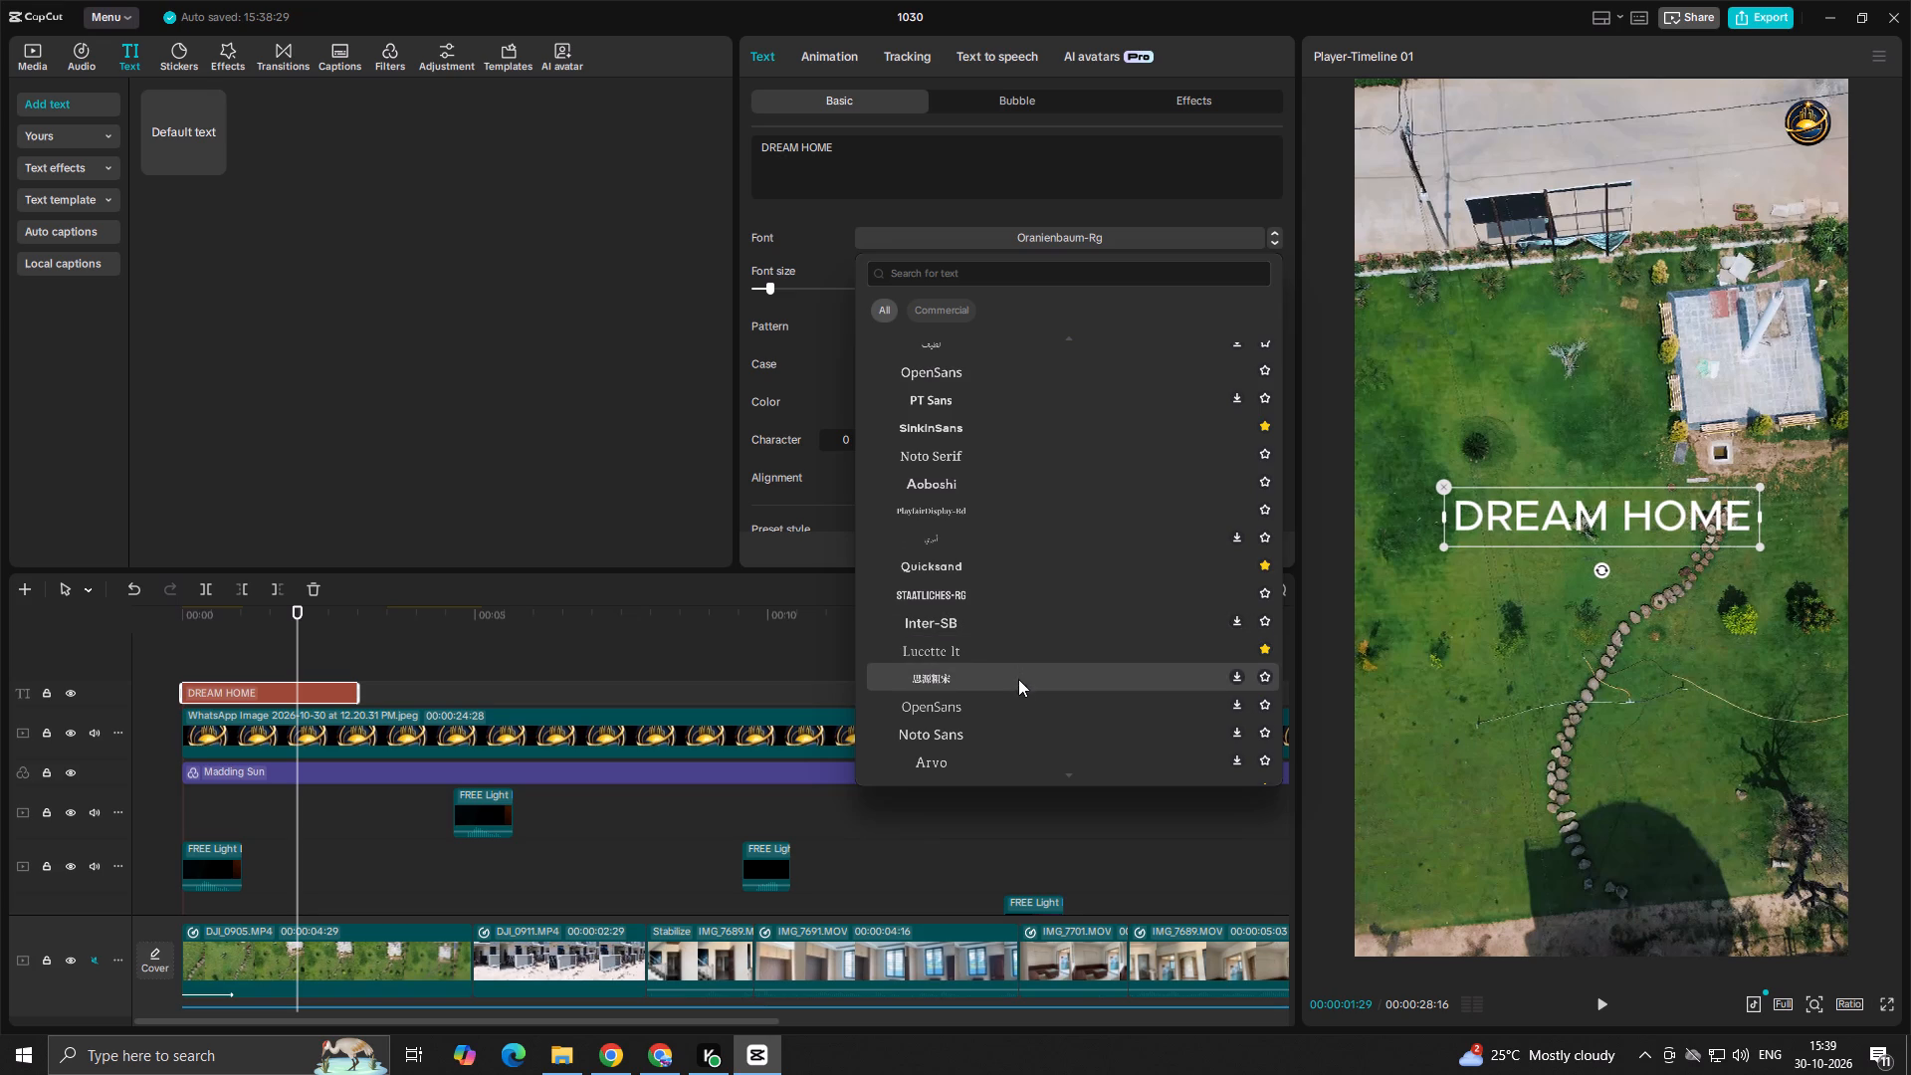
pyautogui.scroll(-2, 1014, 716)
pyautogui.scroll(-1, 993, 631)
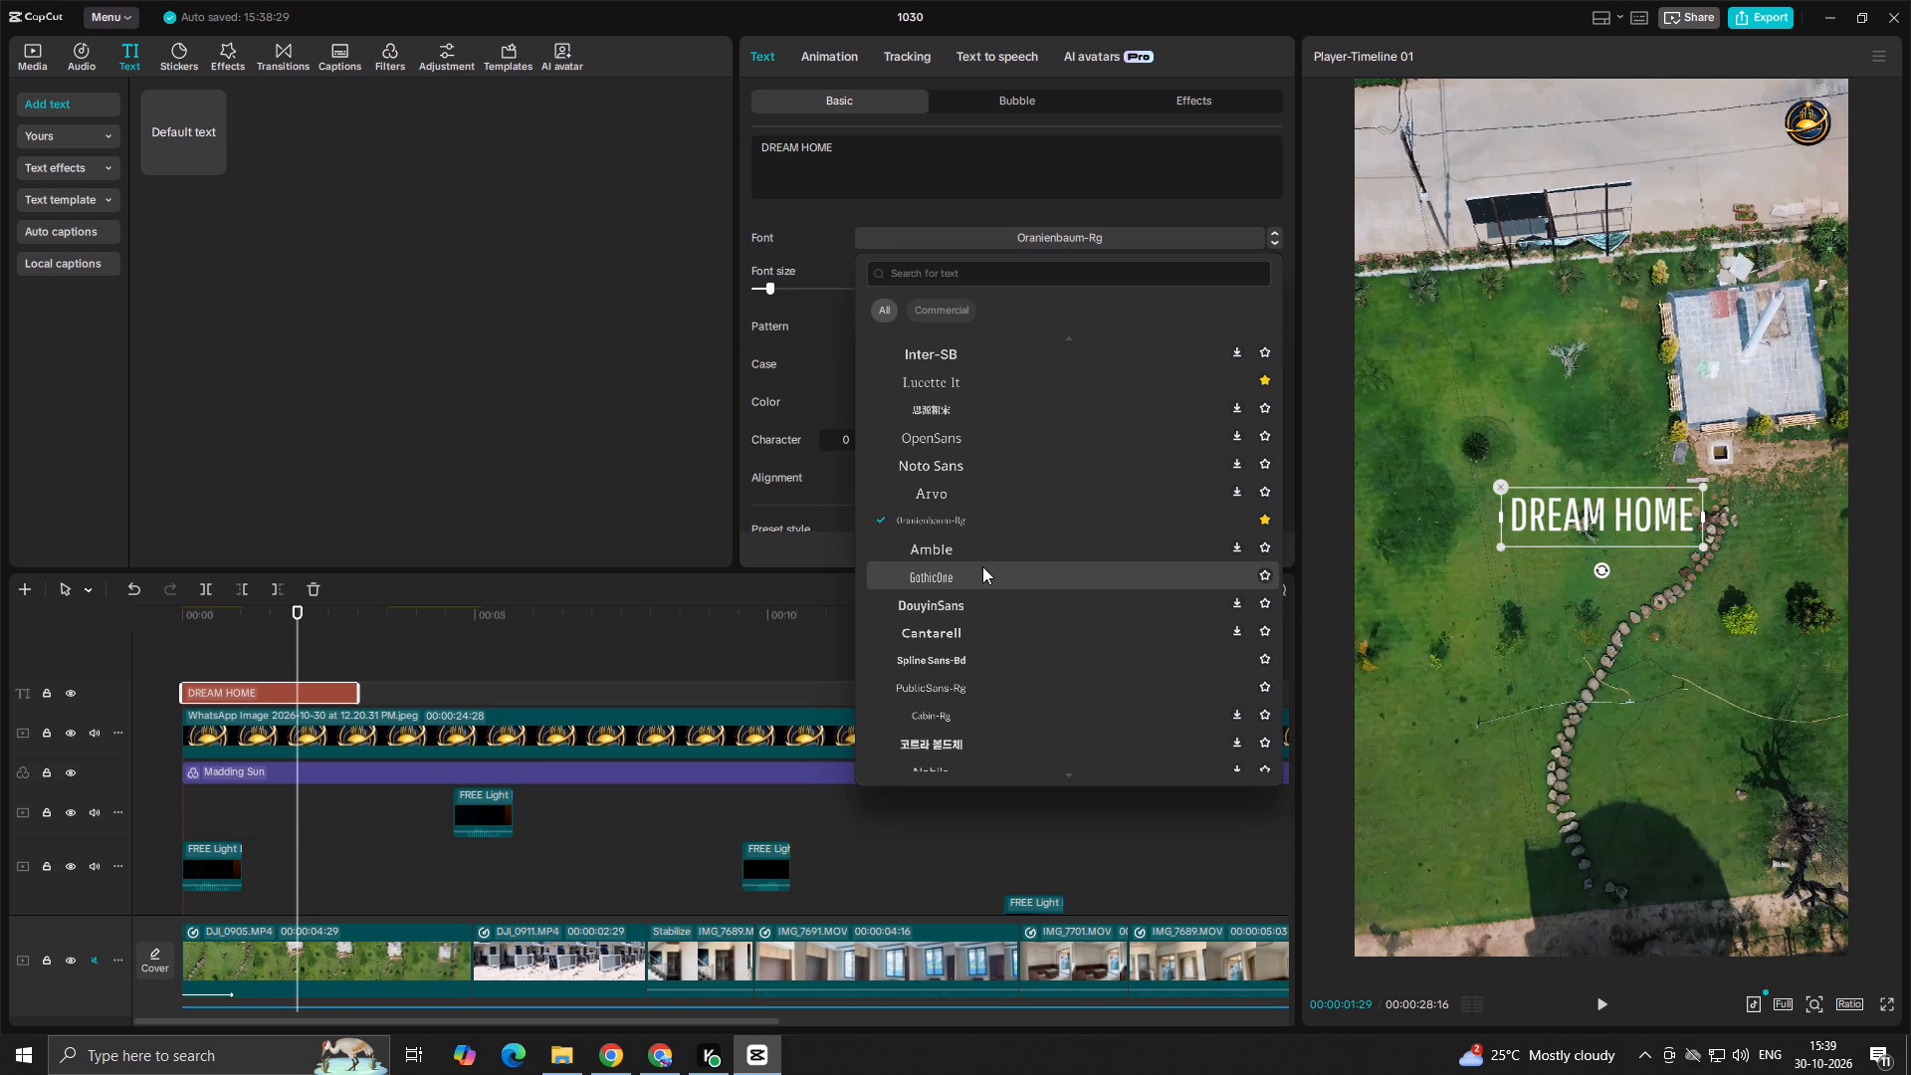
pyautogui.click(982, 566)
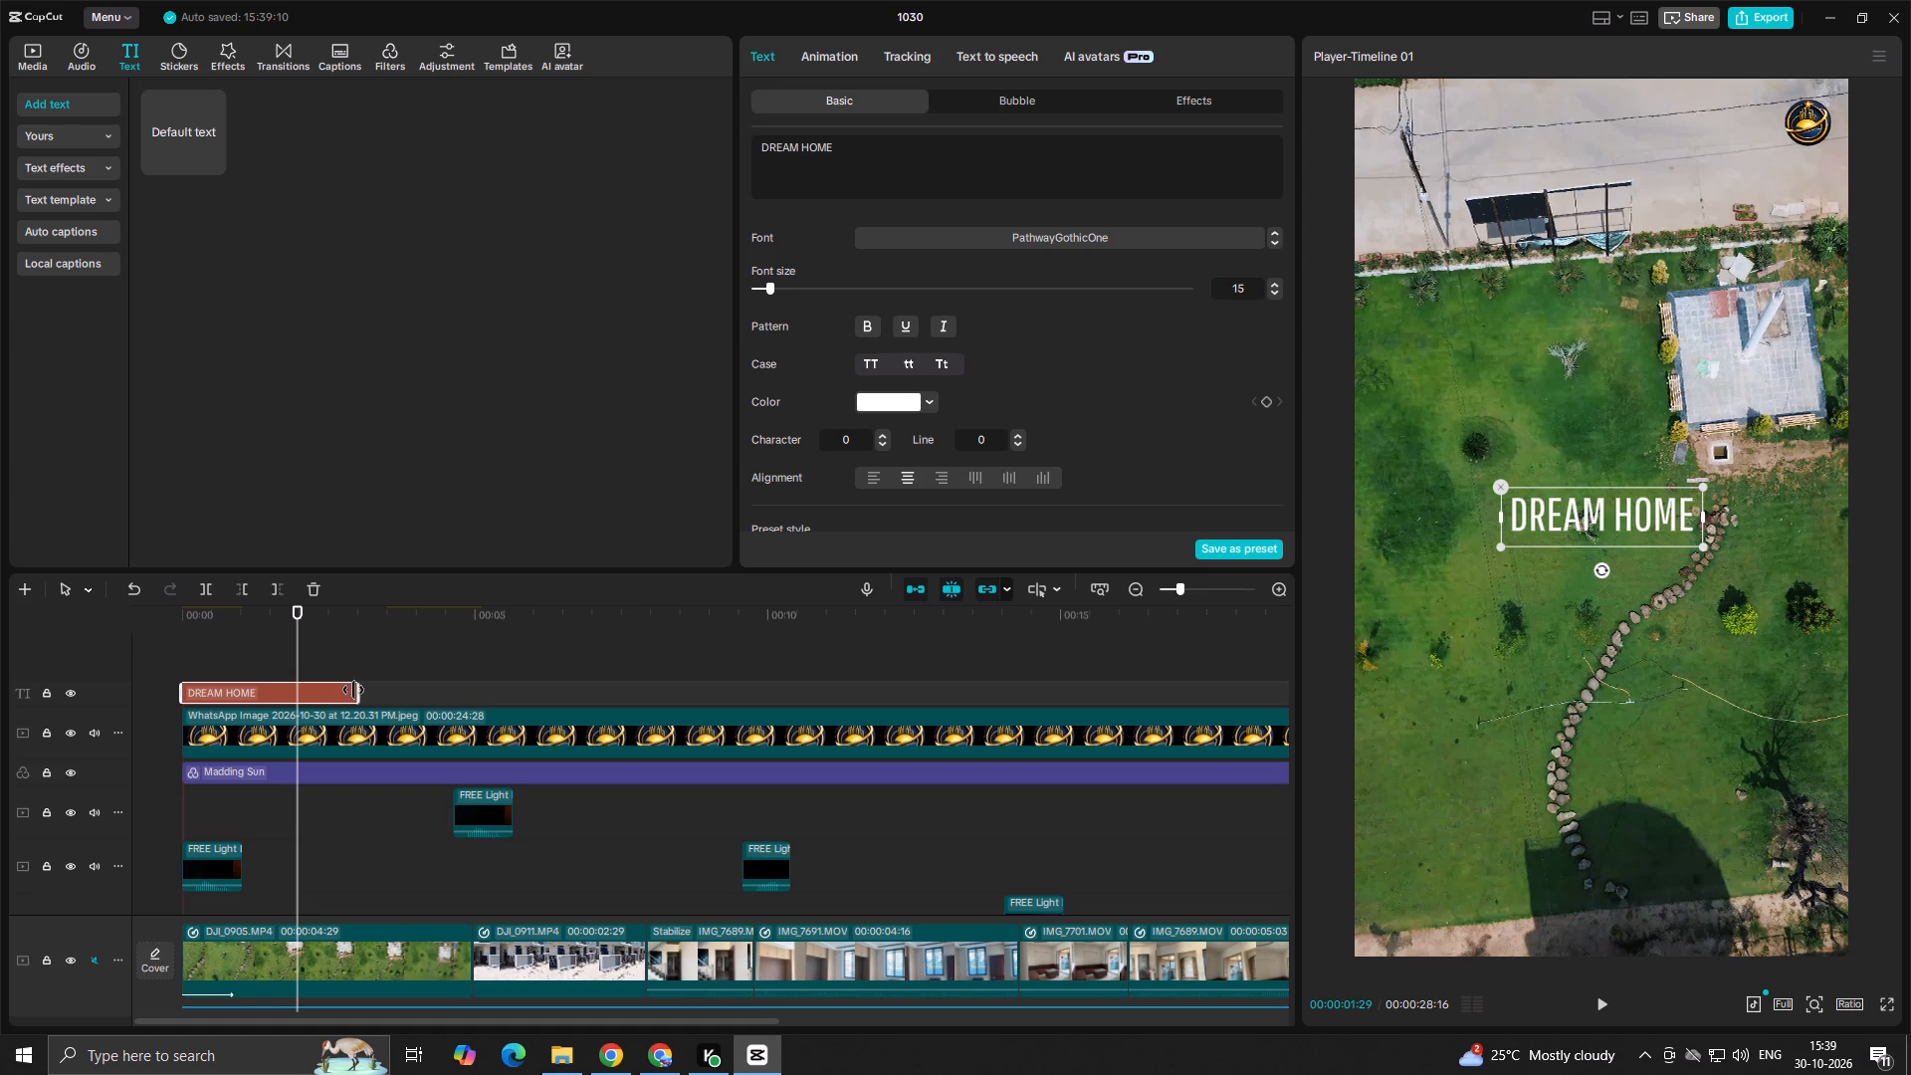
# Extend the DREAM HOME text clip to the end of the DJI_0905 clip.
pyautogui.moveTo(354, 696); pyautogui.dragTo(481, 702)
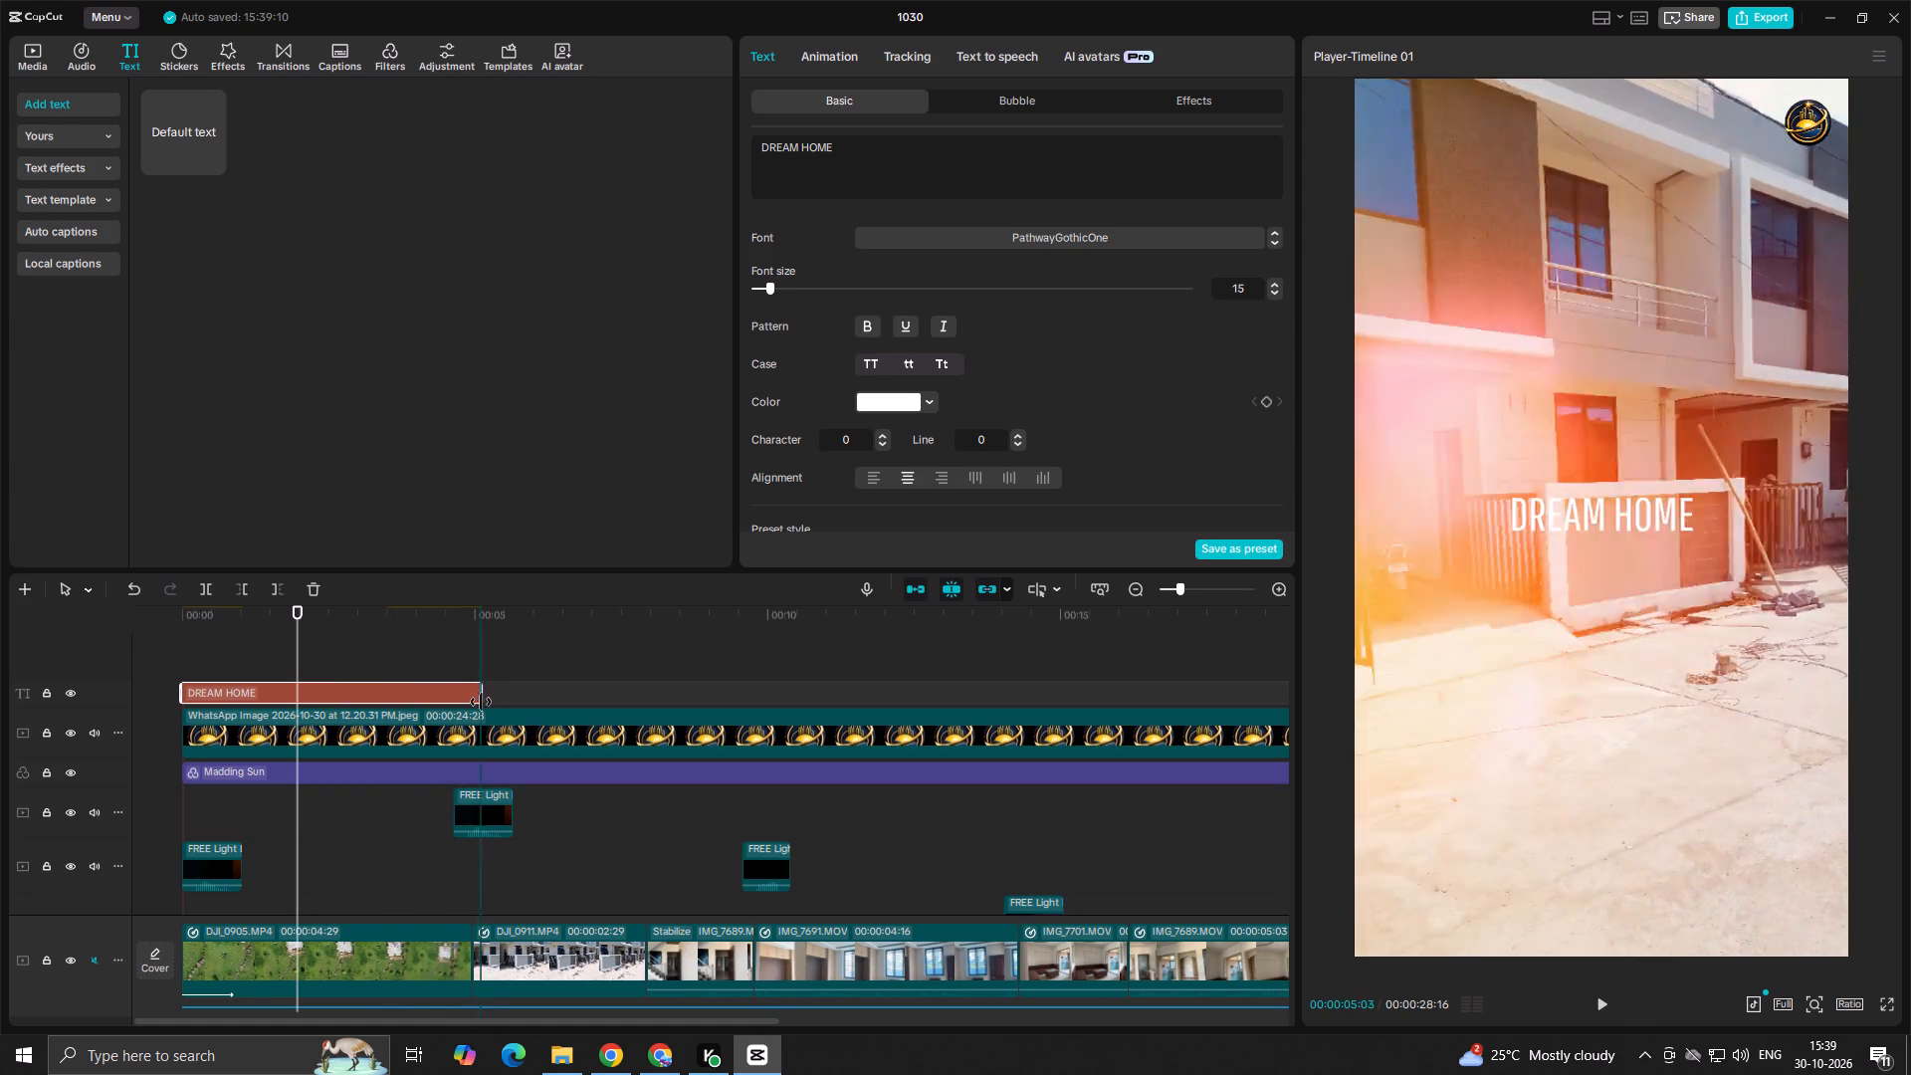
pyautogui.moveTo(481, 702); pyautogui.dragTo(466, 712)
# Play the opening of the reel to check the DREAM HOME text over the drone footage.
pyautogui.click(390, 814)
pyautogui.moveTo(390, 814); pyautogui.dragTo(69, 868)
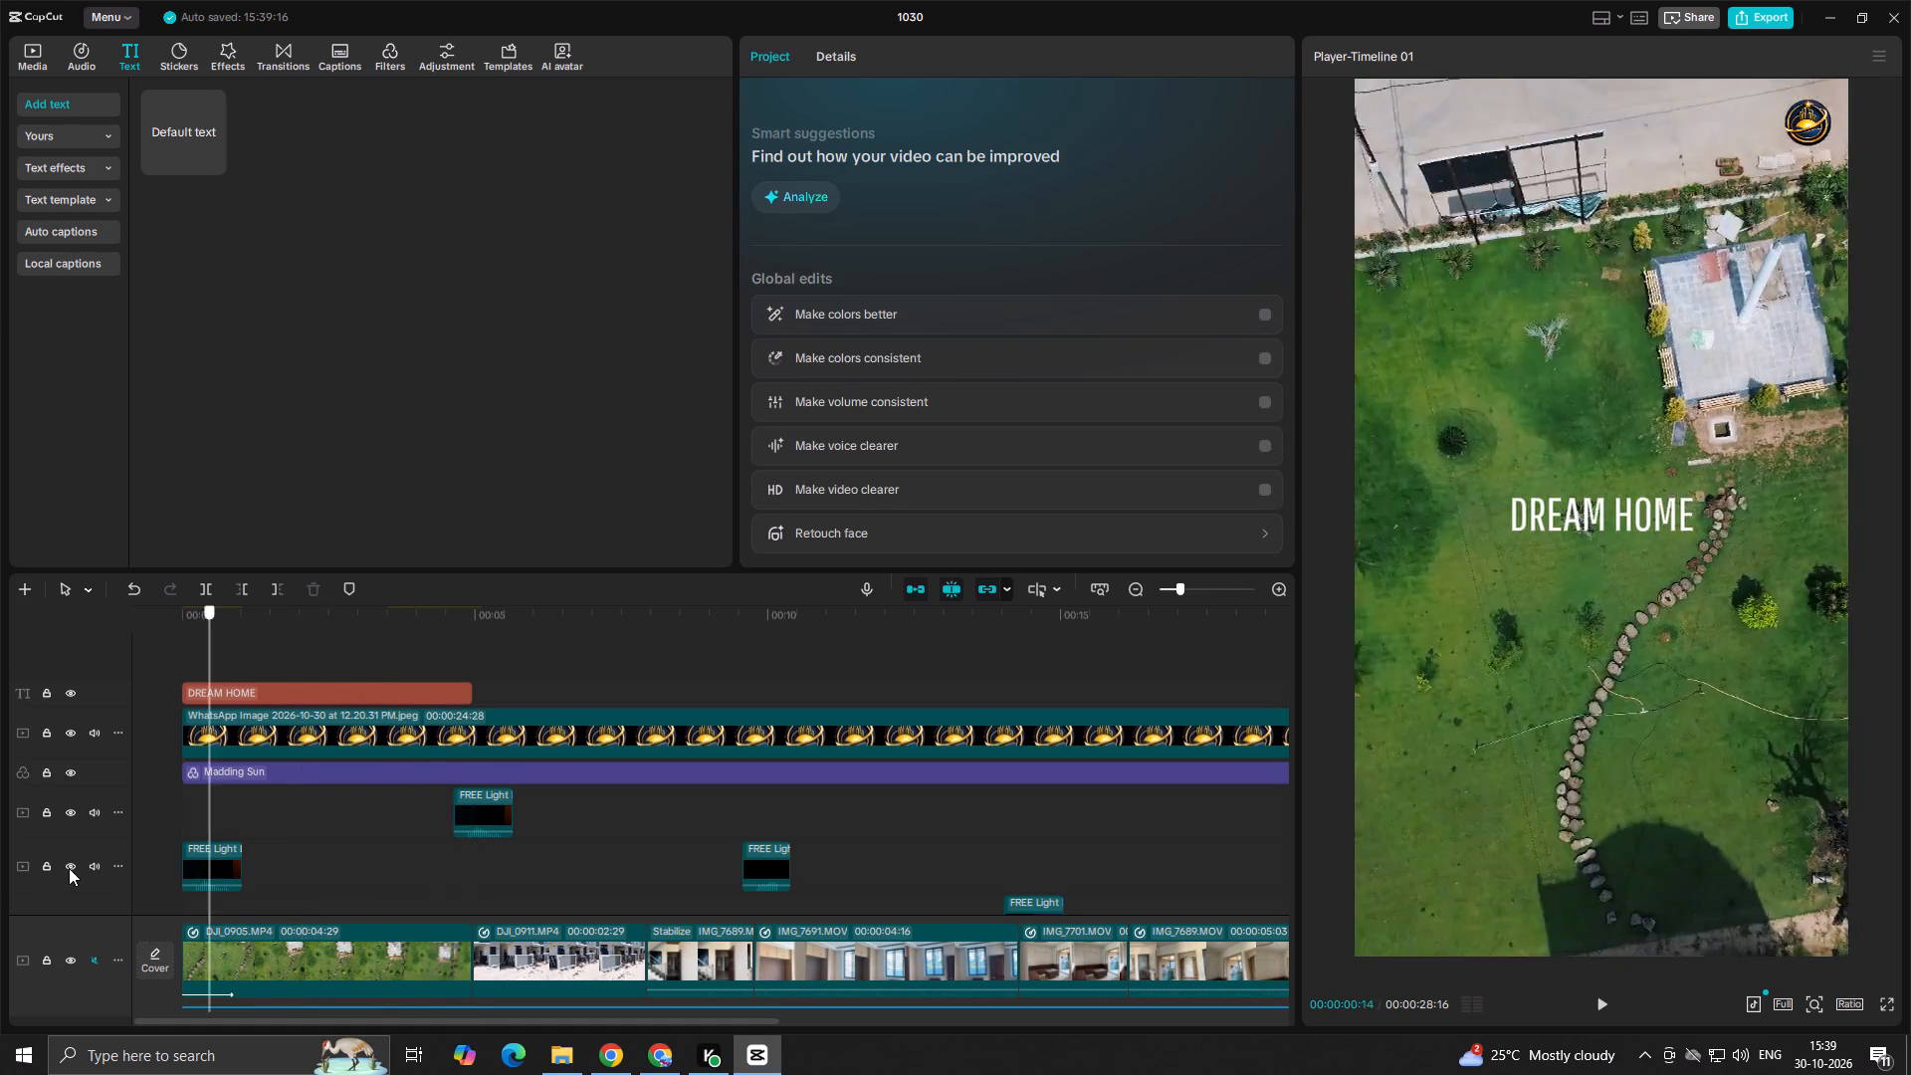
pyautogui.moveTo(69, 868); pyautogui.dragTo(53, 872)
pyautogui.press('space')
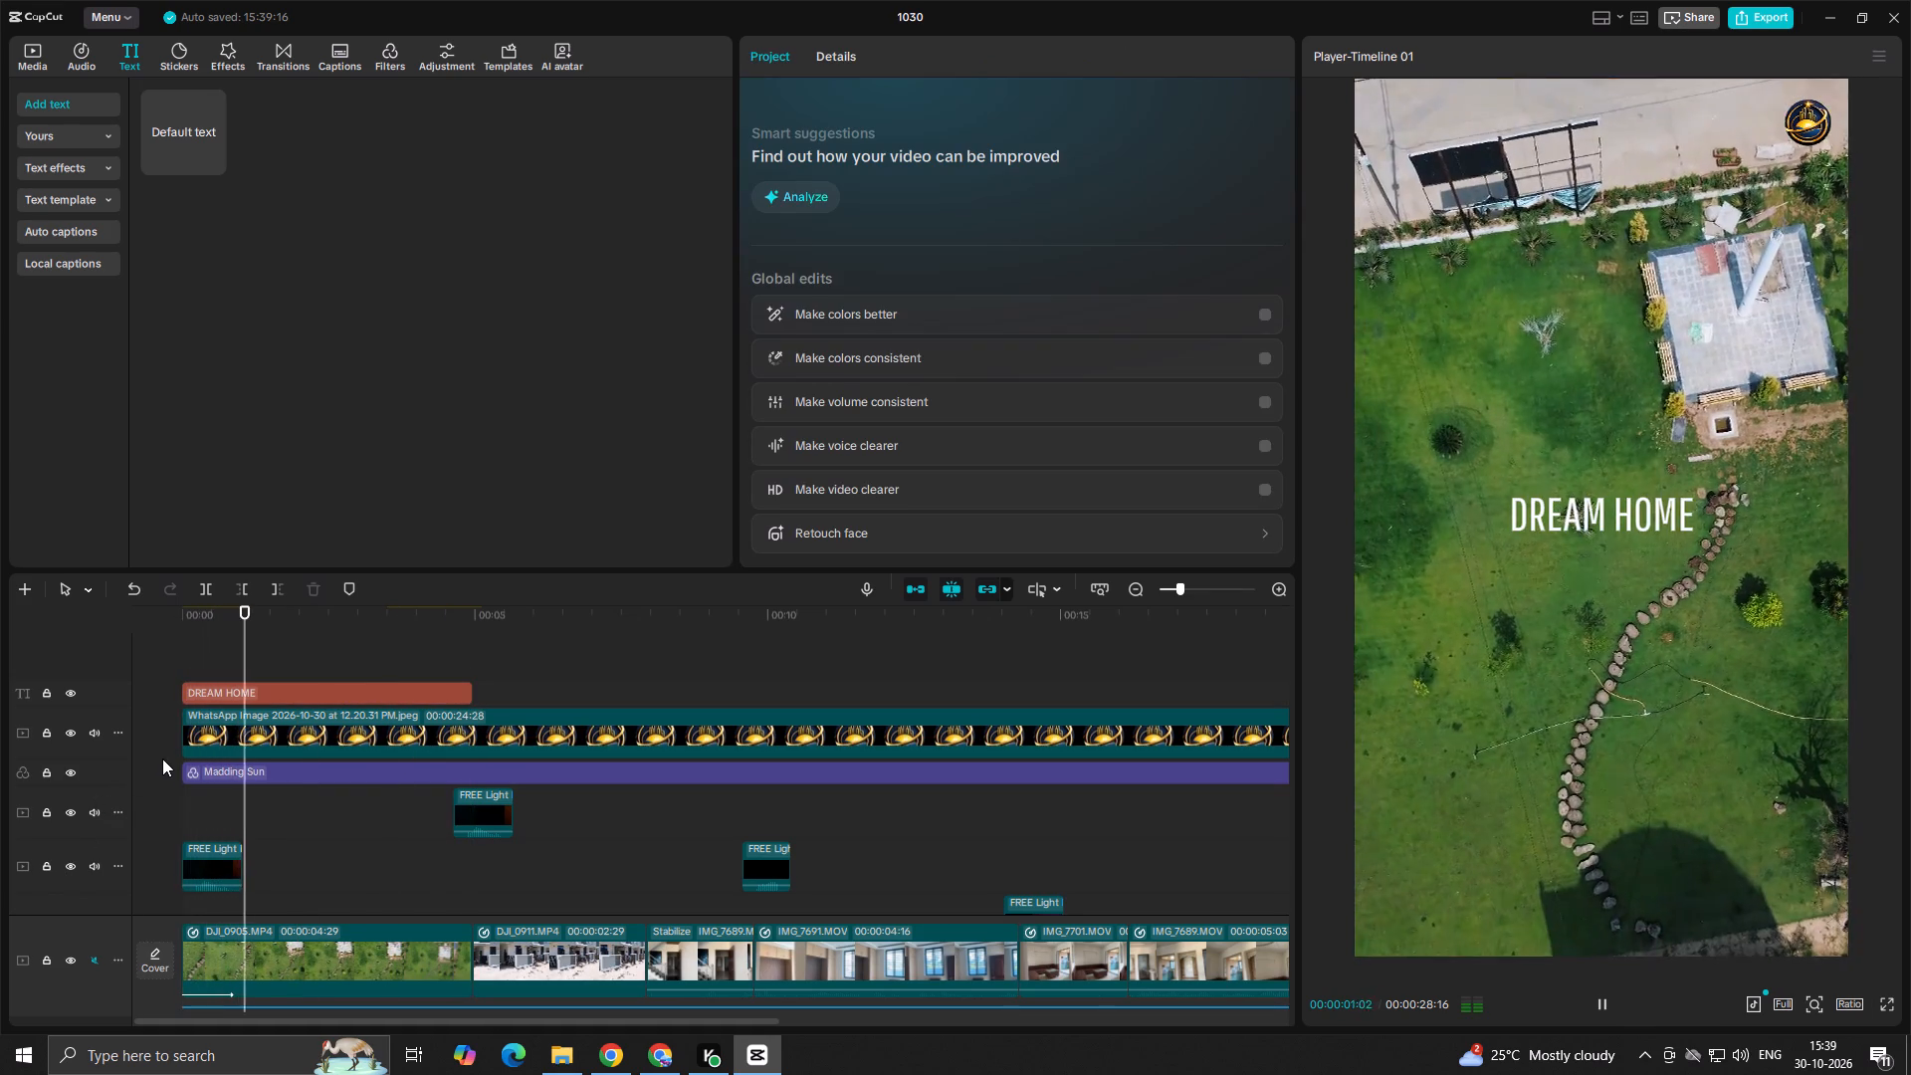
pyautogui.press('space')
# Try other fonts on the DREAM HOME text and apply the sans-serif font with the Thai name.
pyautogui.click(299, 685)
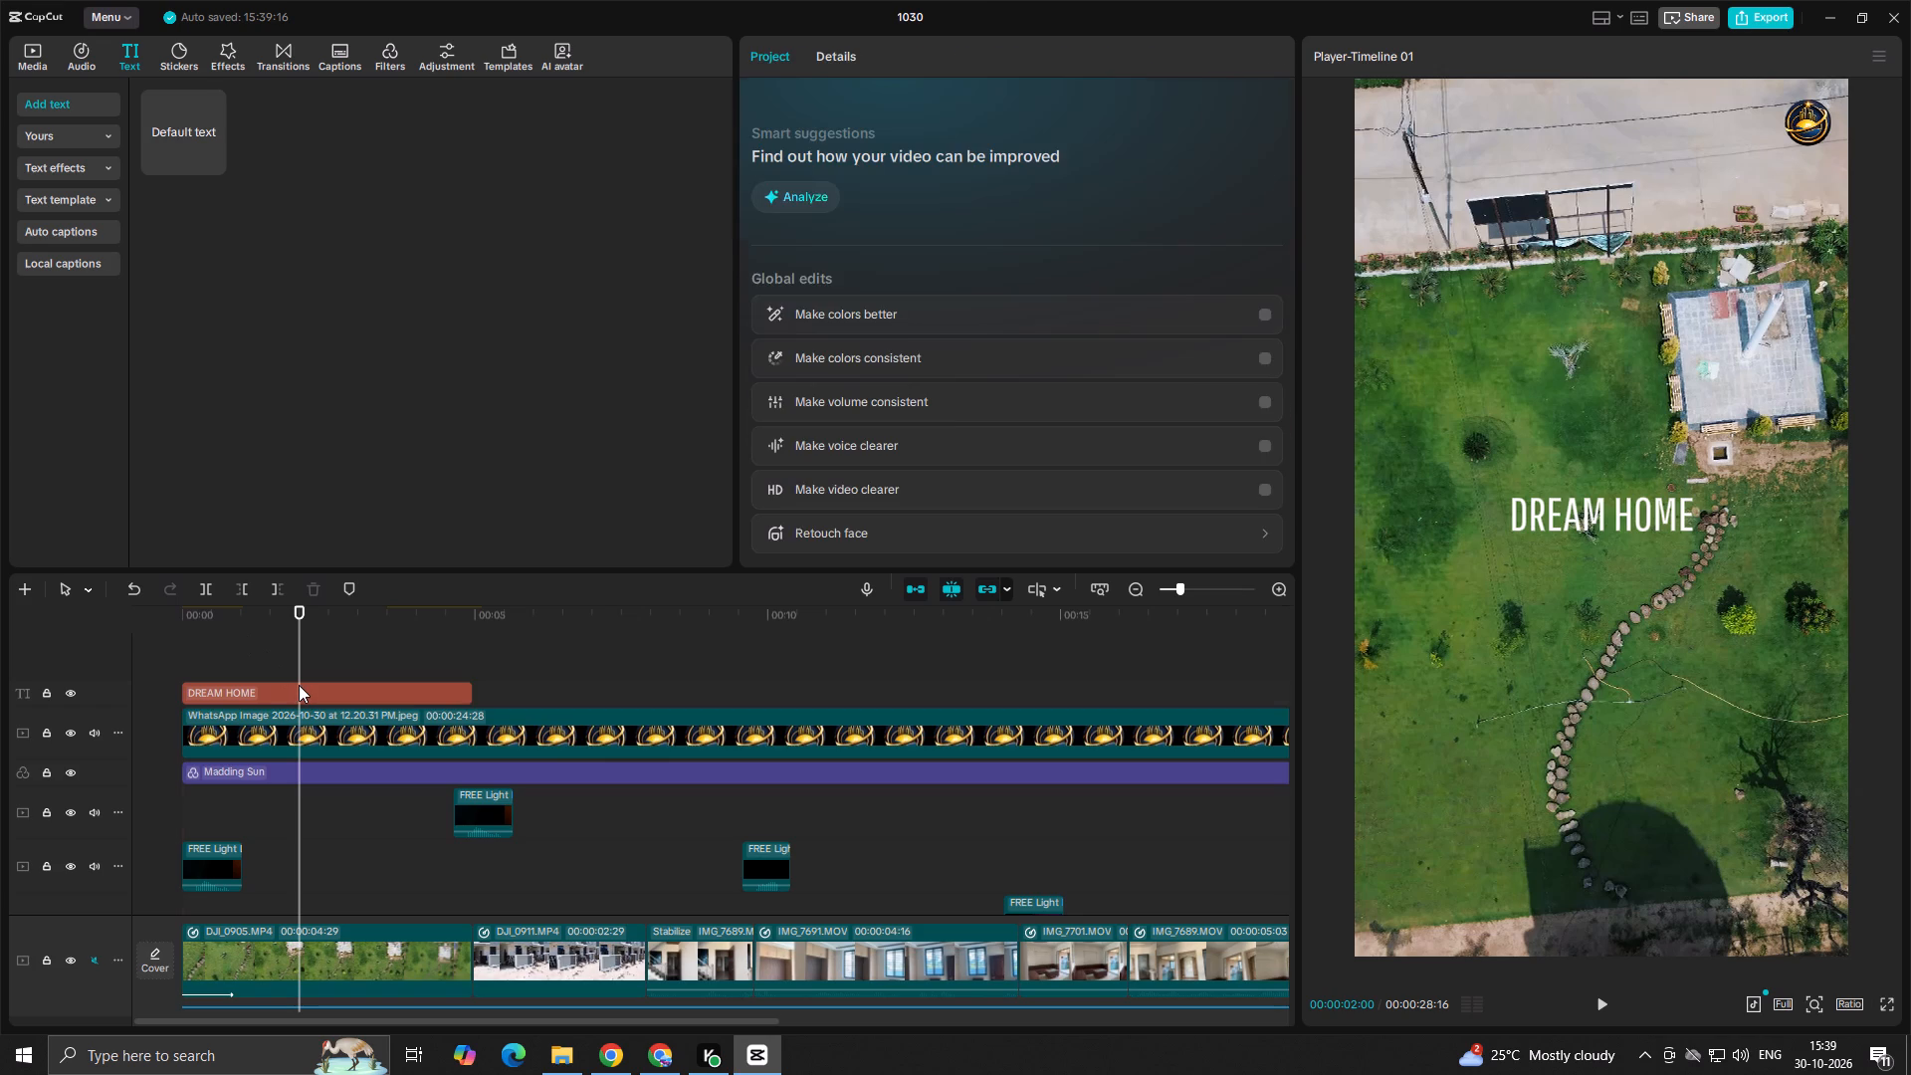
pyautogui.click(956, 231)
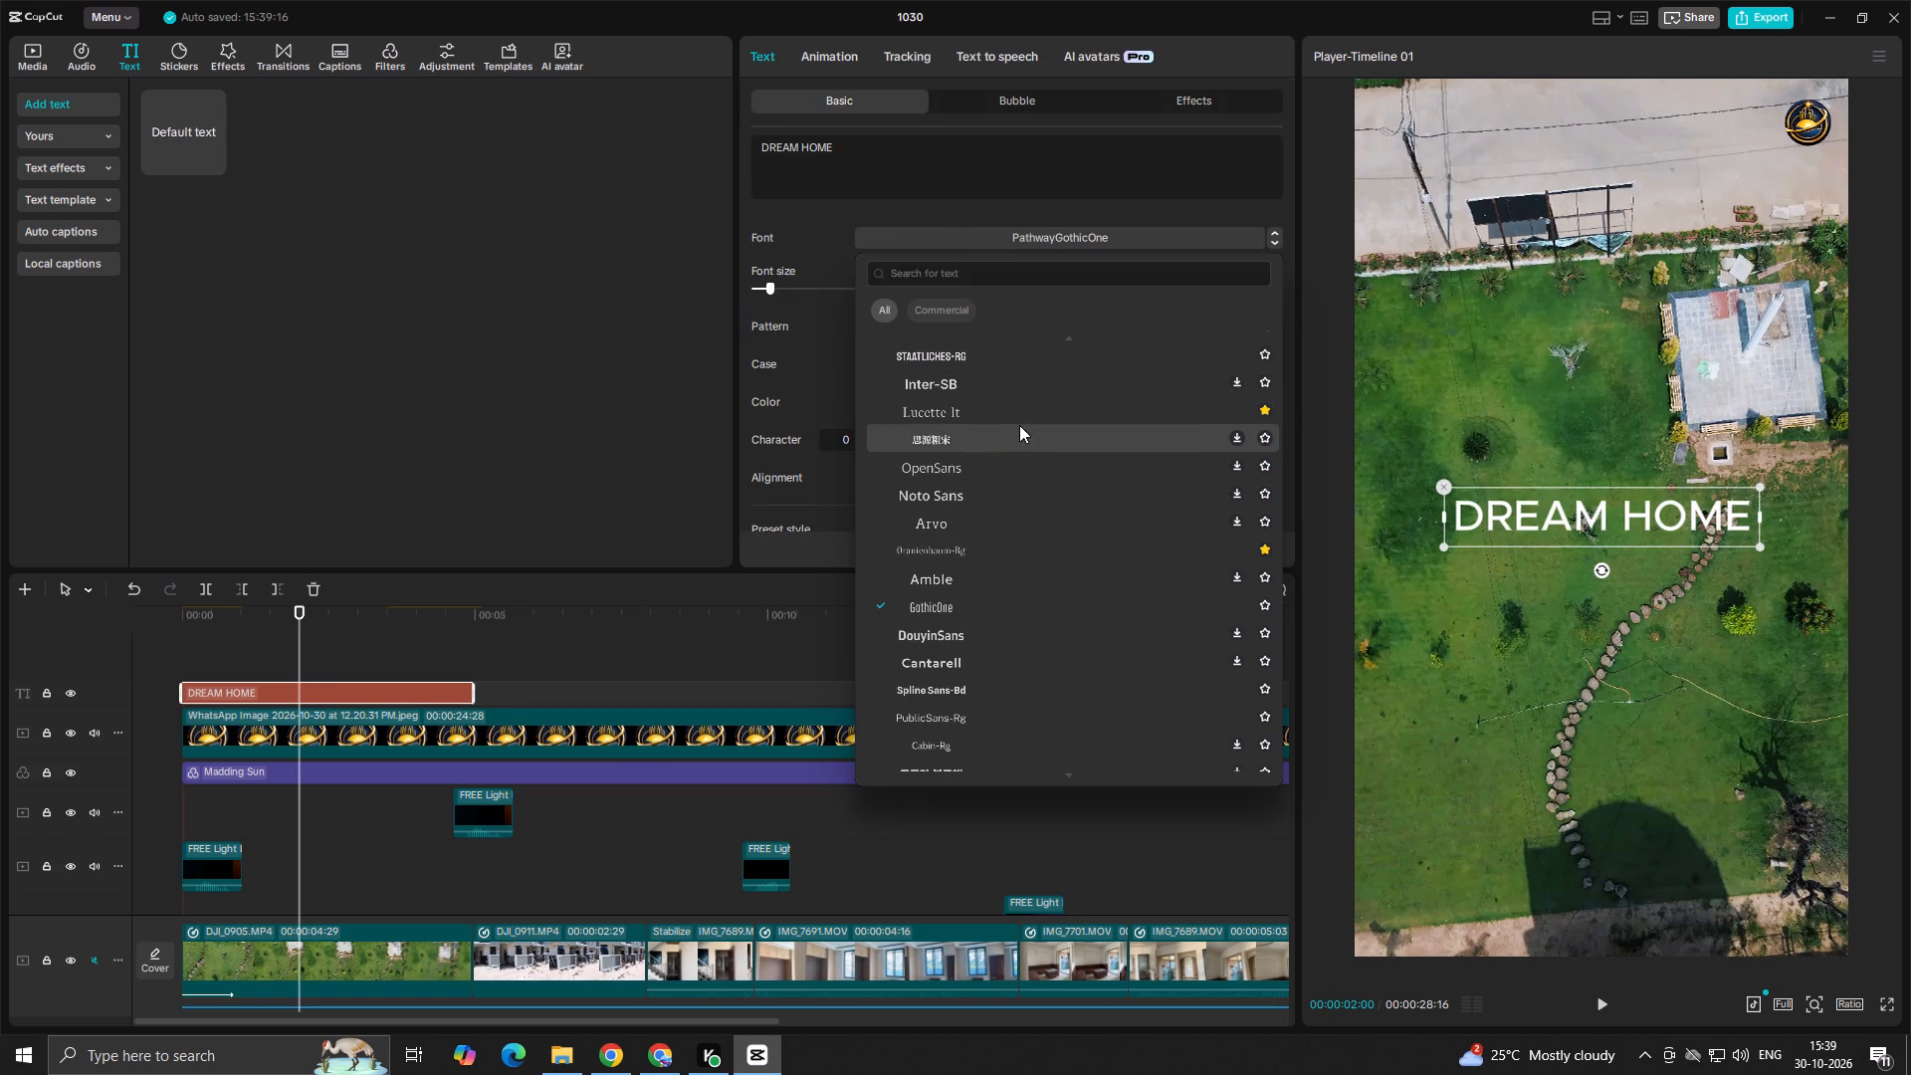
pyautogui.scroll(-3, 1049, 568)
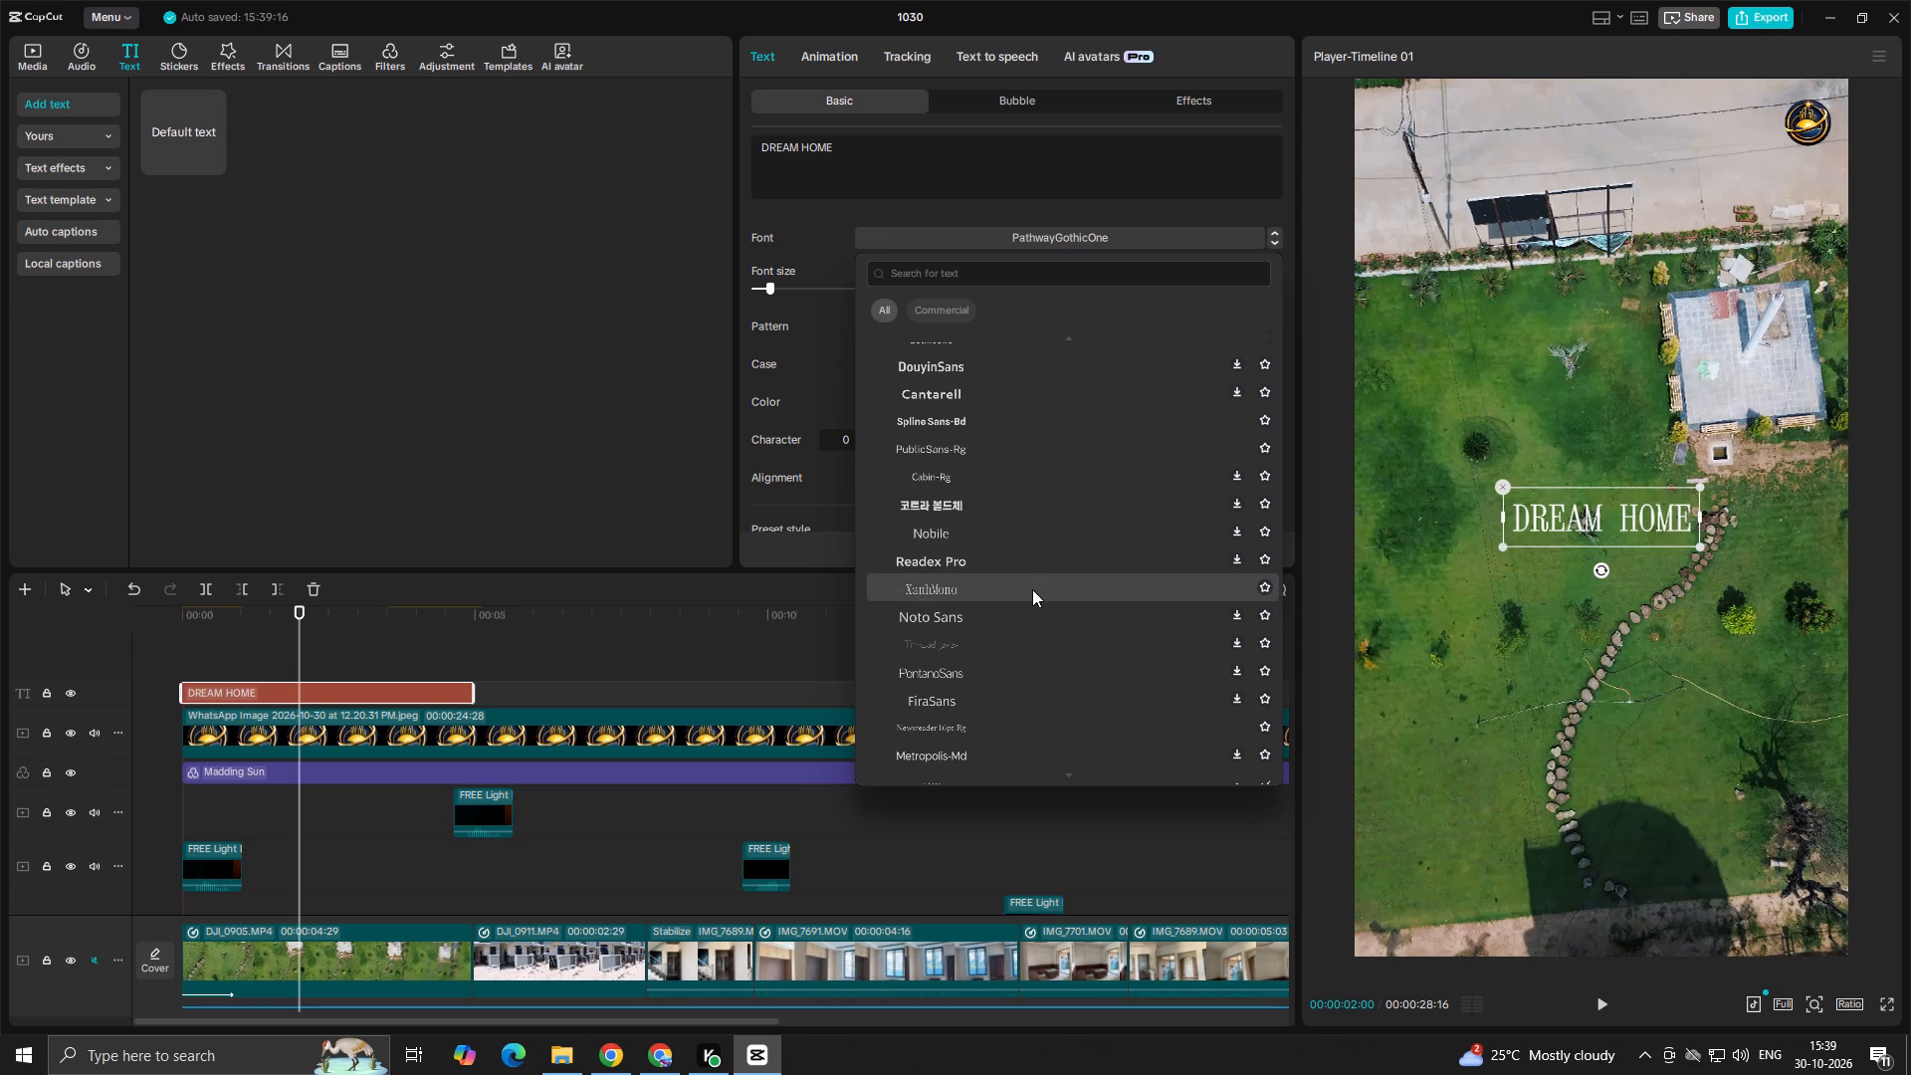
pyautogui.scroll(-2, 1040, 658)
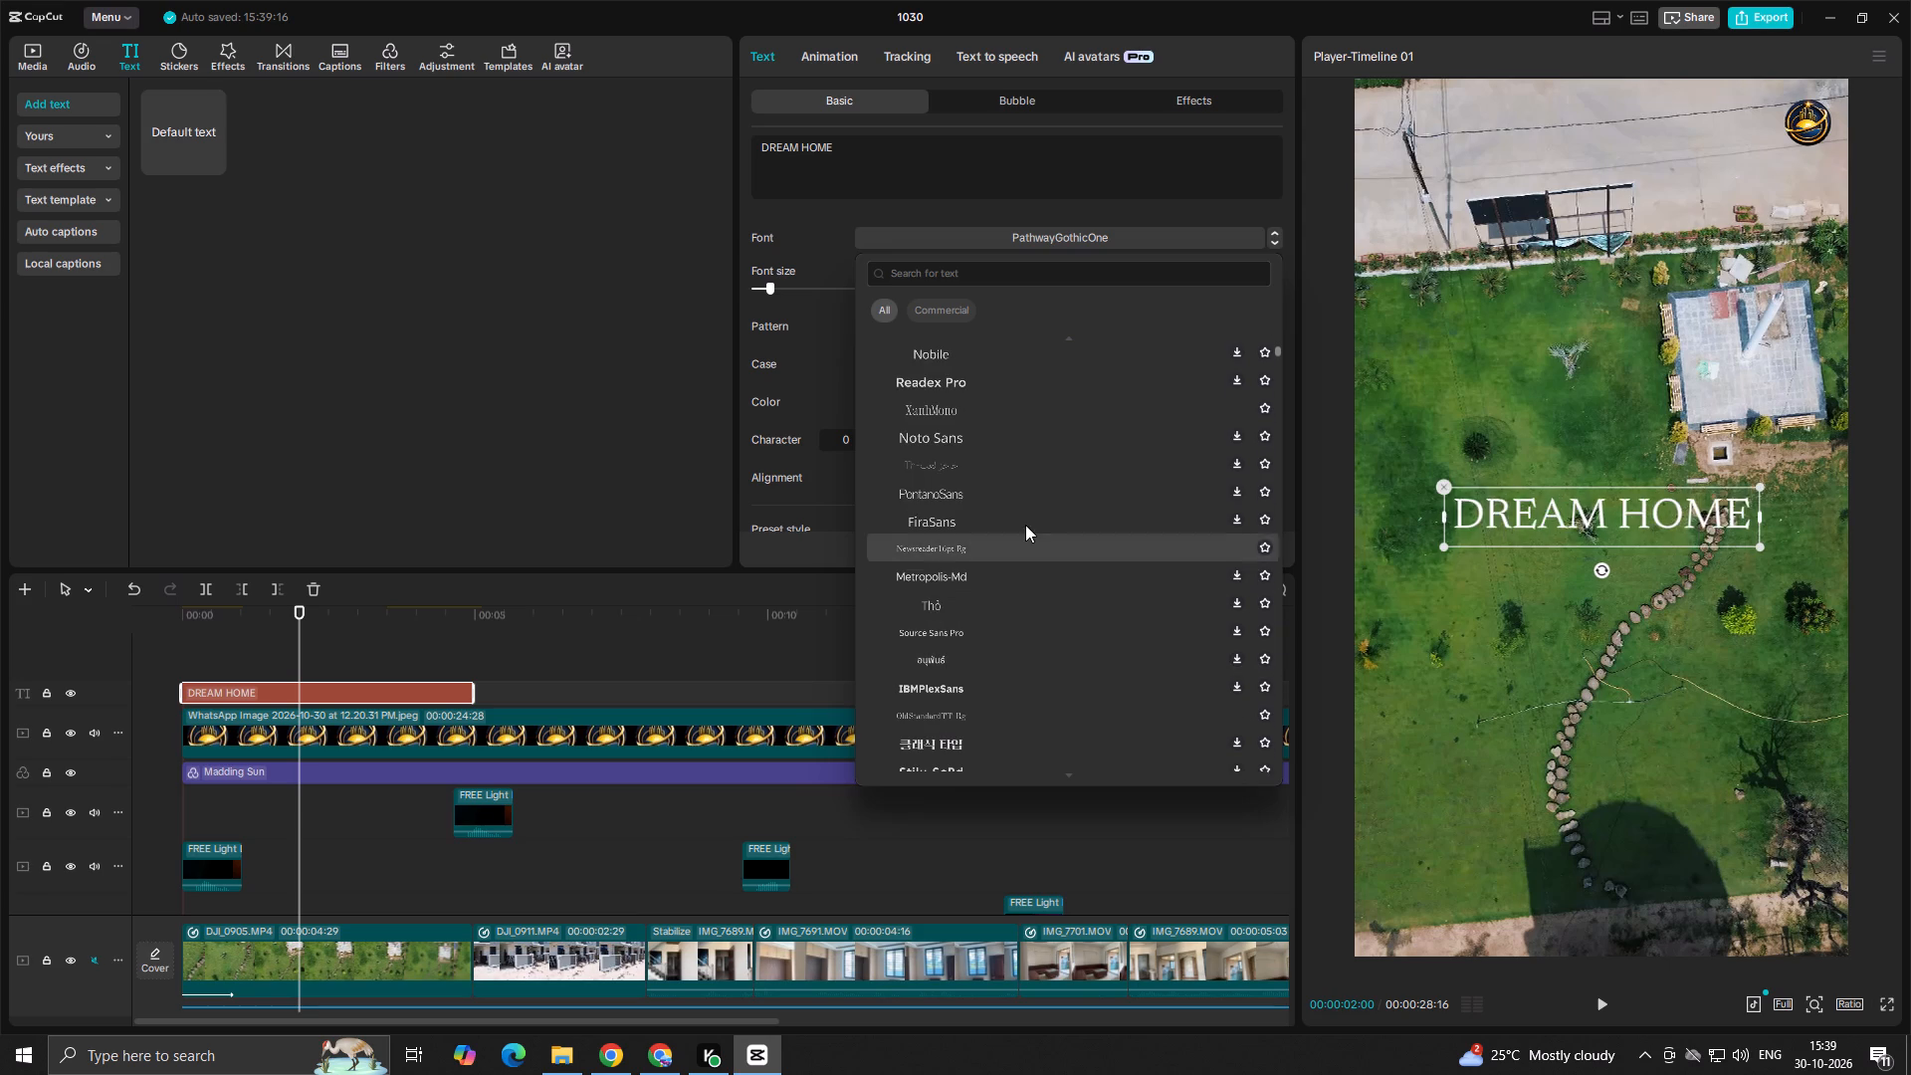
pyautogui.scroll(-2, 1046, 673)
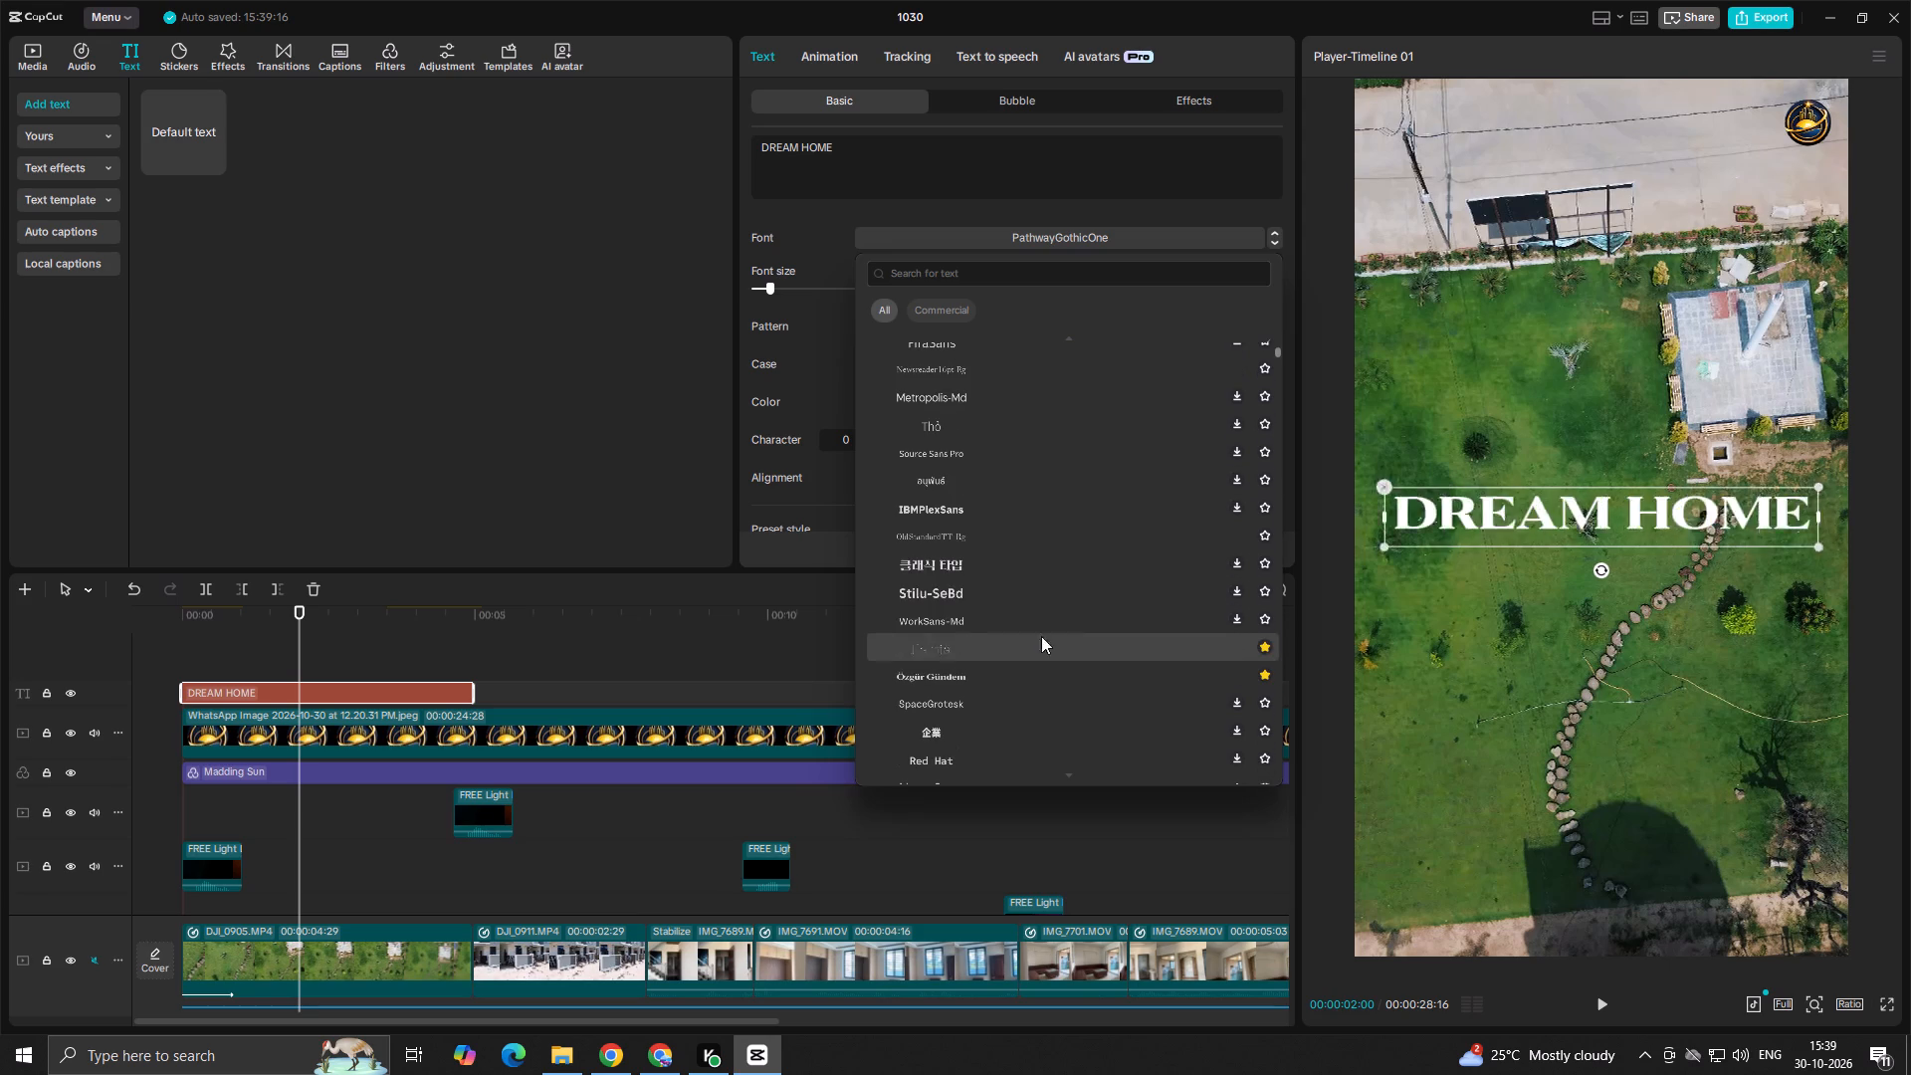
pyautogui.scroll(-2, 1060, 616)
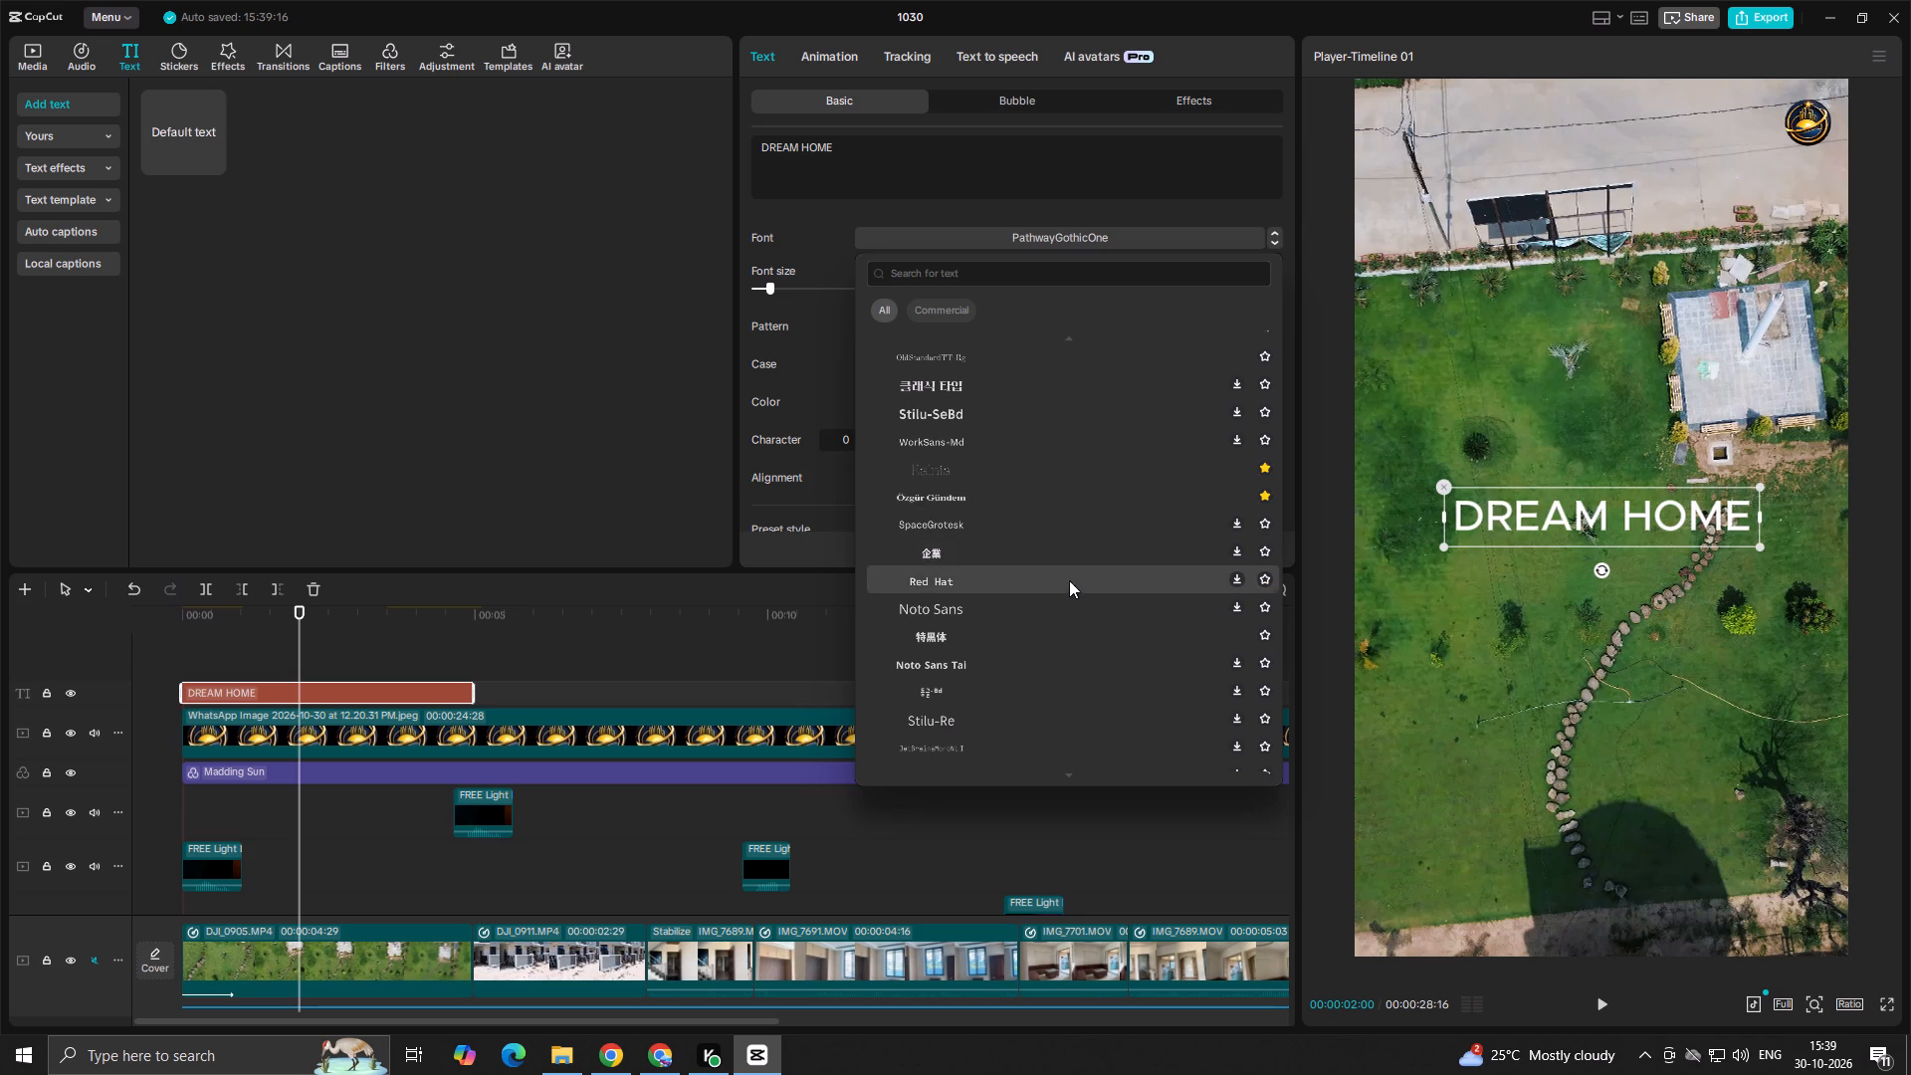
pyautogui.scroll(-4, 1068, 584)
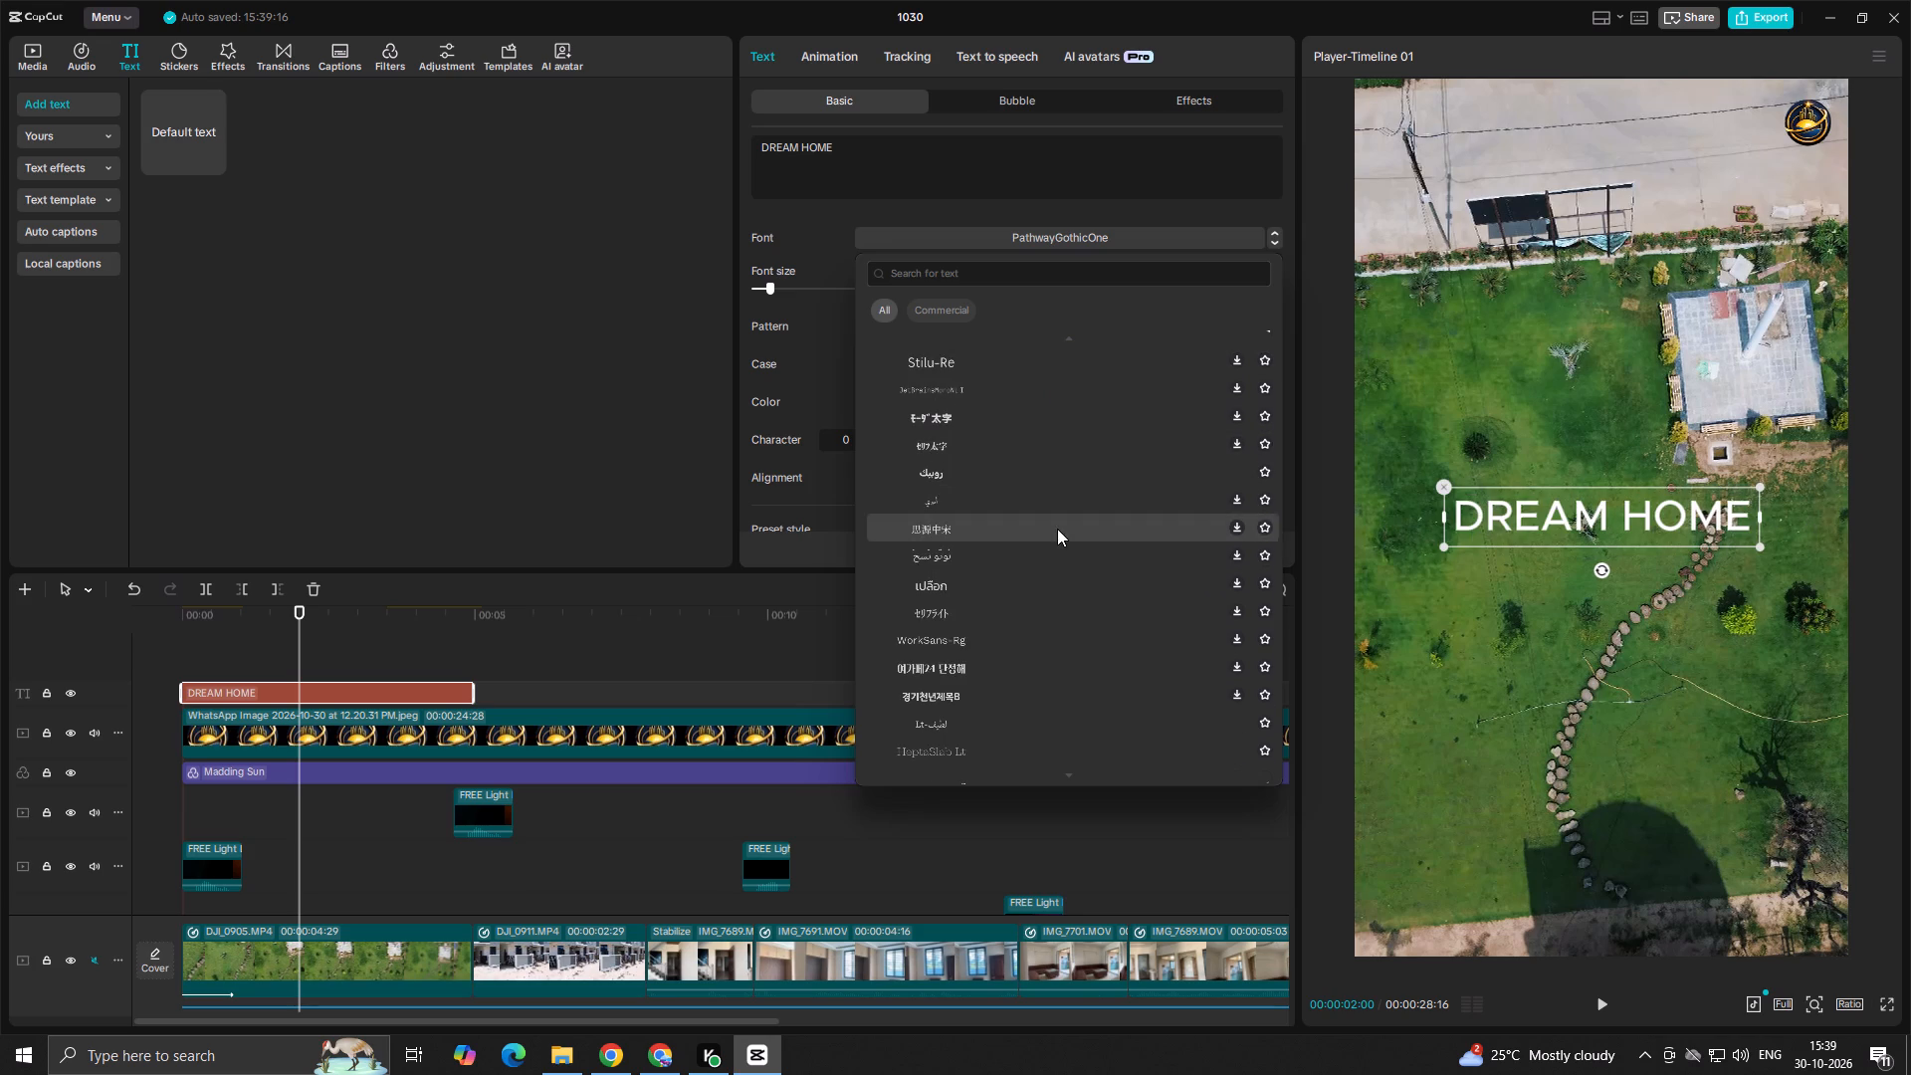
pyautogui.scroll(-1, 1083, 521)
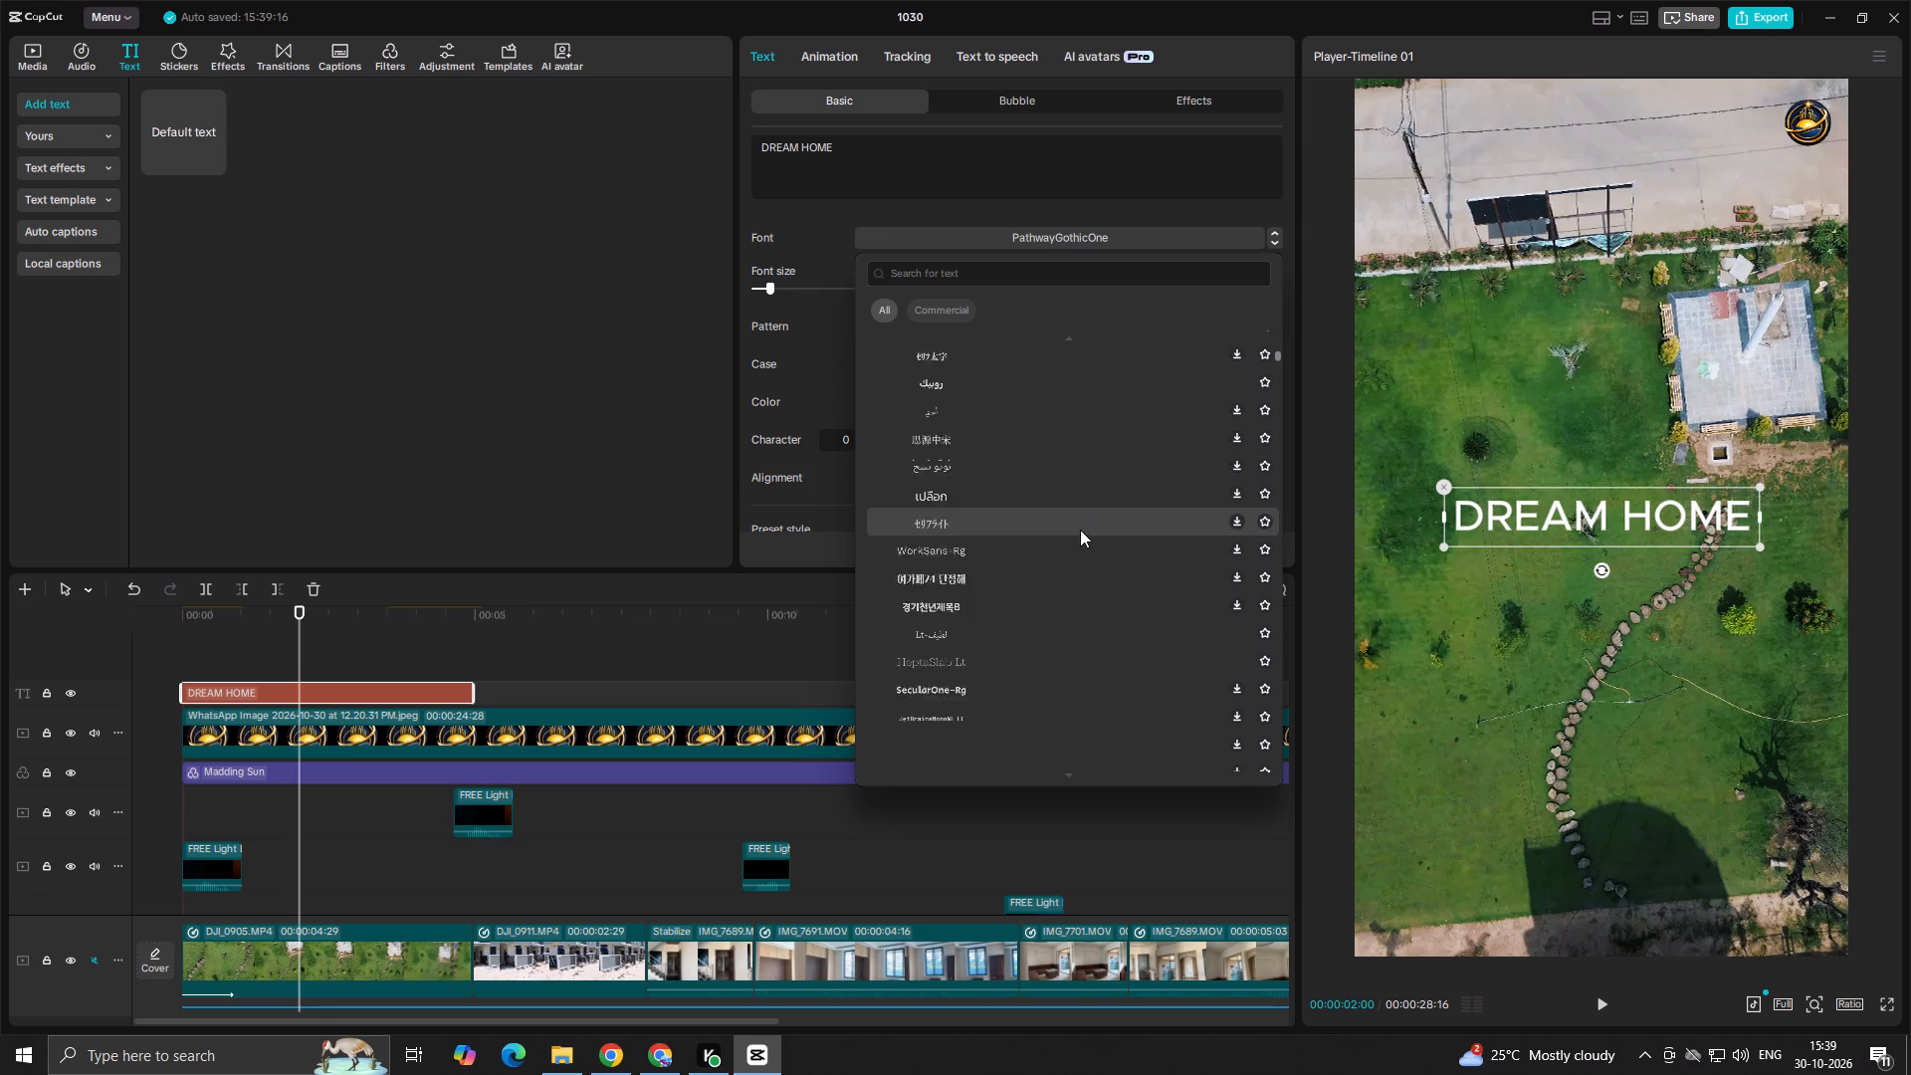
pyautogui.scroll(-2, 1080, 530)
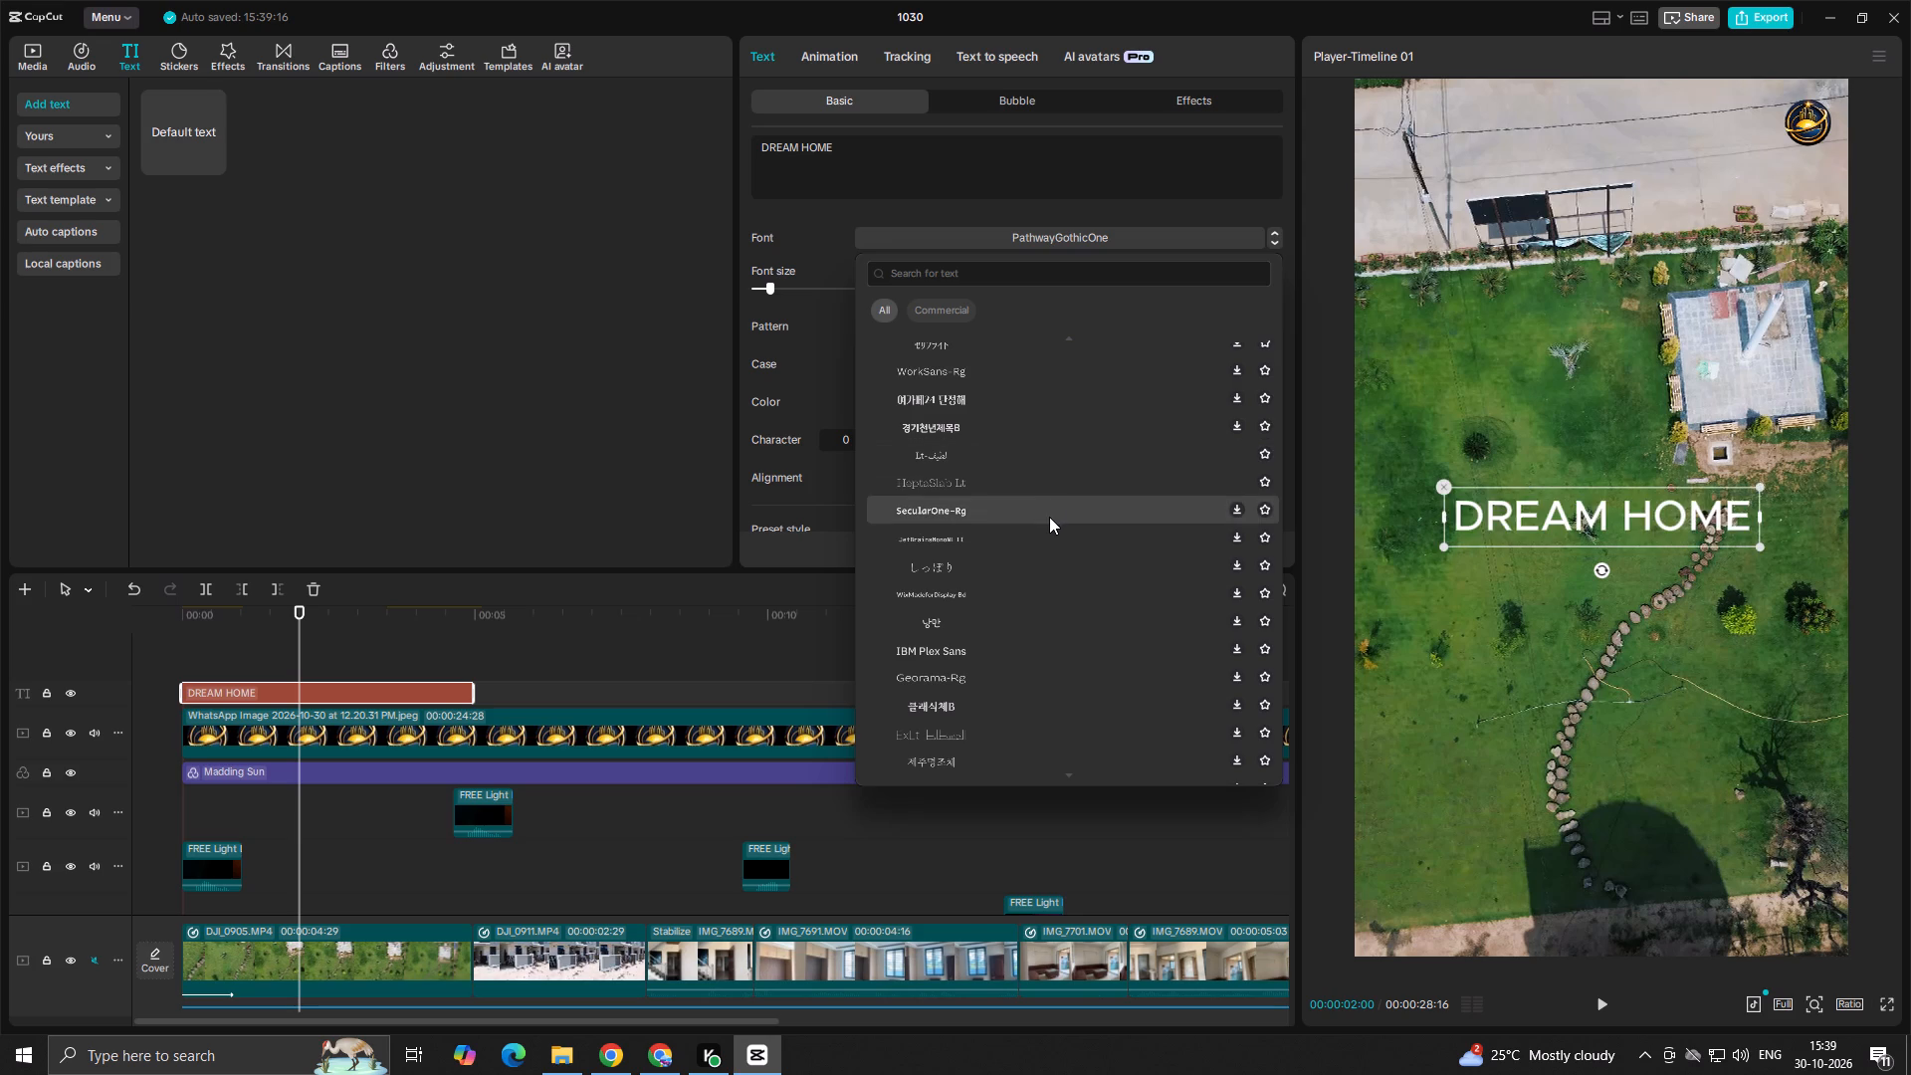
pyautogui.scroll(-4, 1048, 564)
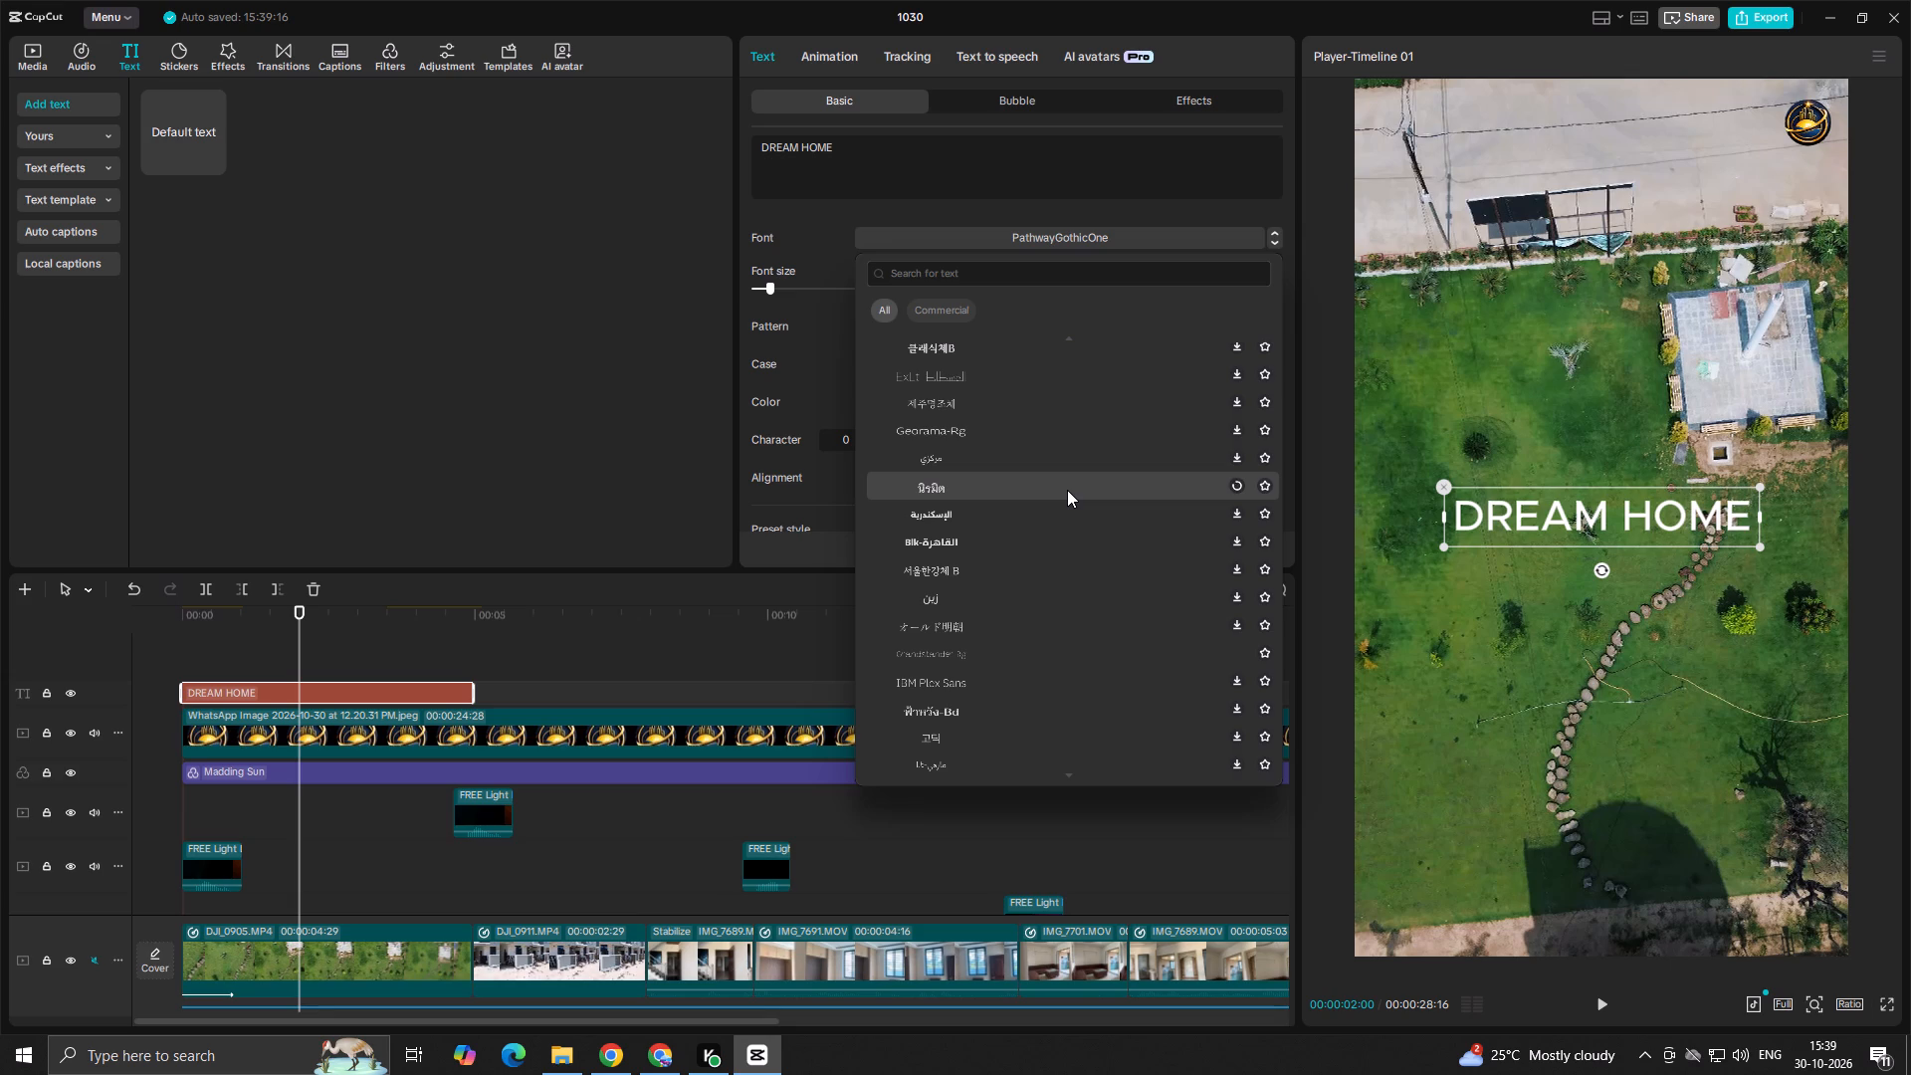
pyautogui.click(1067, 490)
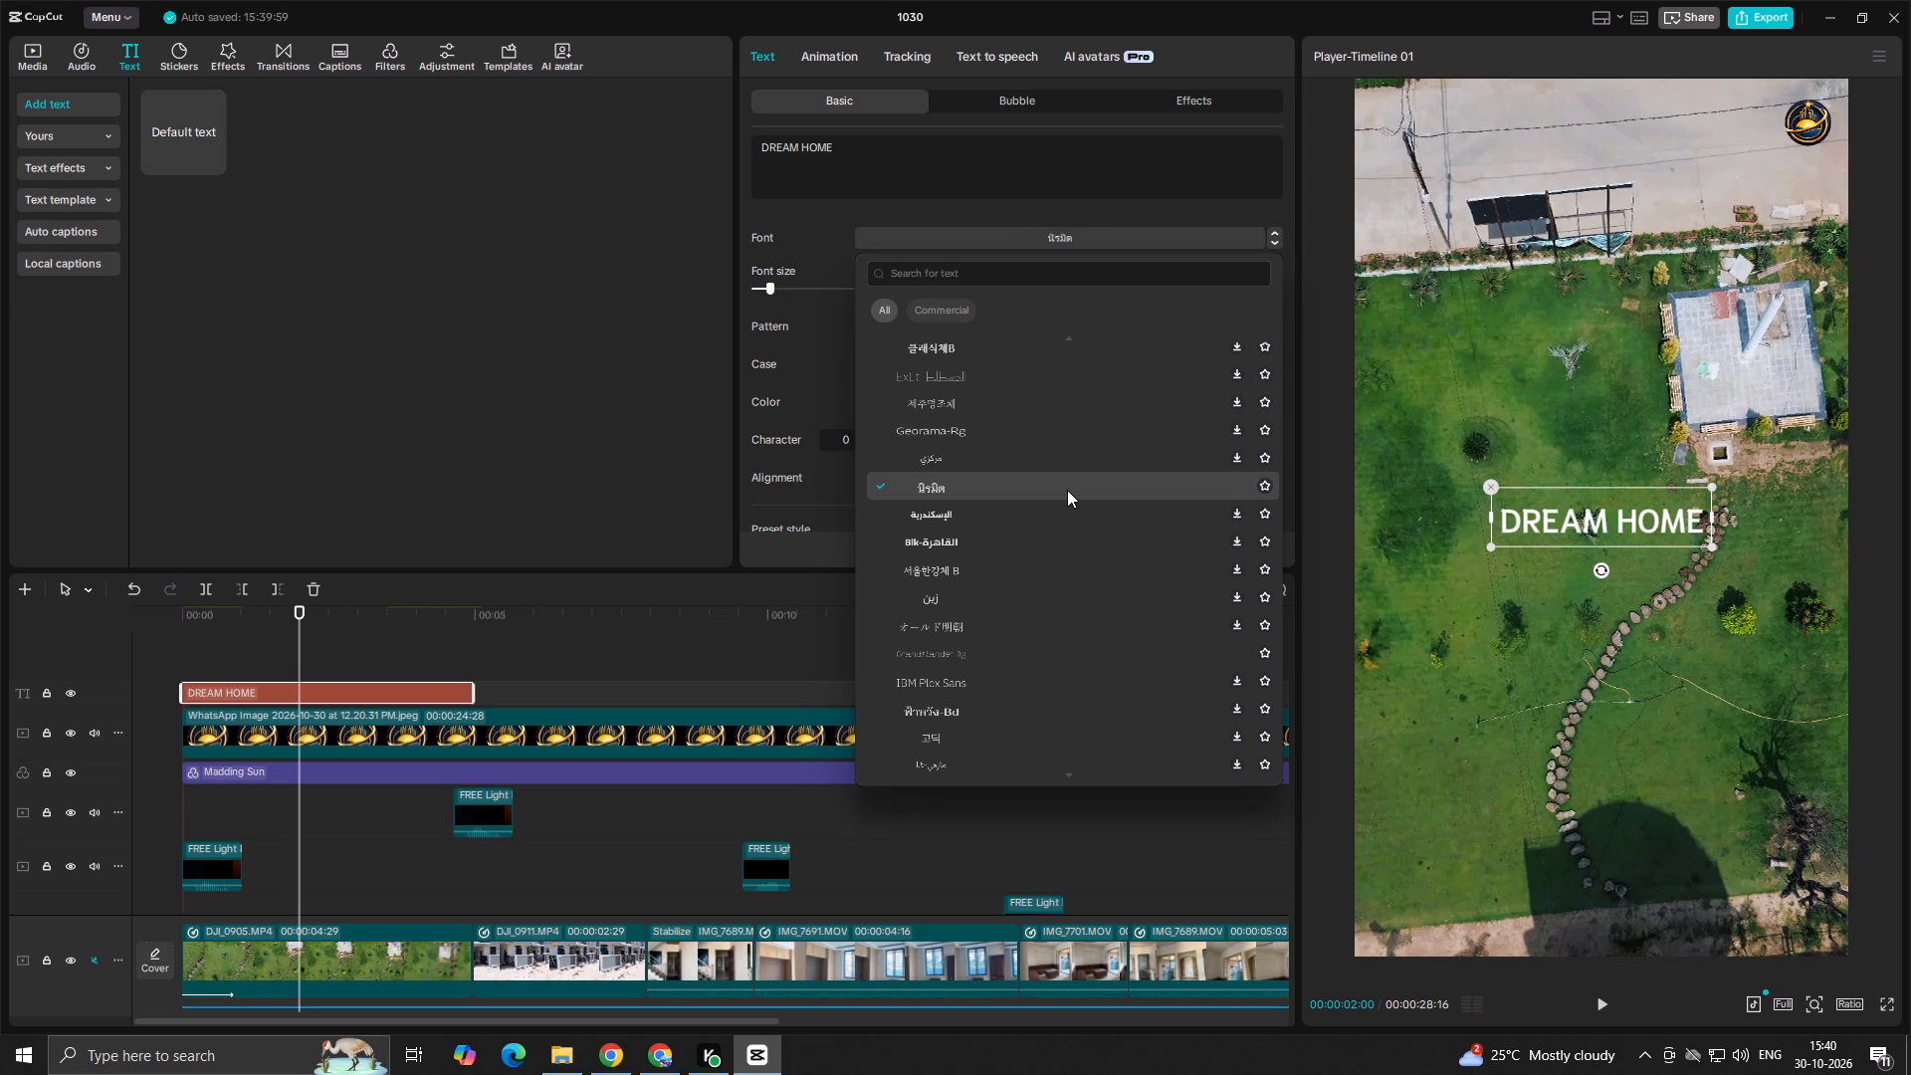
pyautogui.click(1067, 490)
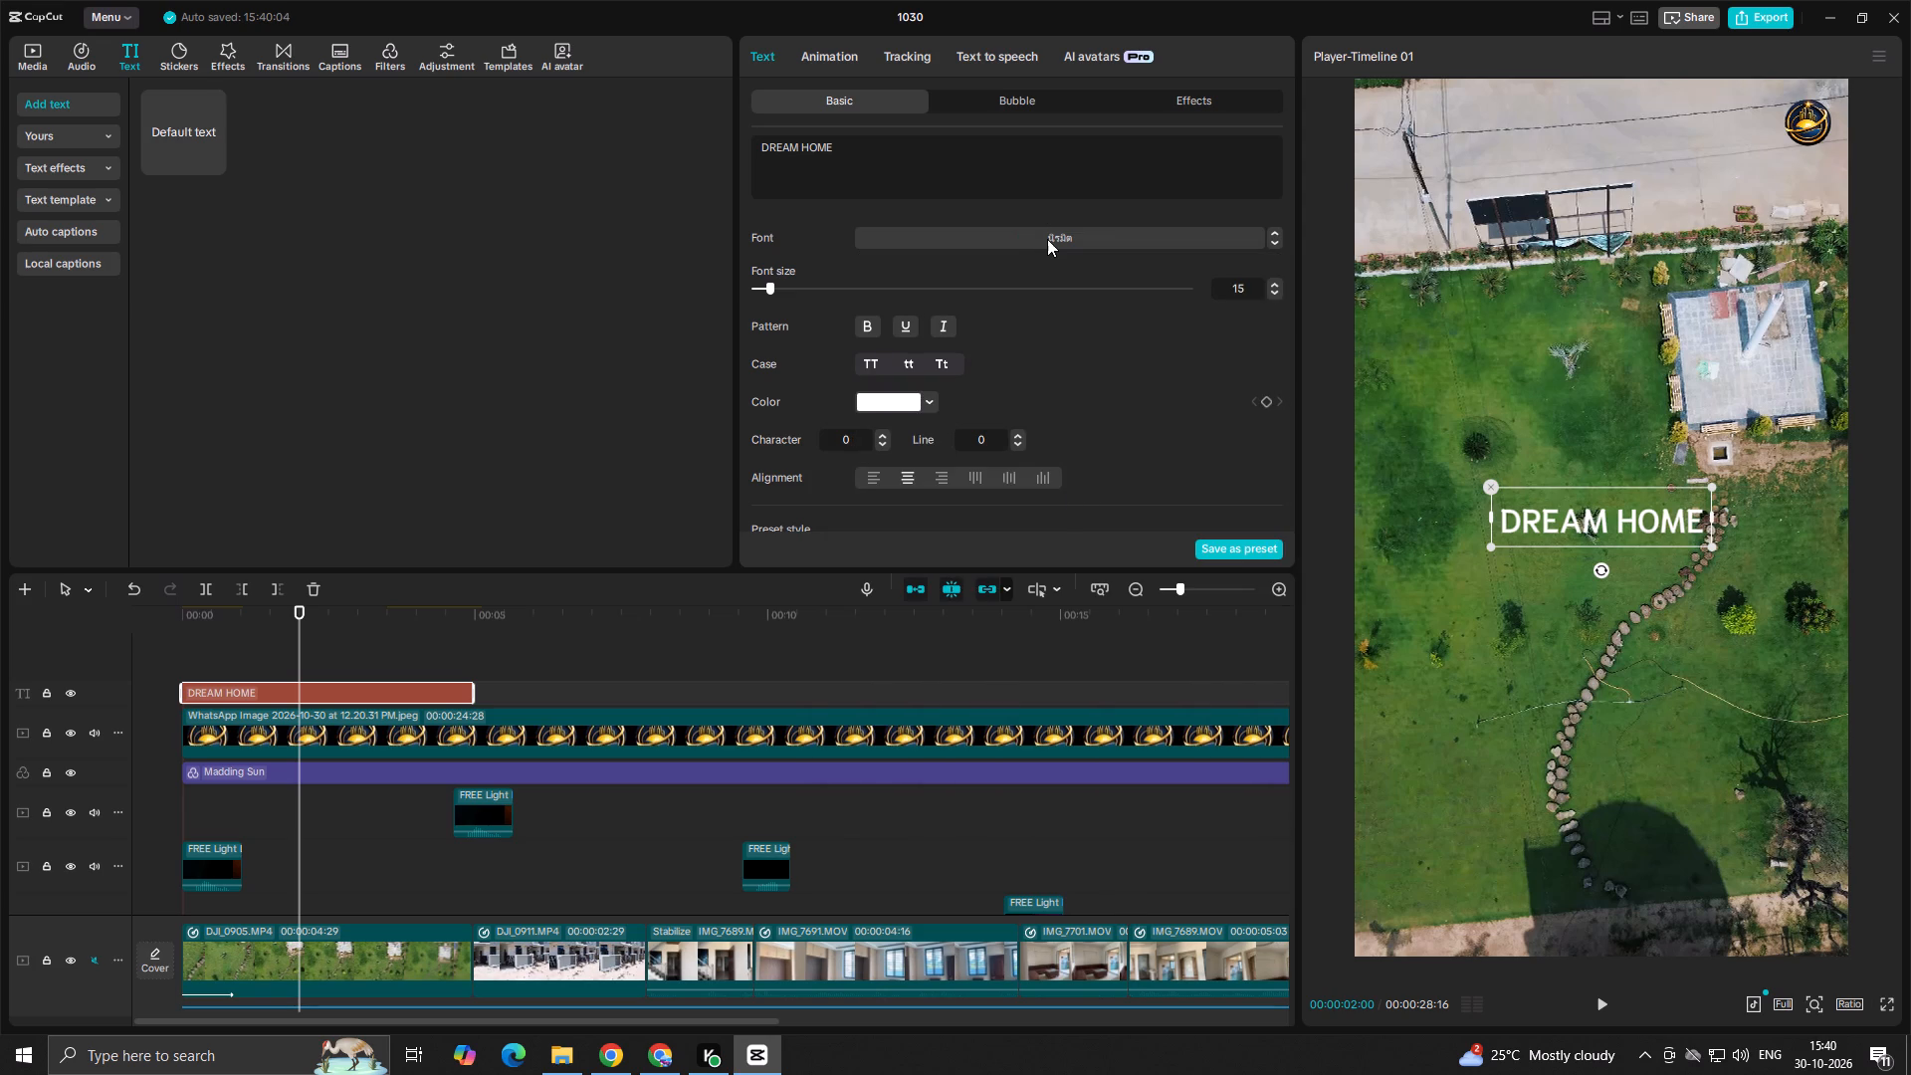
# Change the DREAM HOME text's font to the bold serif font with the Arabic name ending in Bd.
pyautogui.click(1049, 244)
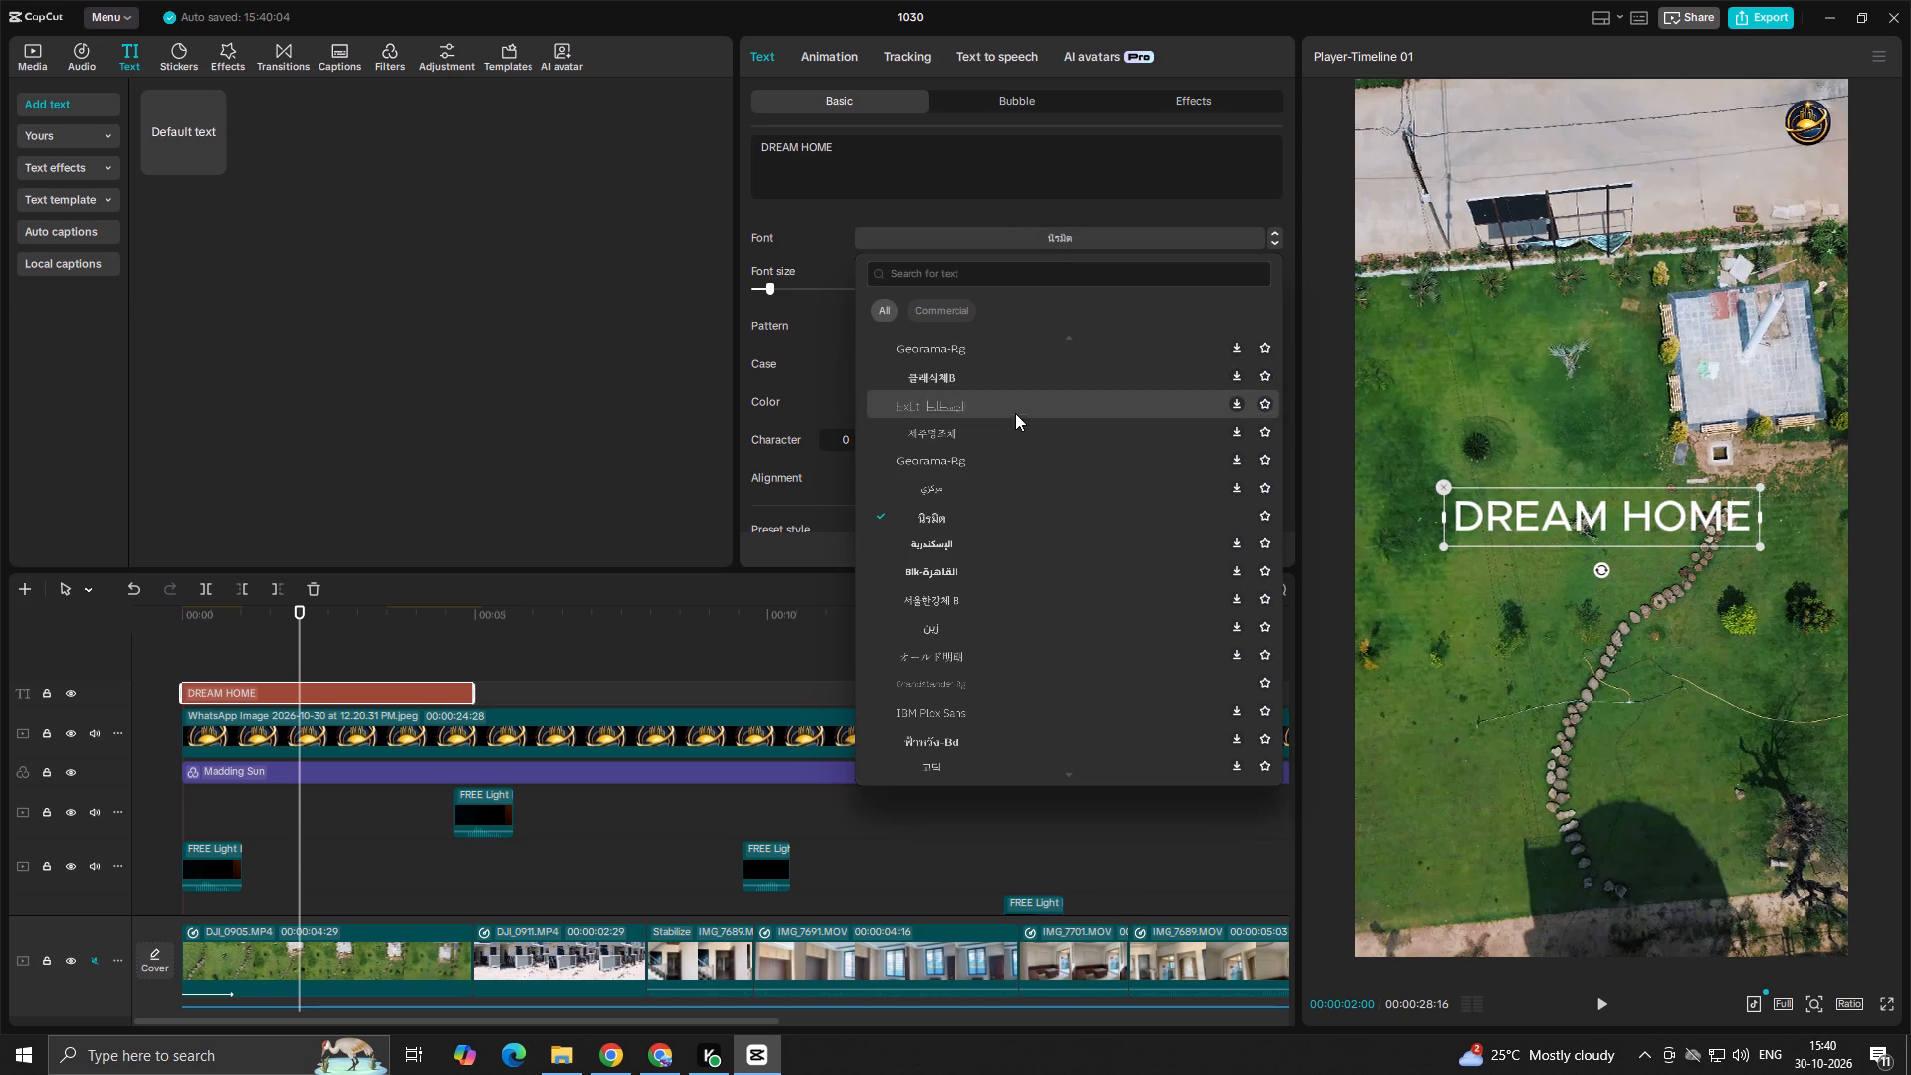
pyautogui.scroll(-3, 1027, 673)
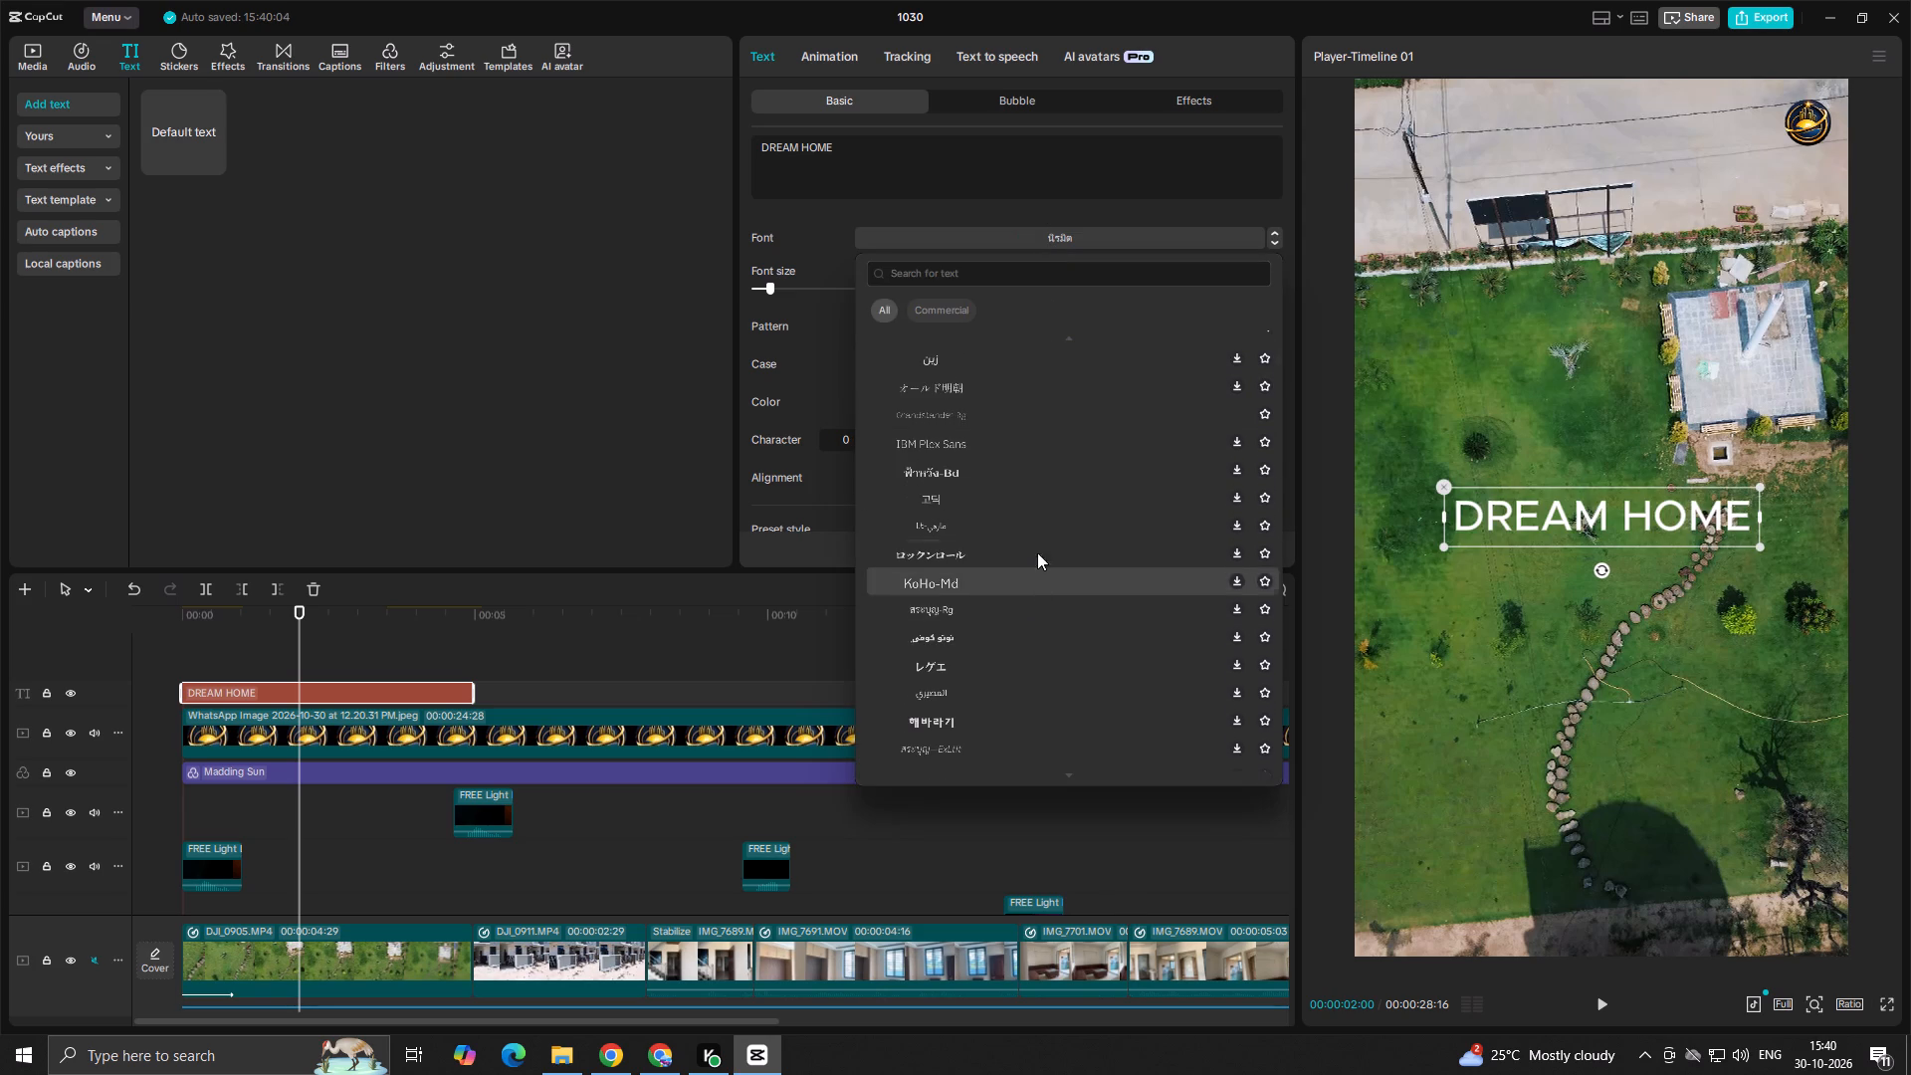
pyautogui.scroll(-4, 1040, 485)
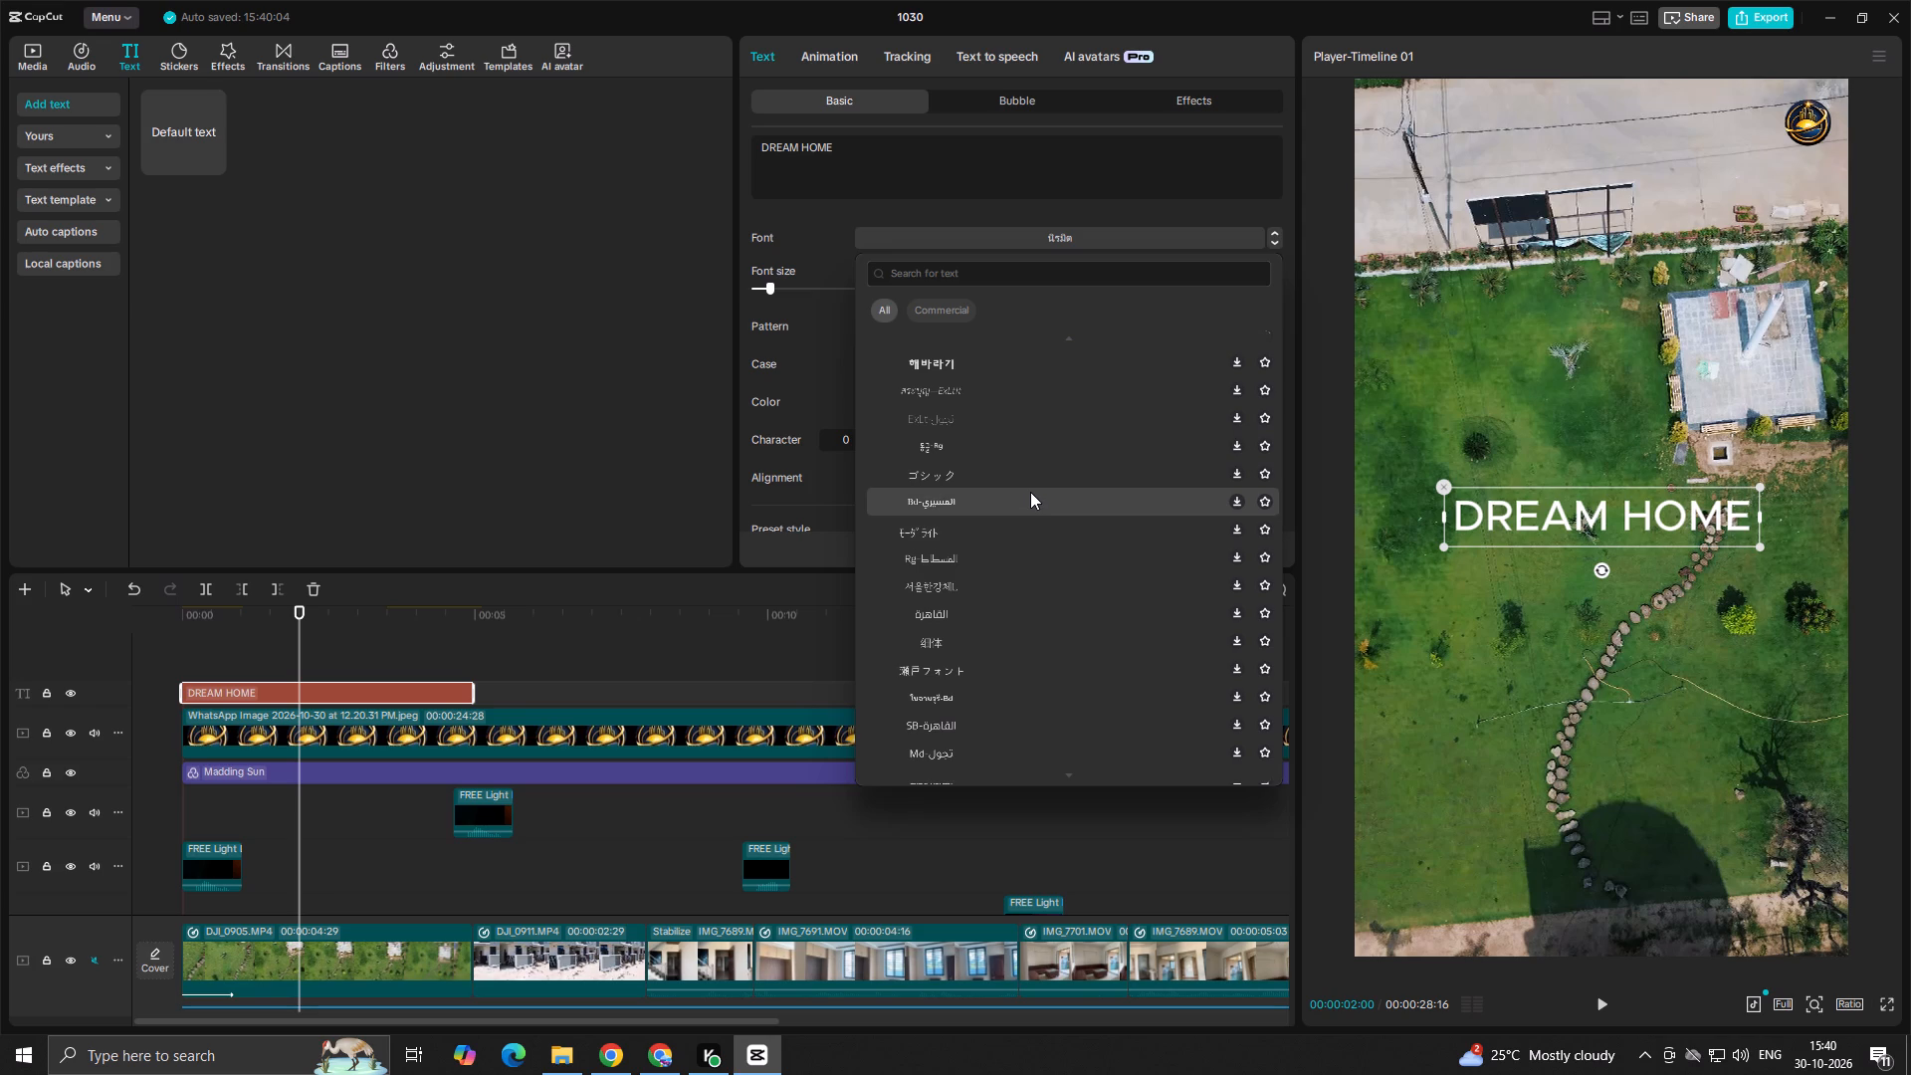
pyautogui.click(1026, 497)
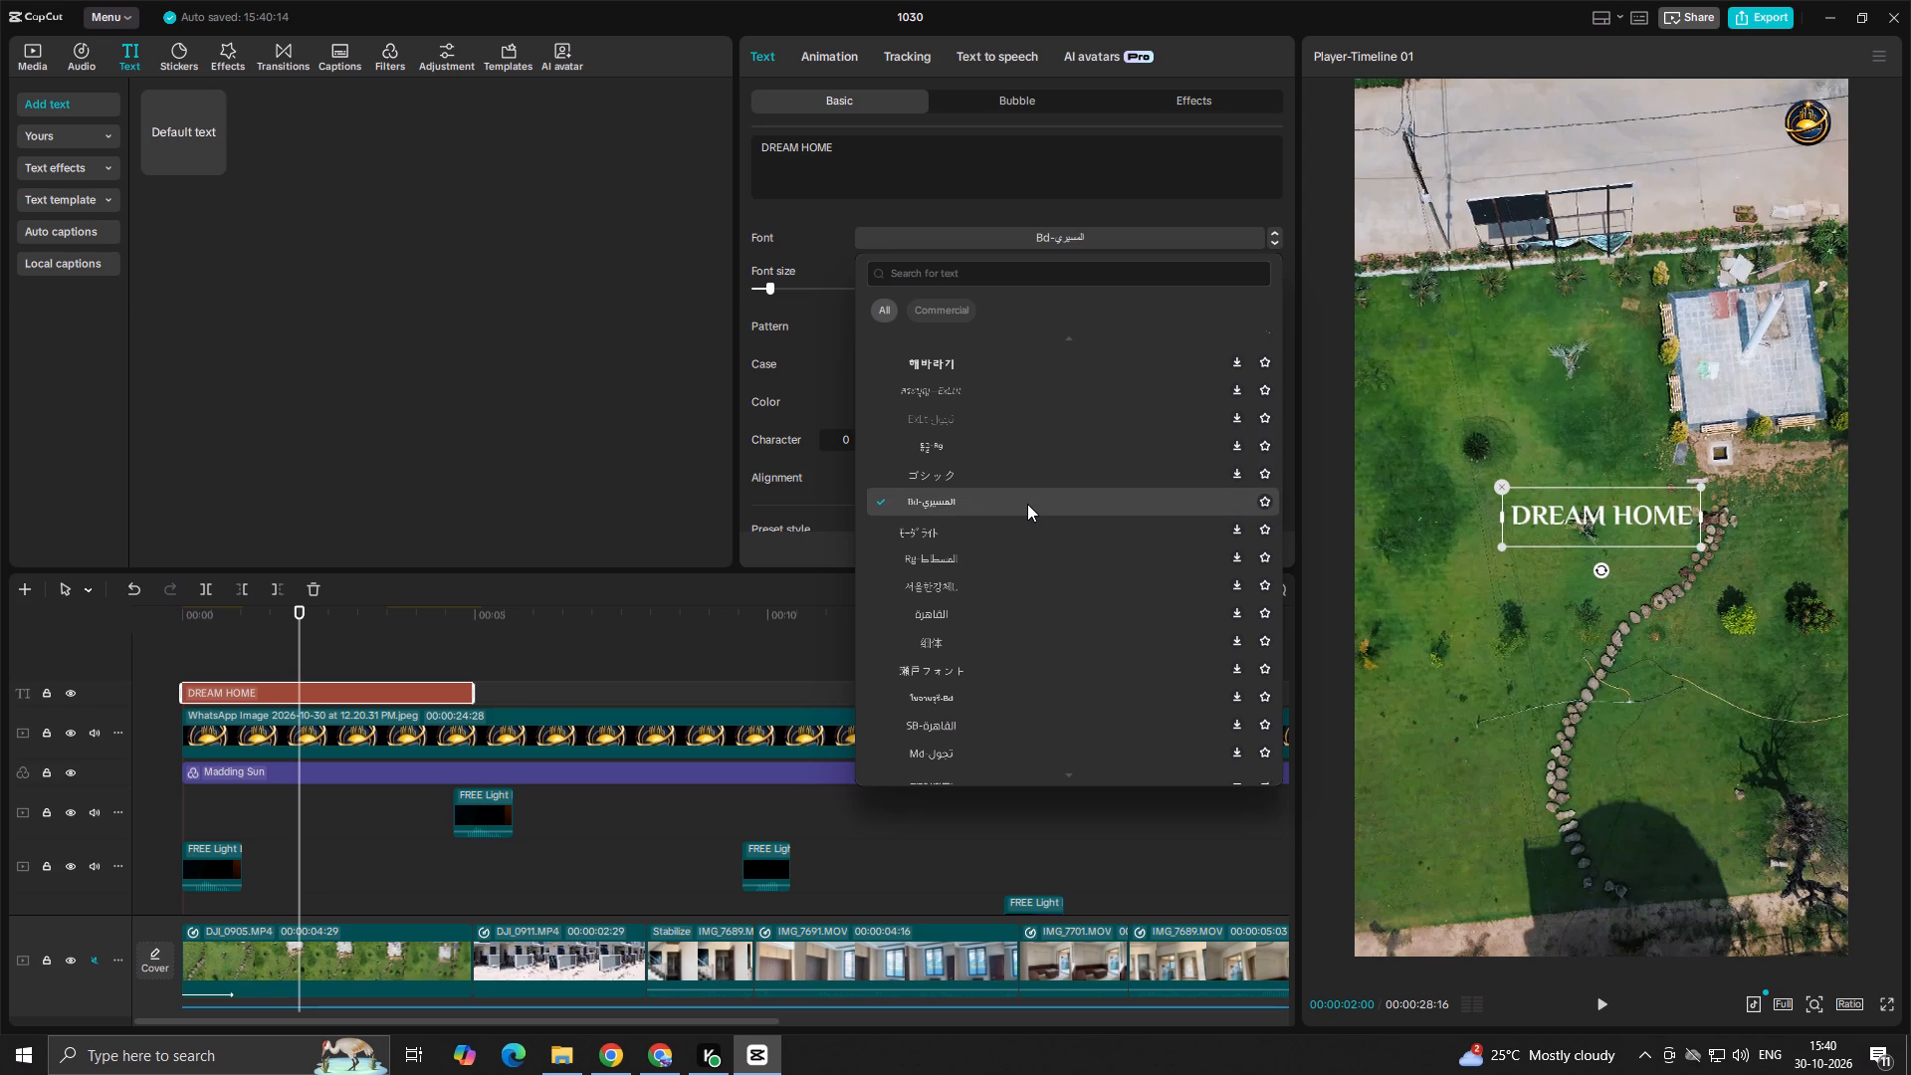
pyautogui.click(1025, 502)
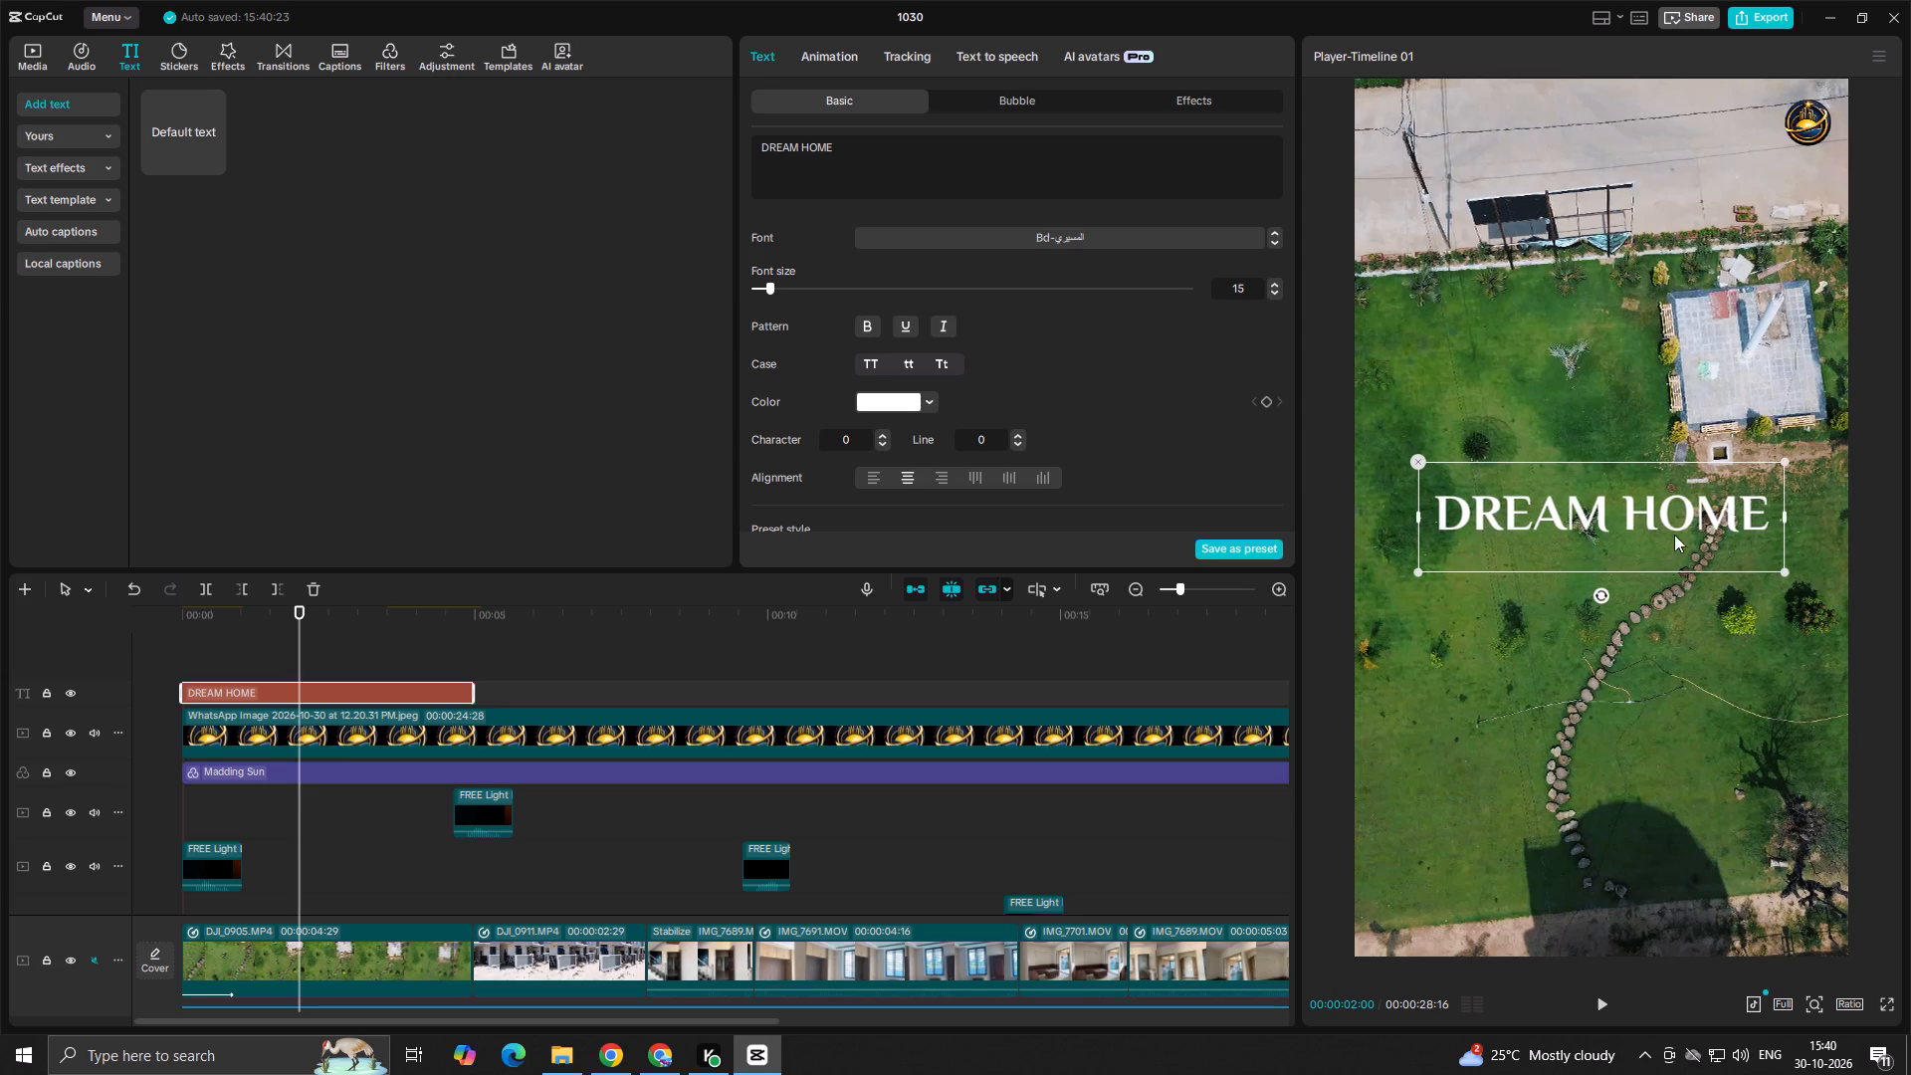
# Move the DREAM HOME text slightly lower in the frame.
pyautogui.moveTo(1610, 532); pyautogui.dragTo(1608, 541)
# Play and scrub through the opening drone shot to check the DREAM HOME text's new font and placement.
pyautogui.click(341, 631)
pyautogui.moveTo(341, 631); pyautogui.dragTo(217, 665)
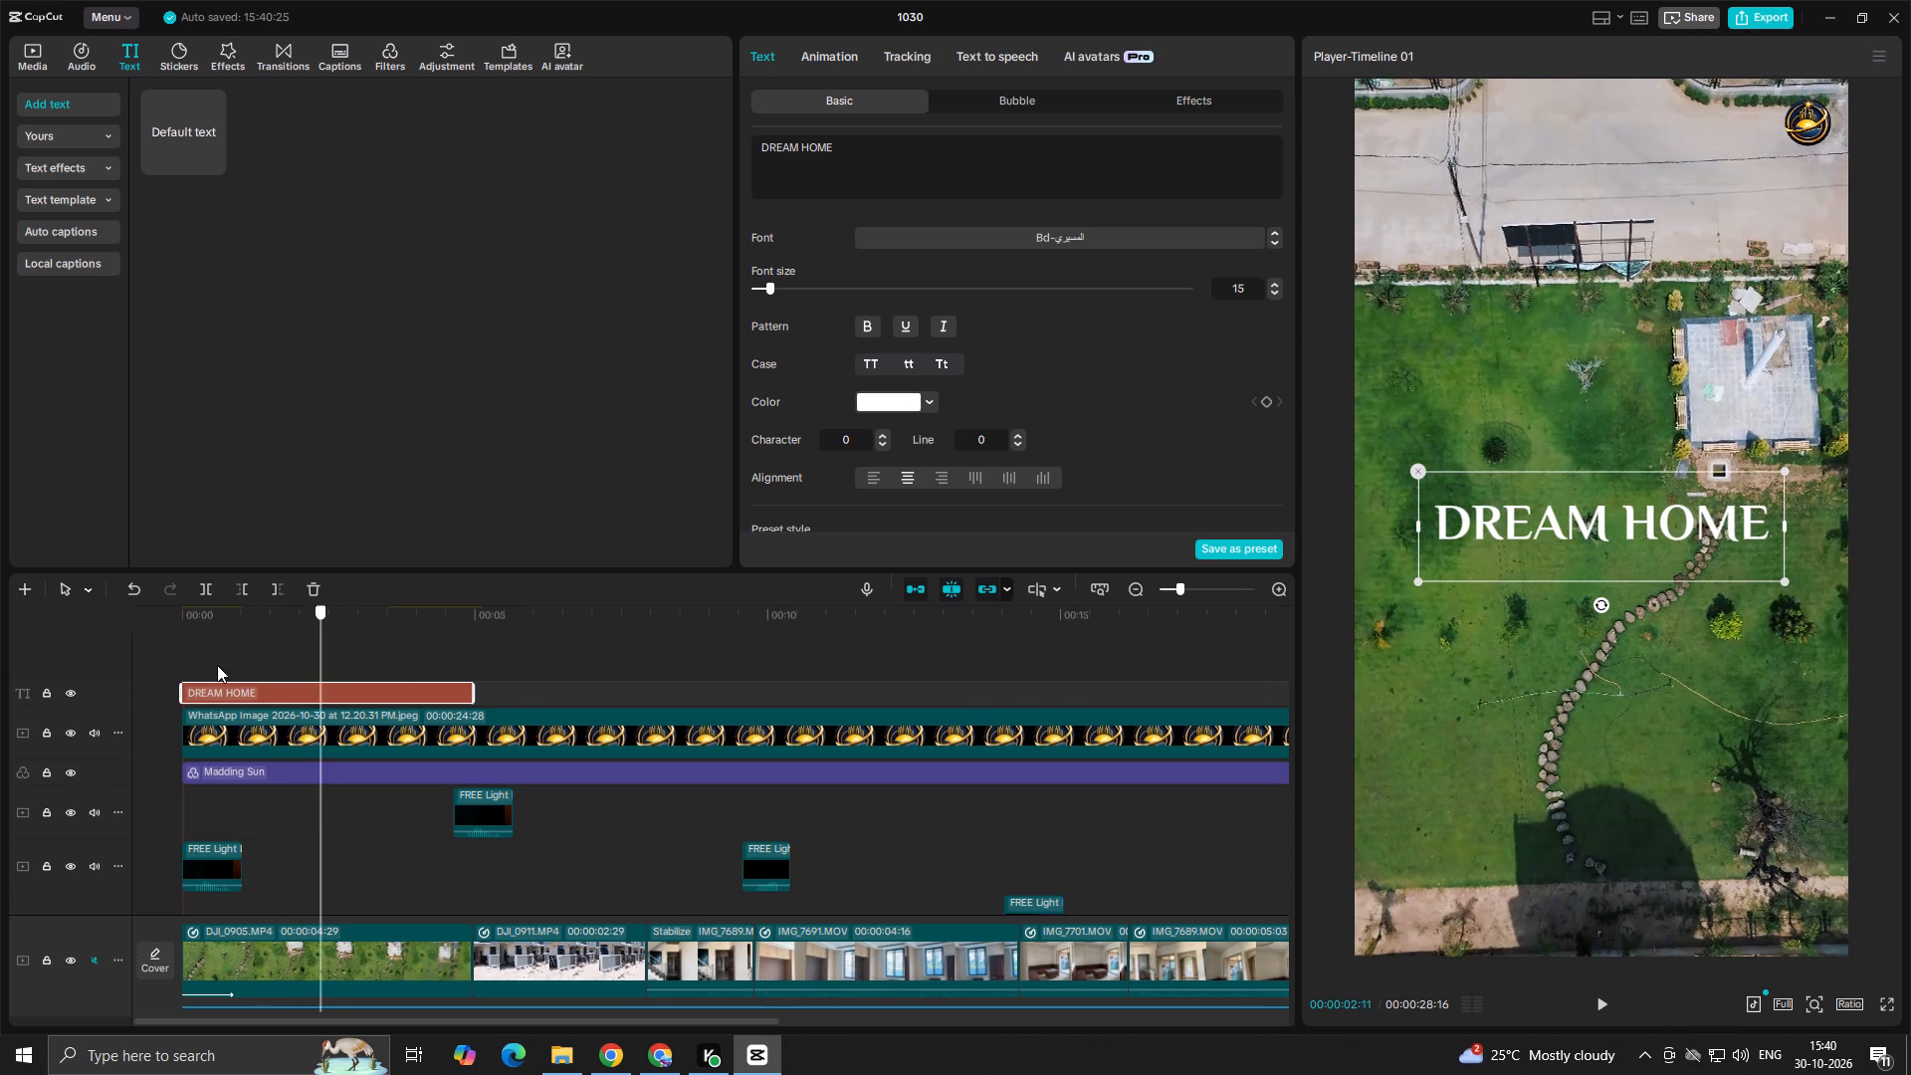
pyautogui.moveTo(217, 665); pyautogui.dragTo(0, 694)
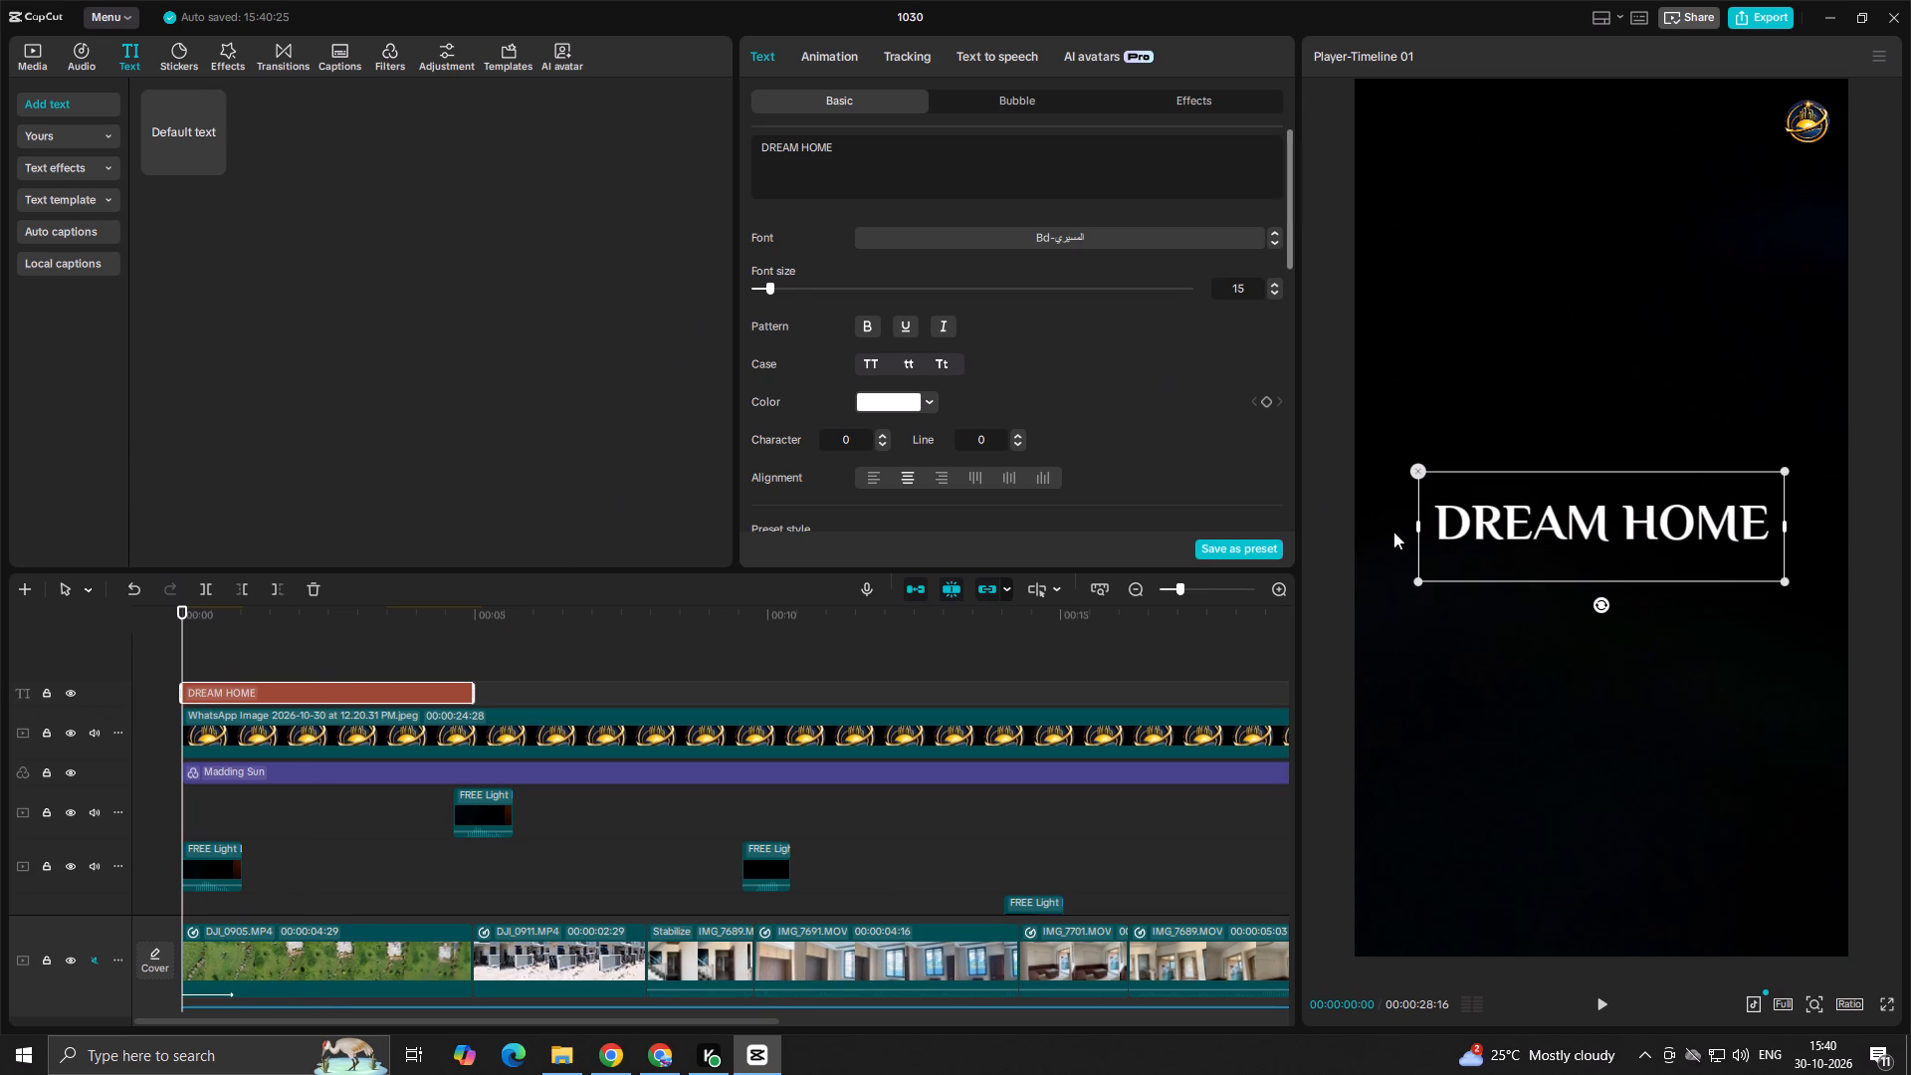
pyautogui.press('space')
pyautogui.press('space')
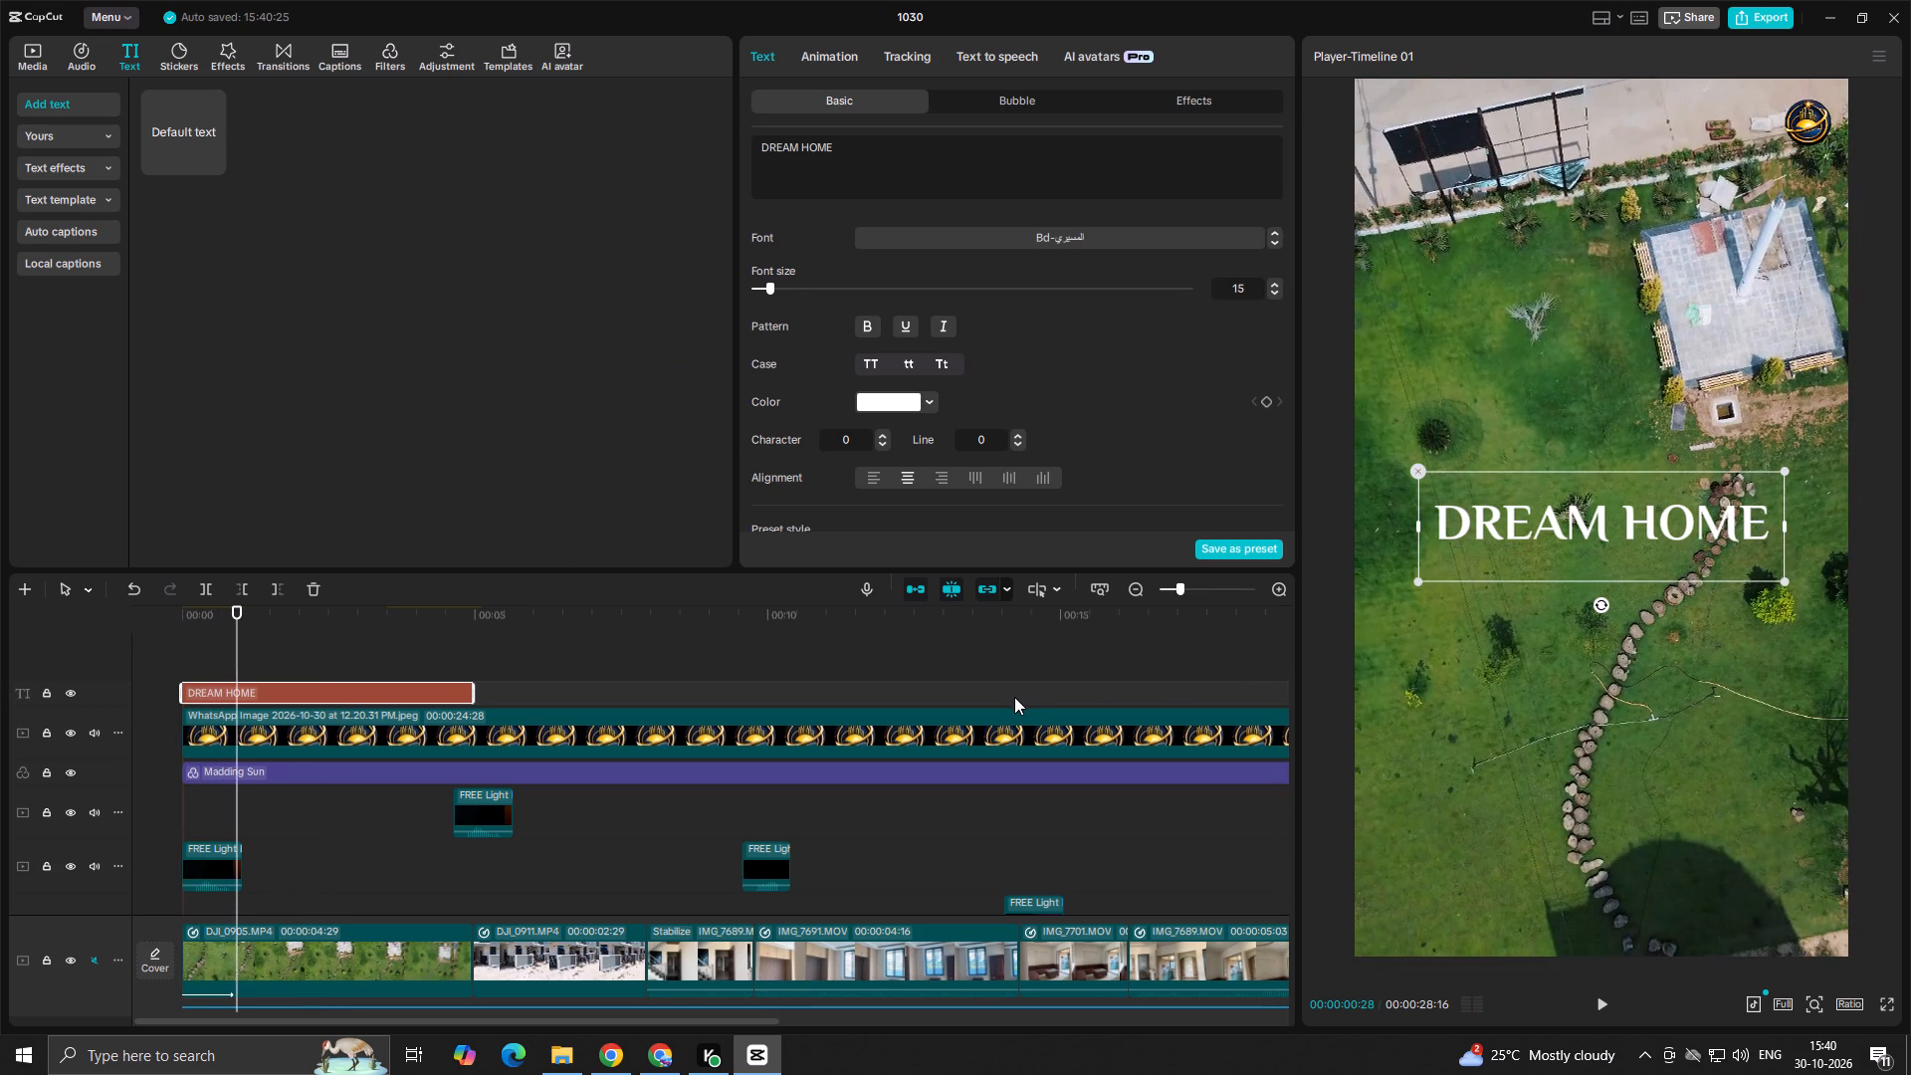
pyautogui.click(411, 659)
pyautogui.moveTo(411, 659); pyautogui.dragTo(341, 670)
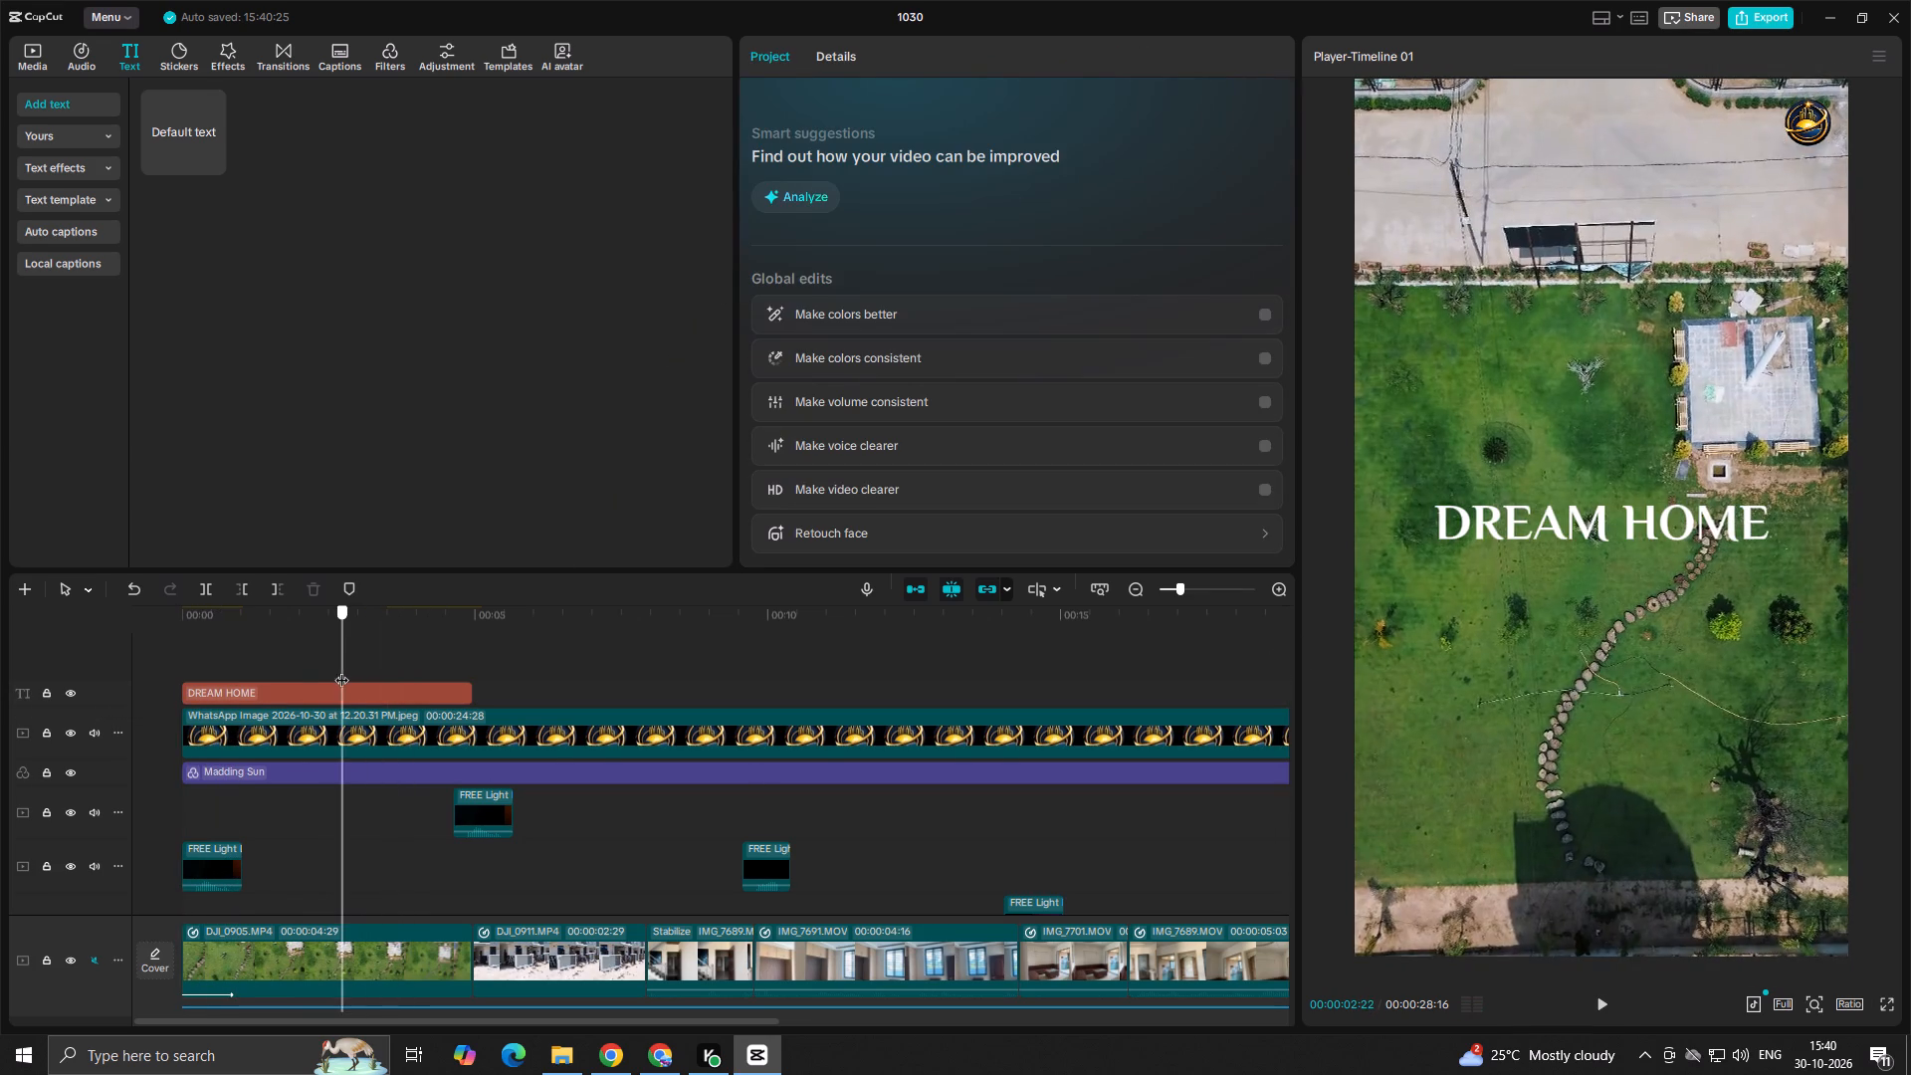
pyautogui.moveTo(341, 670); pyautogui.dragTo(277, 678)
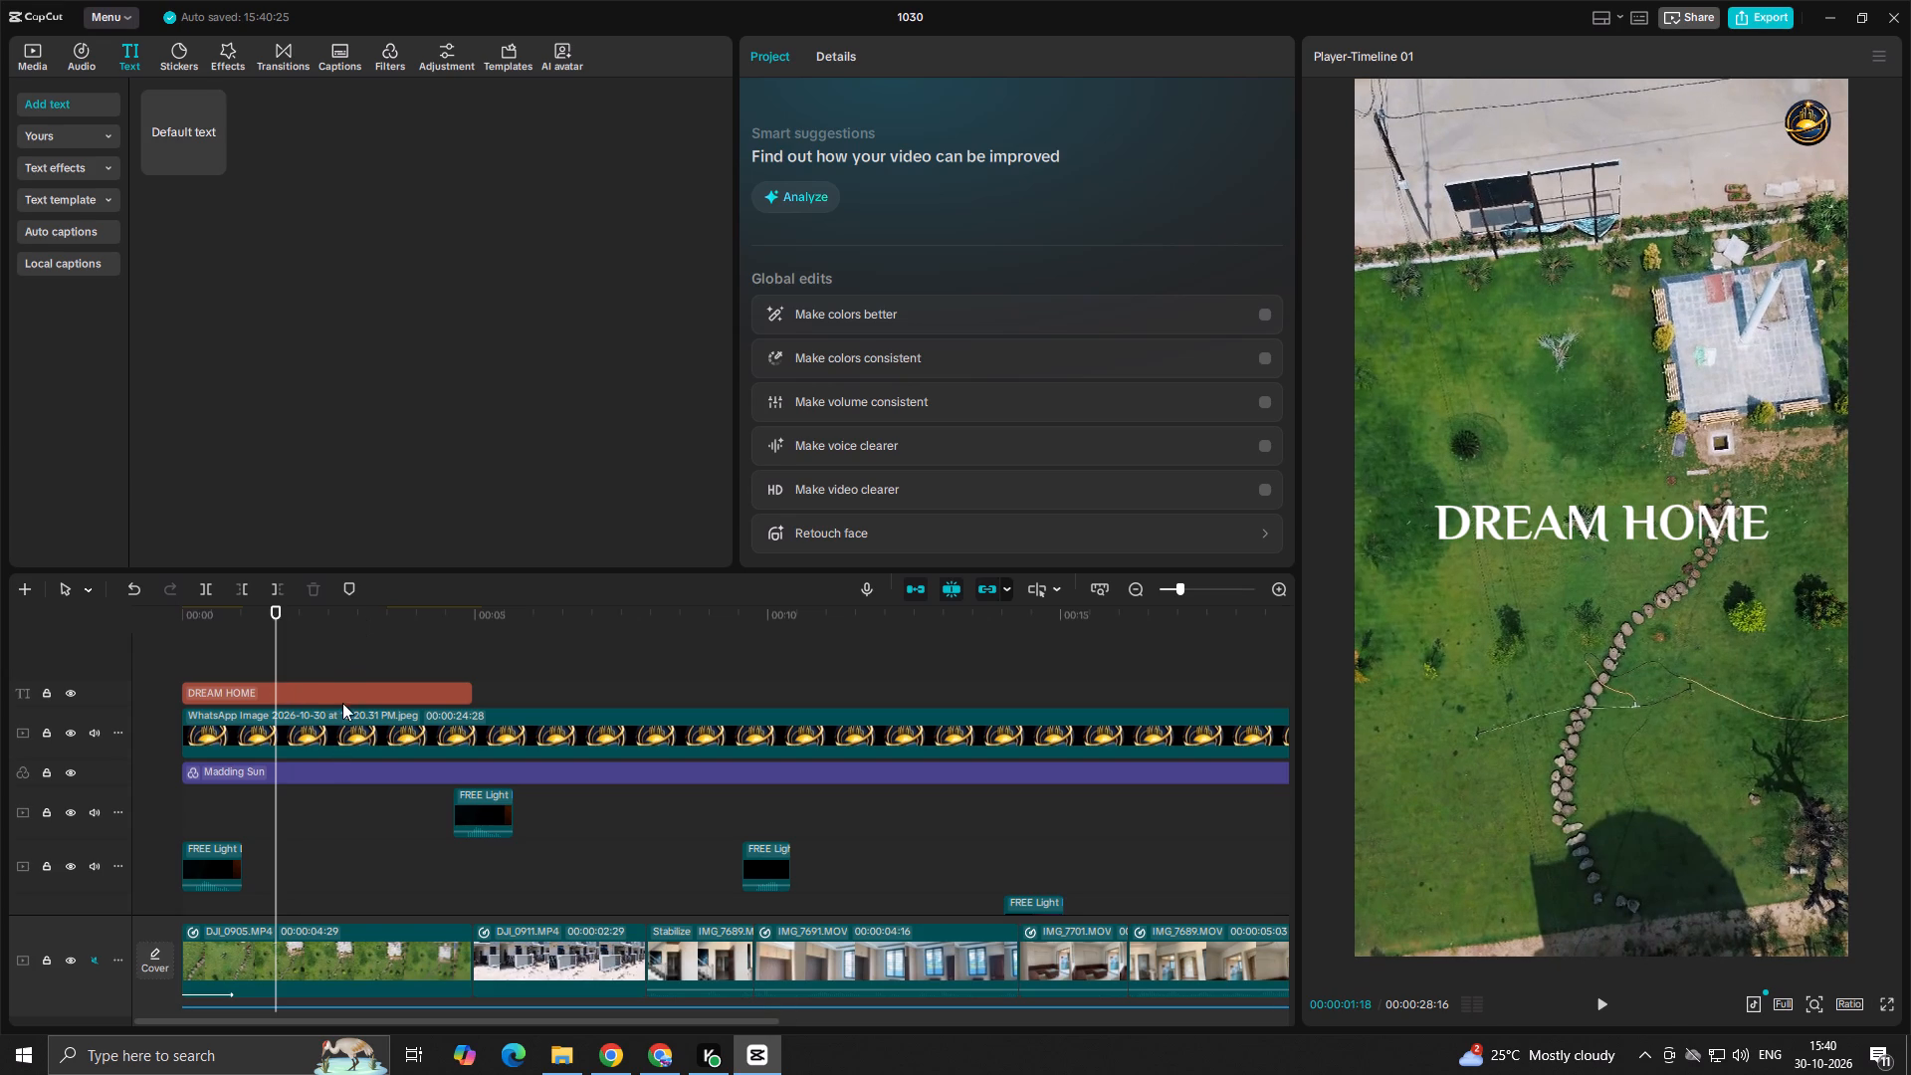
# Scale the DREAM HOME text down slightly around its centre in the frame.
pyautogui.click(371, 684)
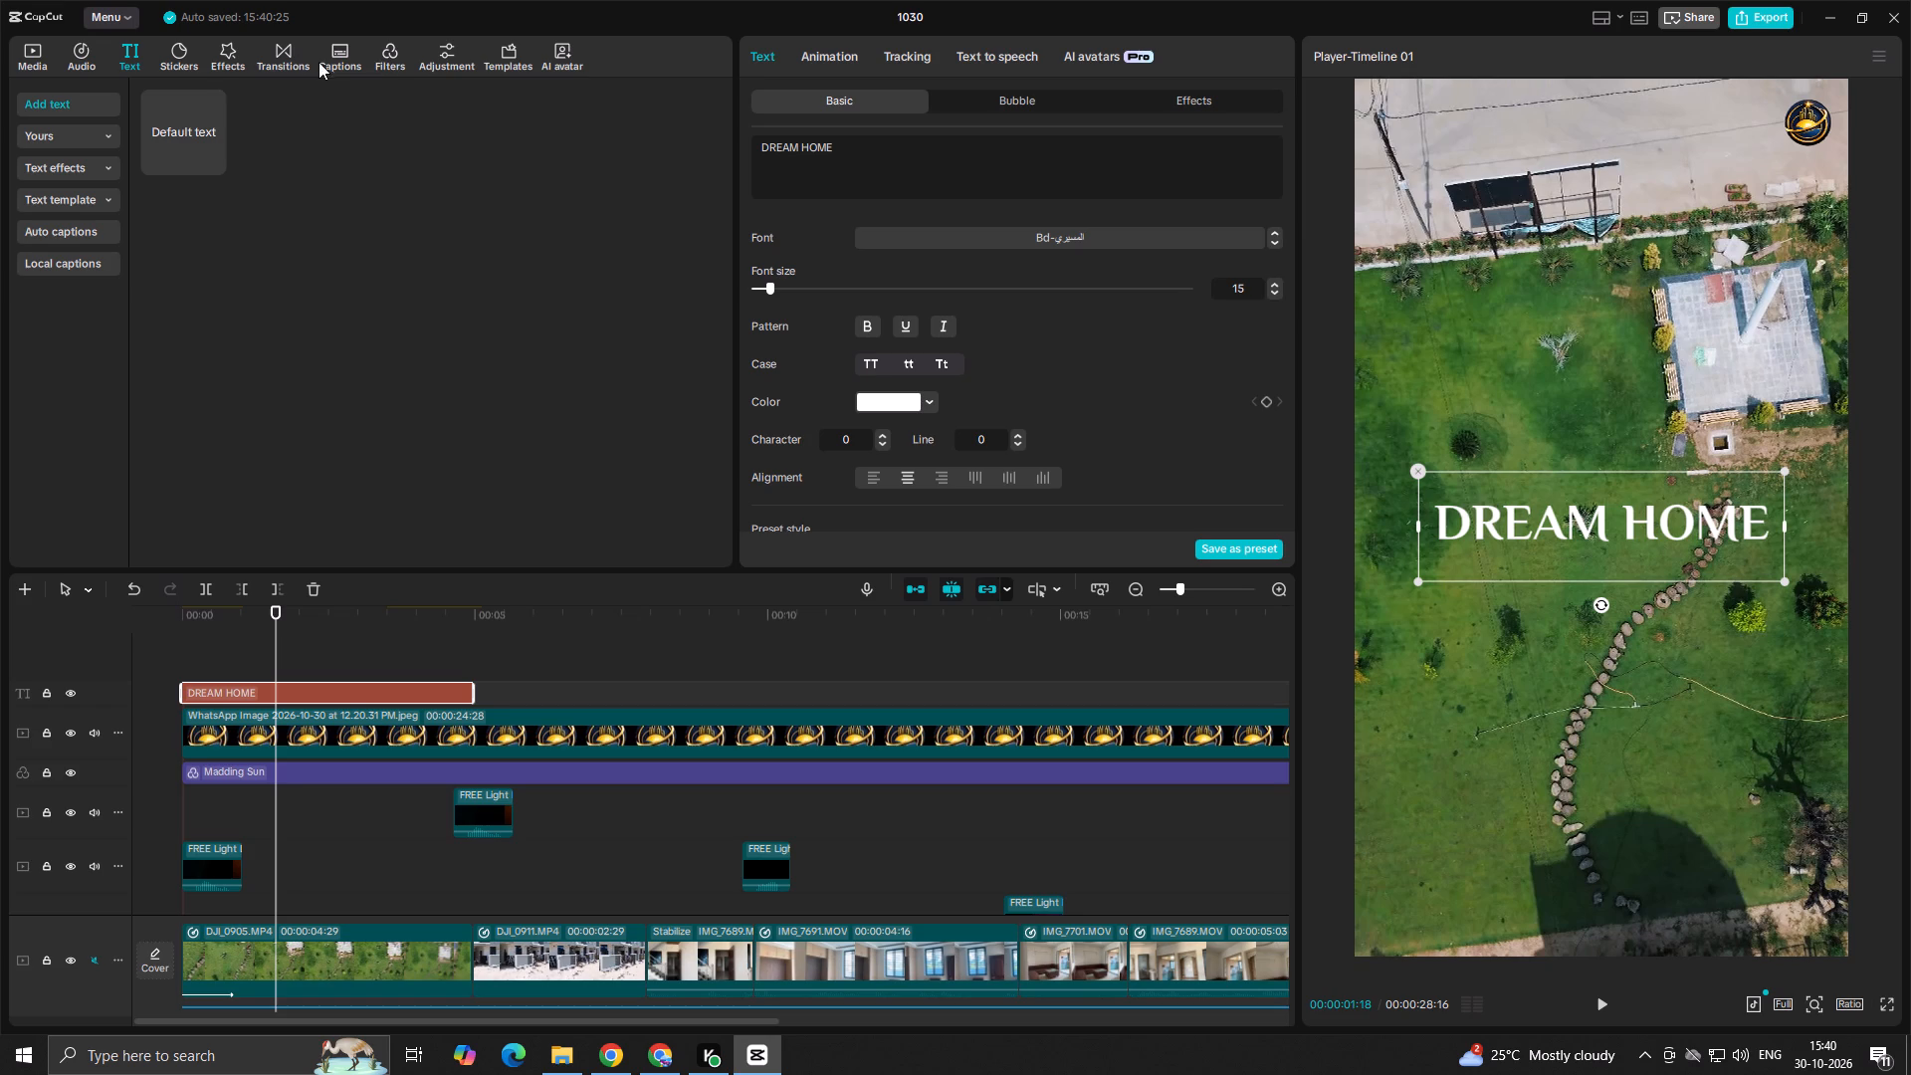
pyautogui.click(829, 51)
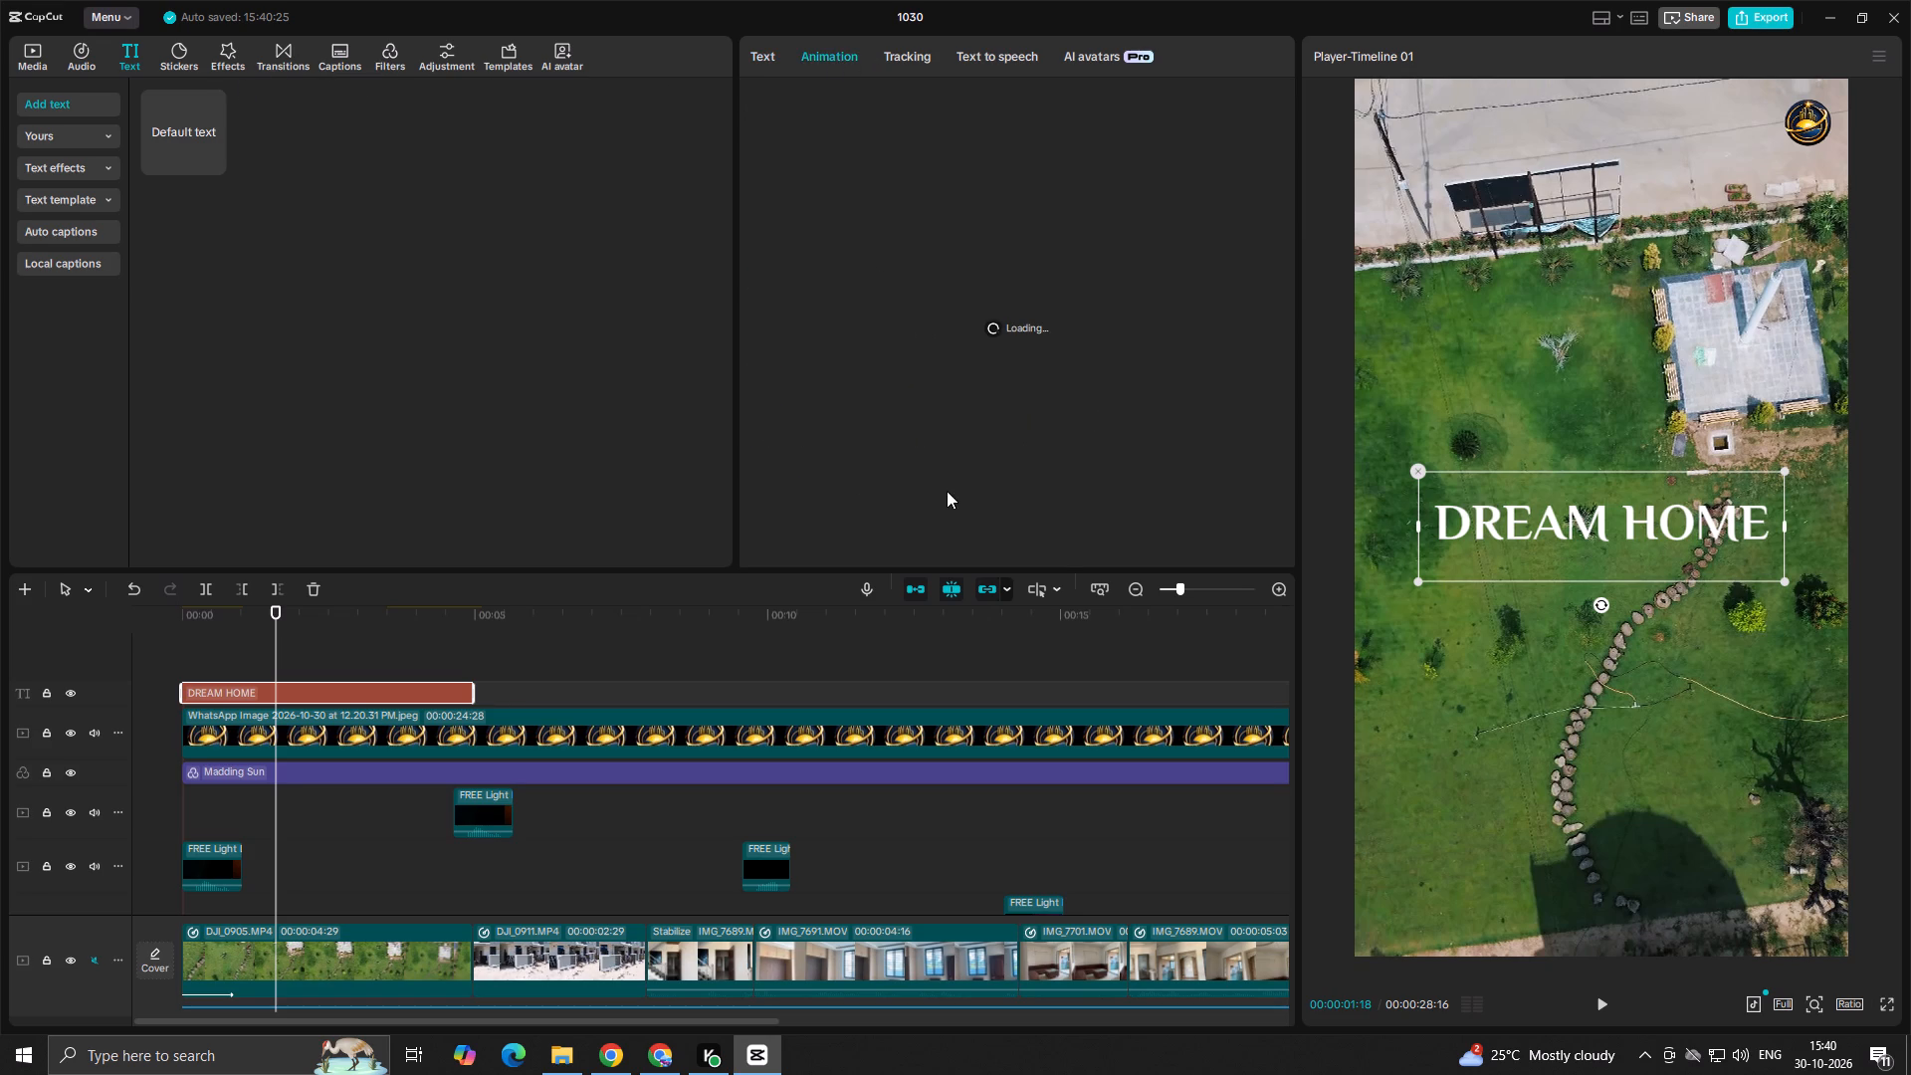
pyautogui.moveTo(1780, 582); pyautogui.dragTo(1778, 582)
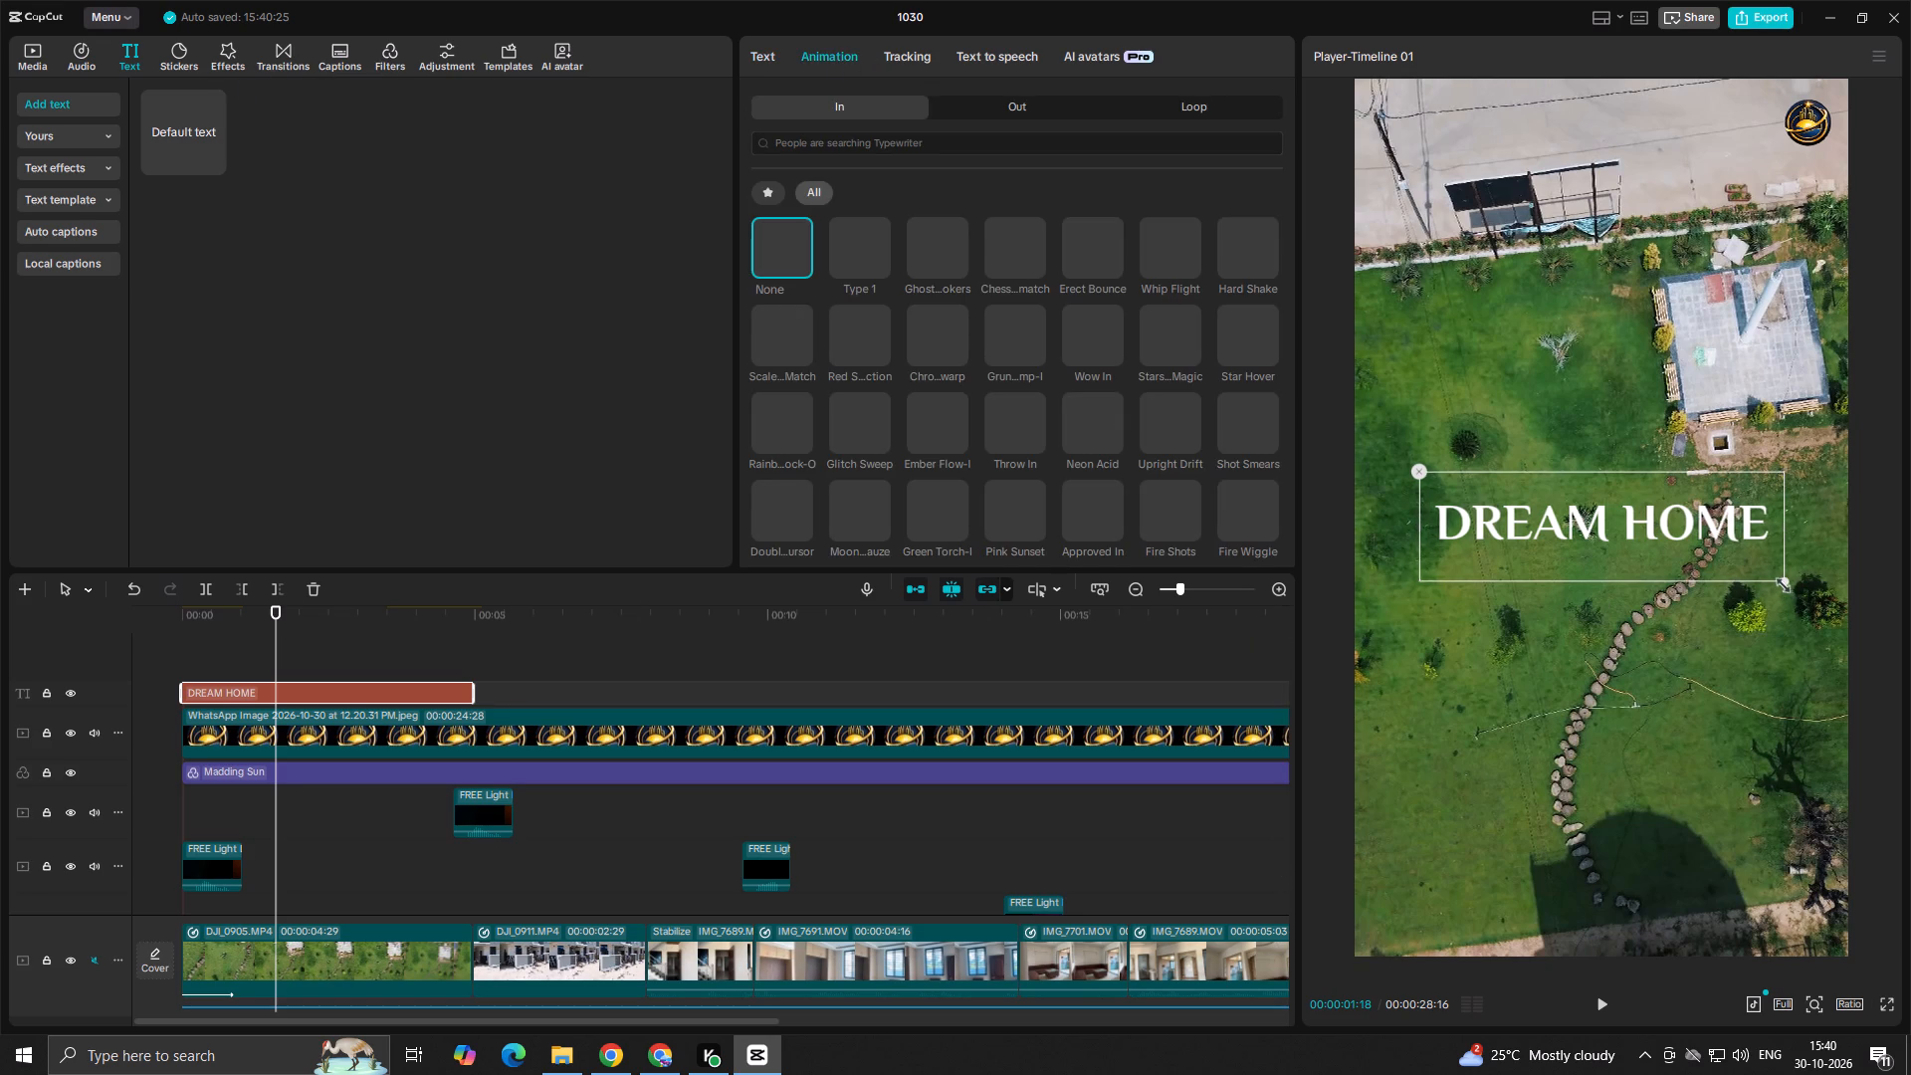
pyautogui.moveTo(1778, 582); pyautogui.dragTo(1728, 546)
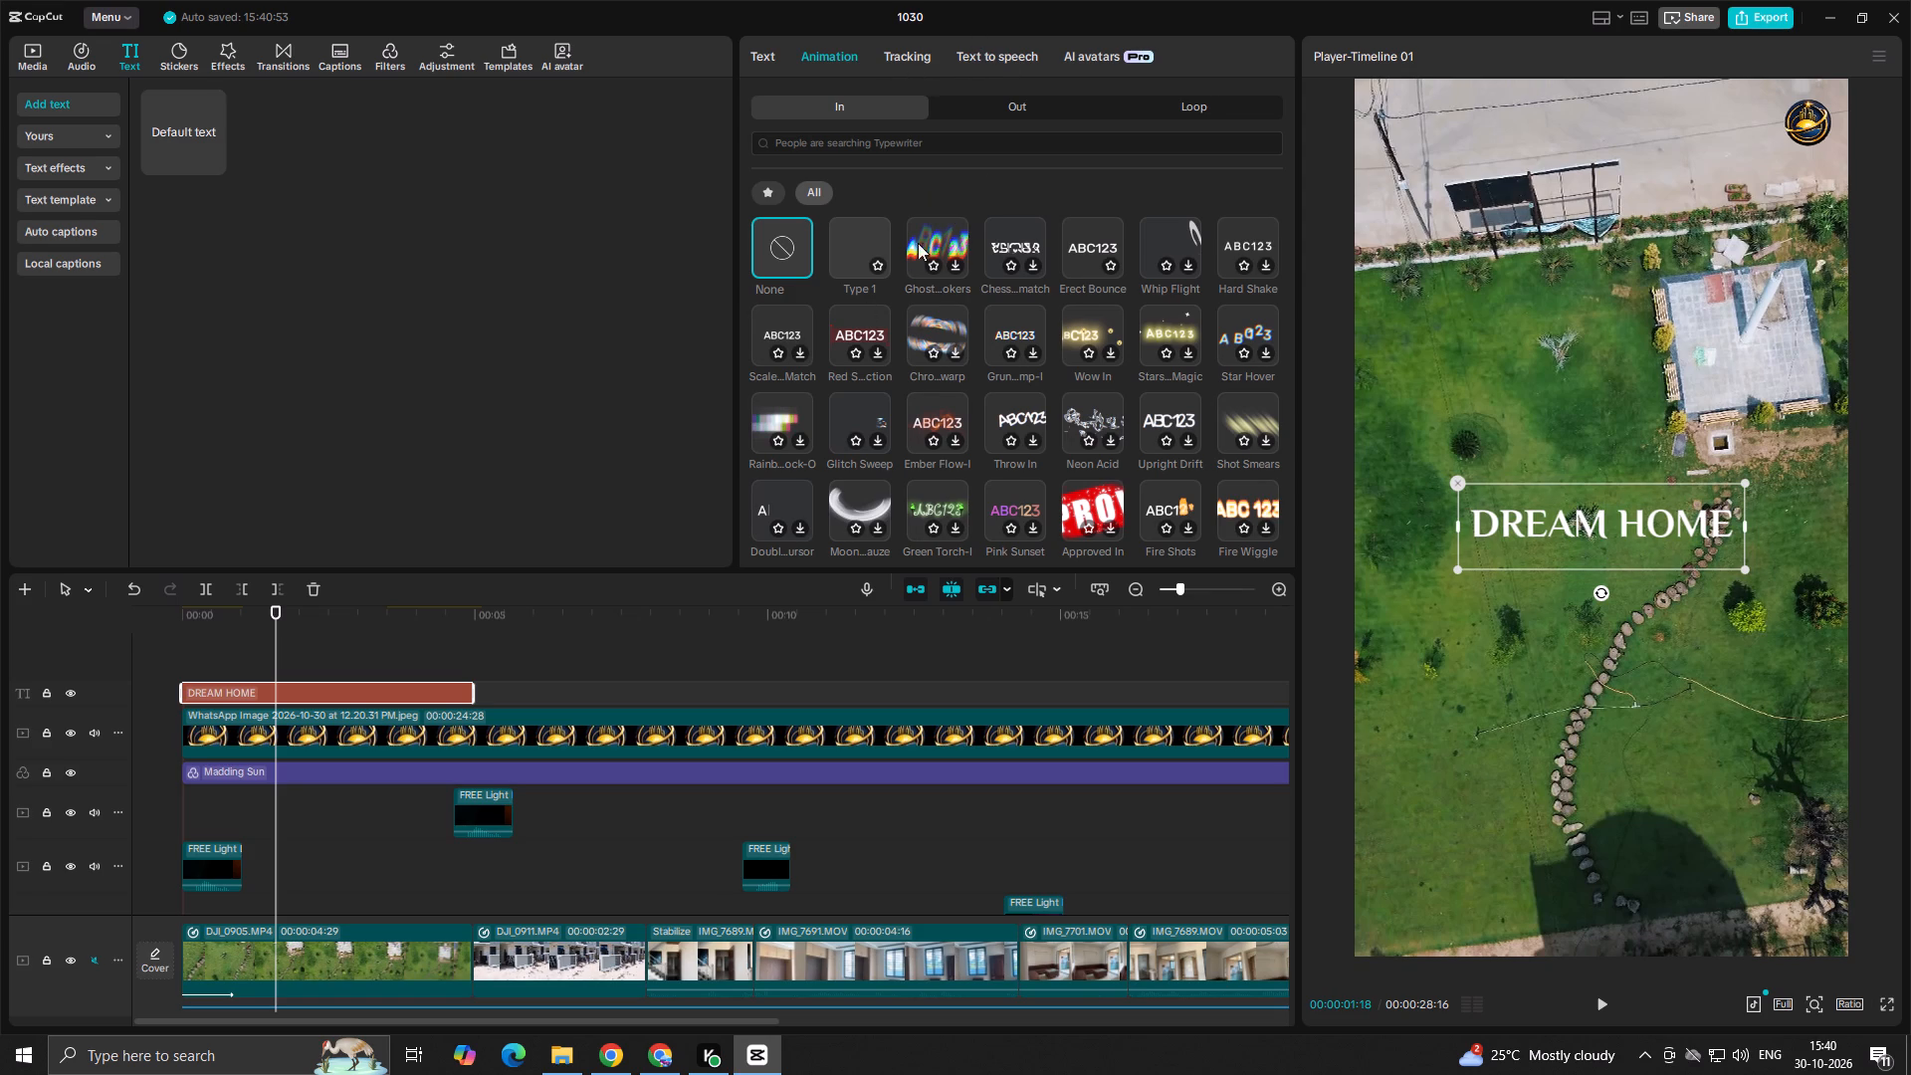
# Search the entrance animations for fade, apply Fade In to the DREAM HOME text and set its duration to 2.5 s.
pyautogui.click(856, 142)
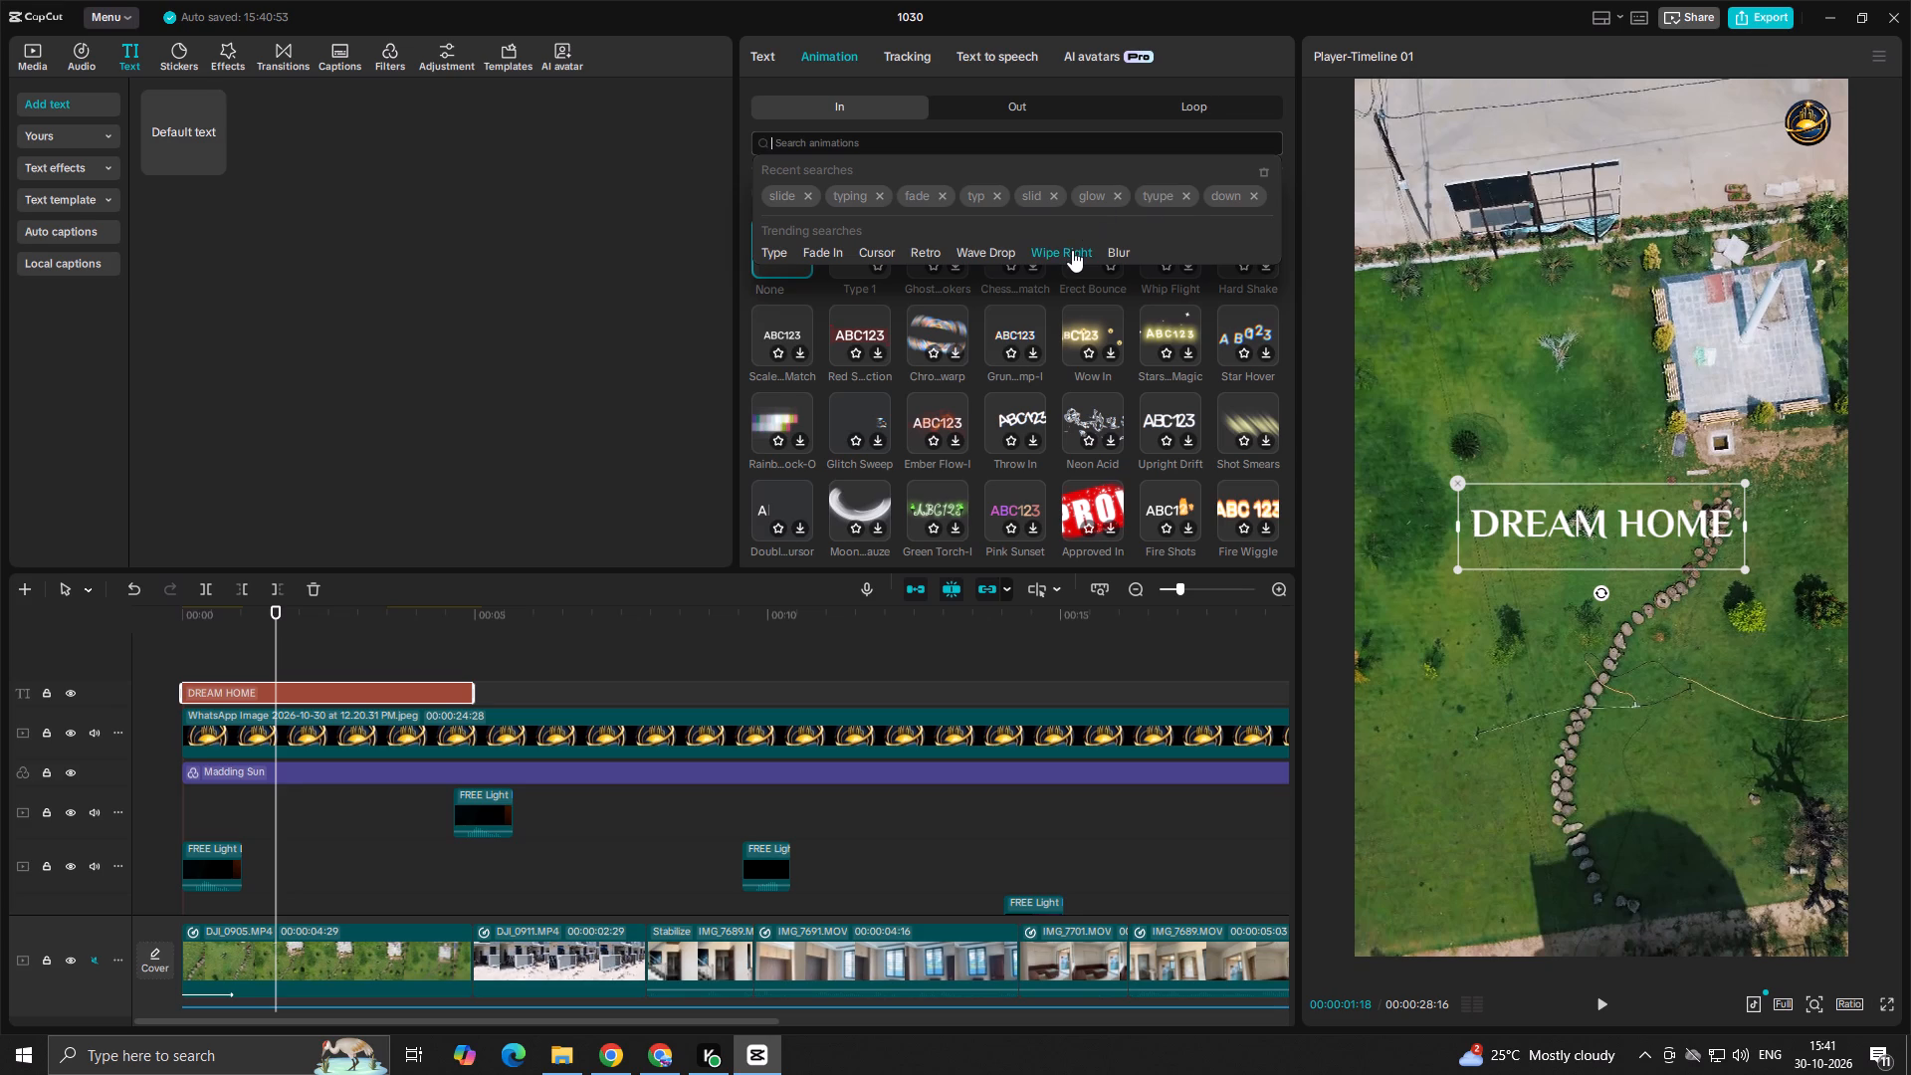
pyautogui.write('fade')
pyautogui.press('Return')
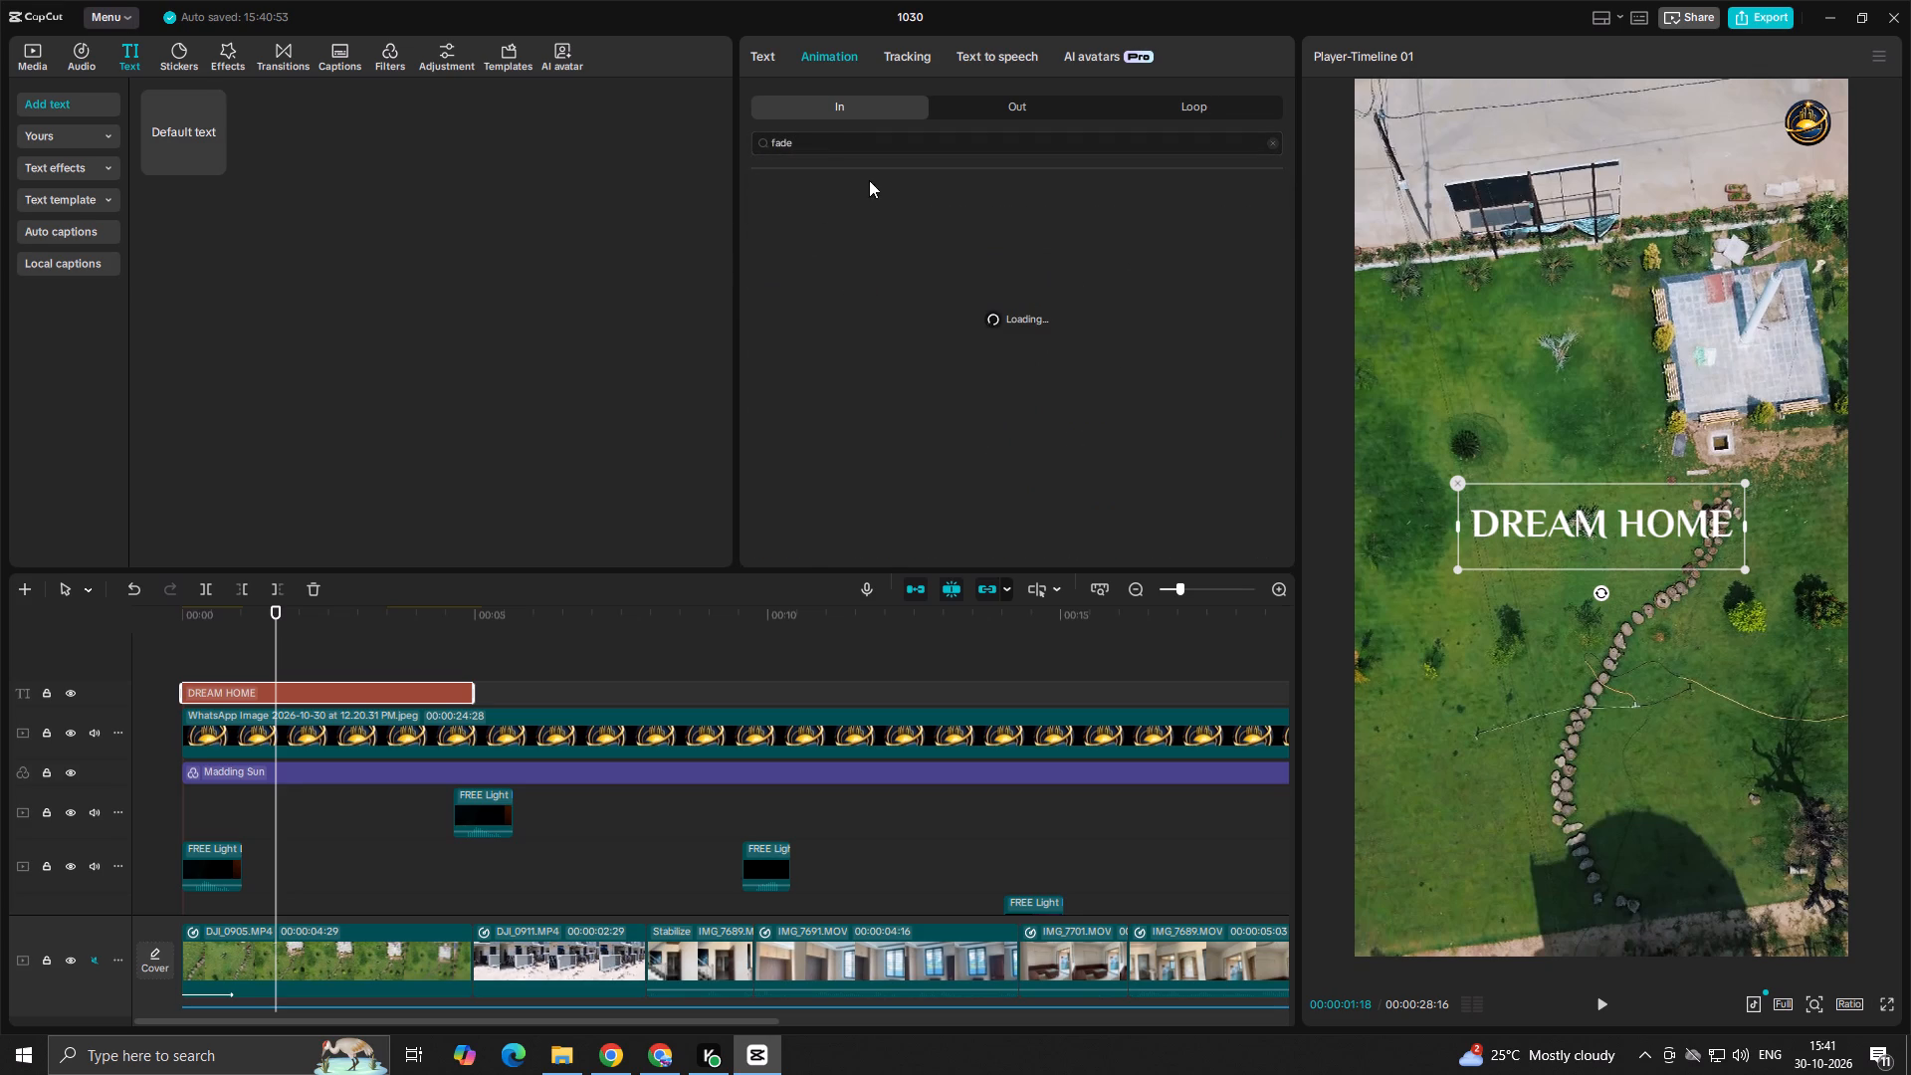
pyautogui.click(856, 217)
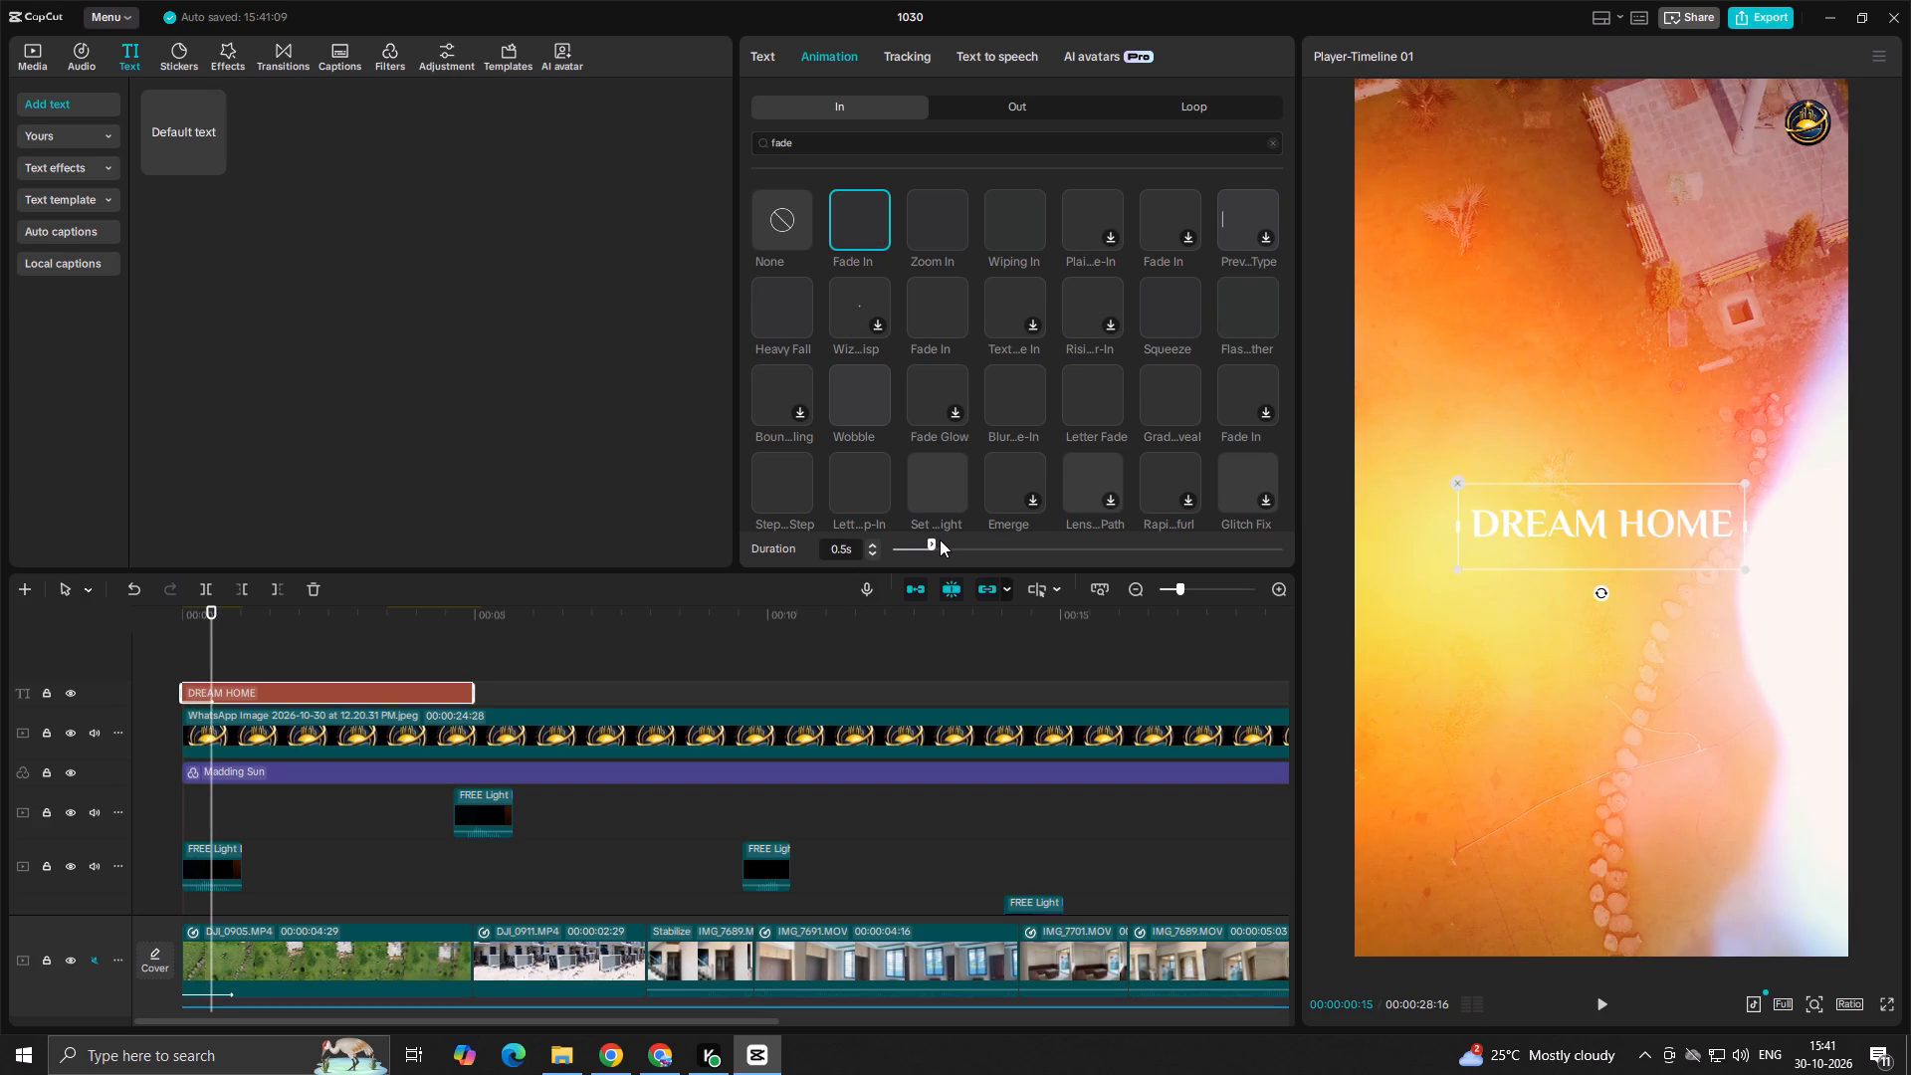
pyautogui.click(940, 539)
pyautogui.click(963, 543)
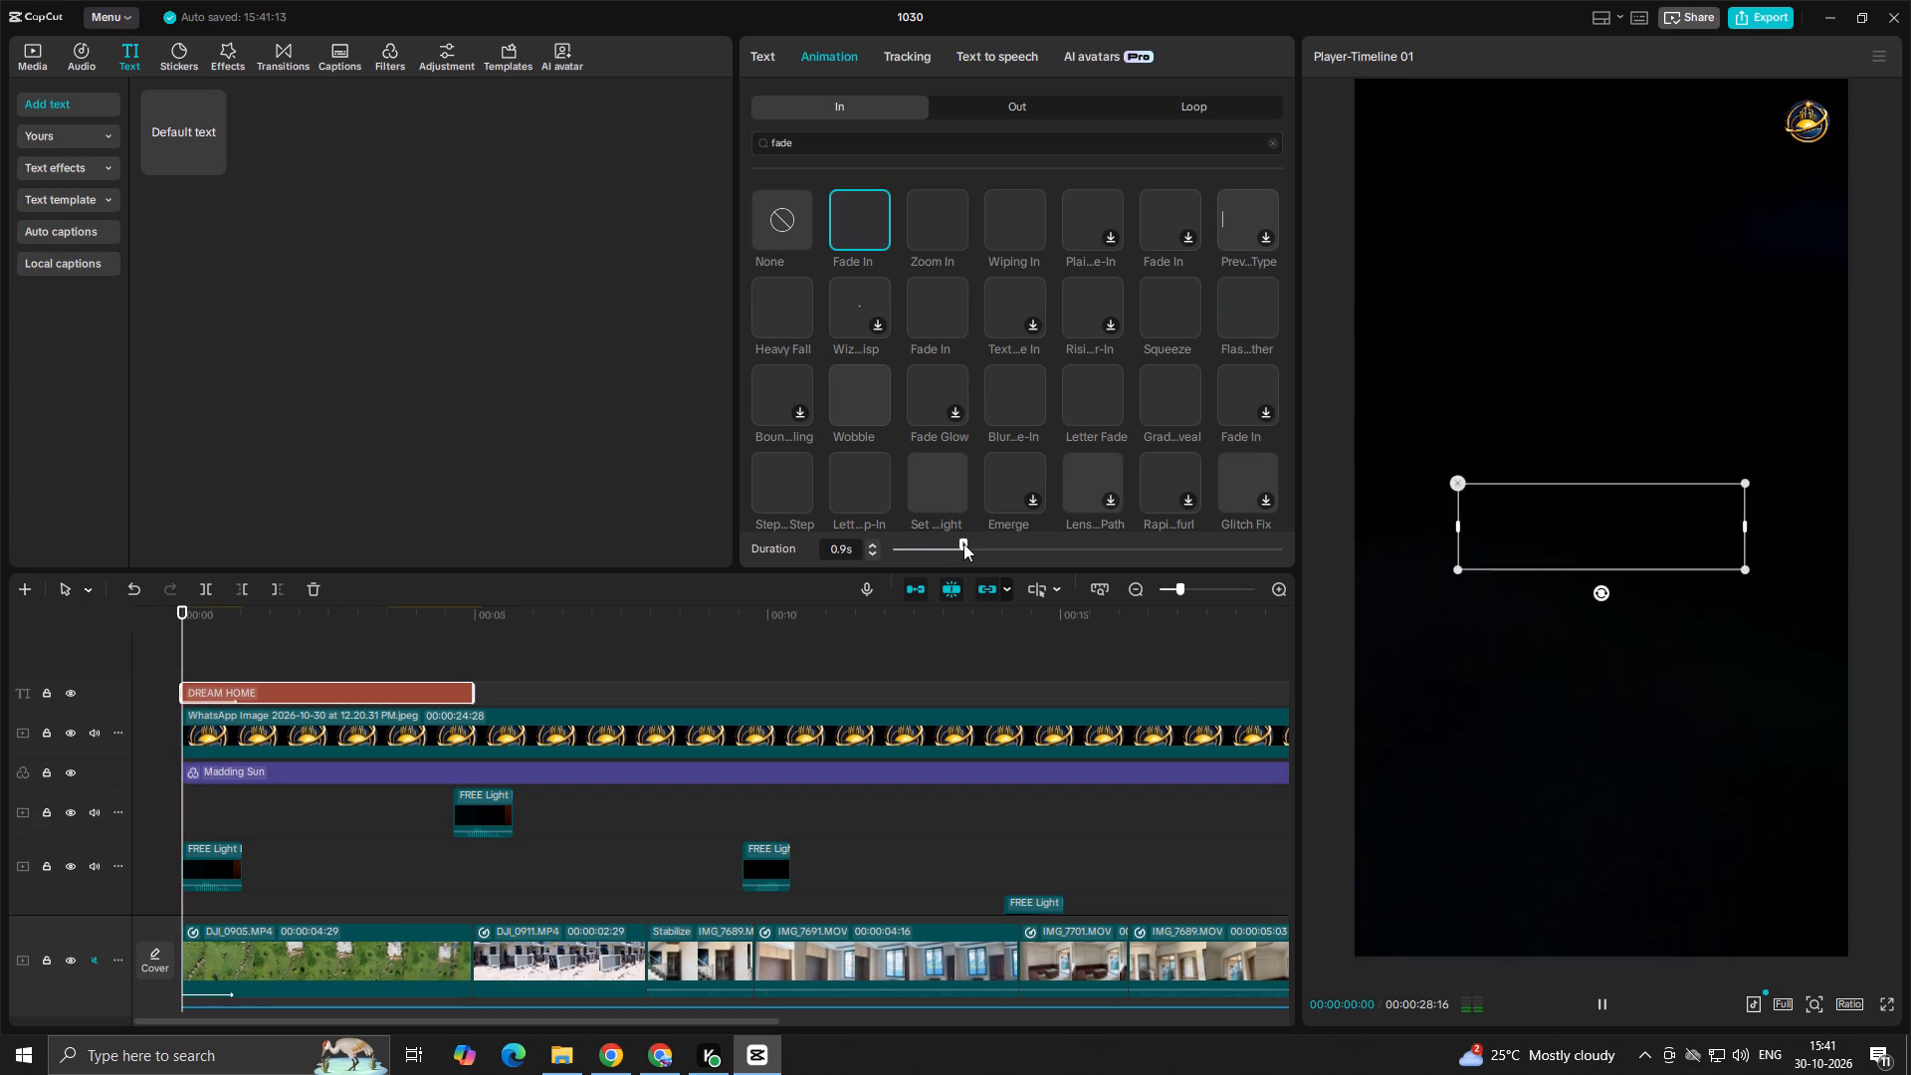
pyautogui.click(1019, 549)
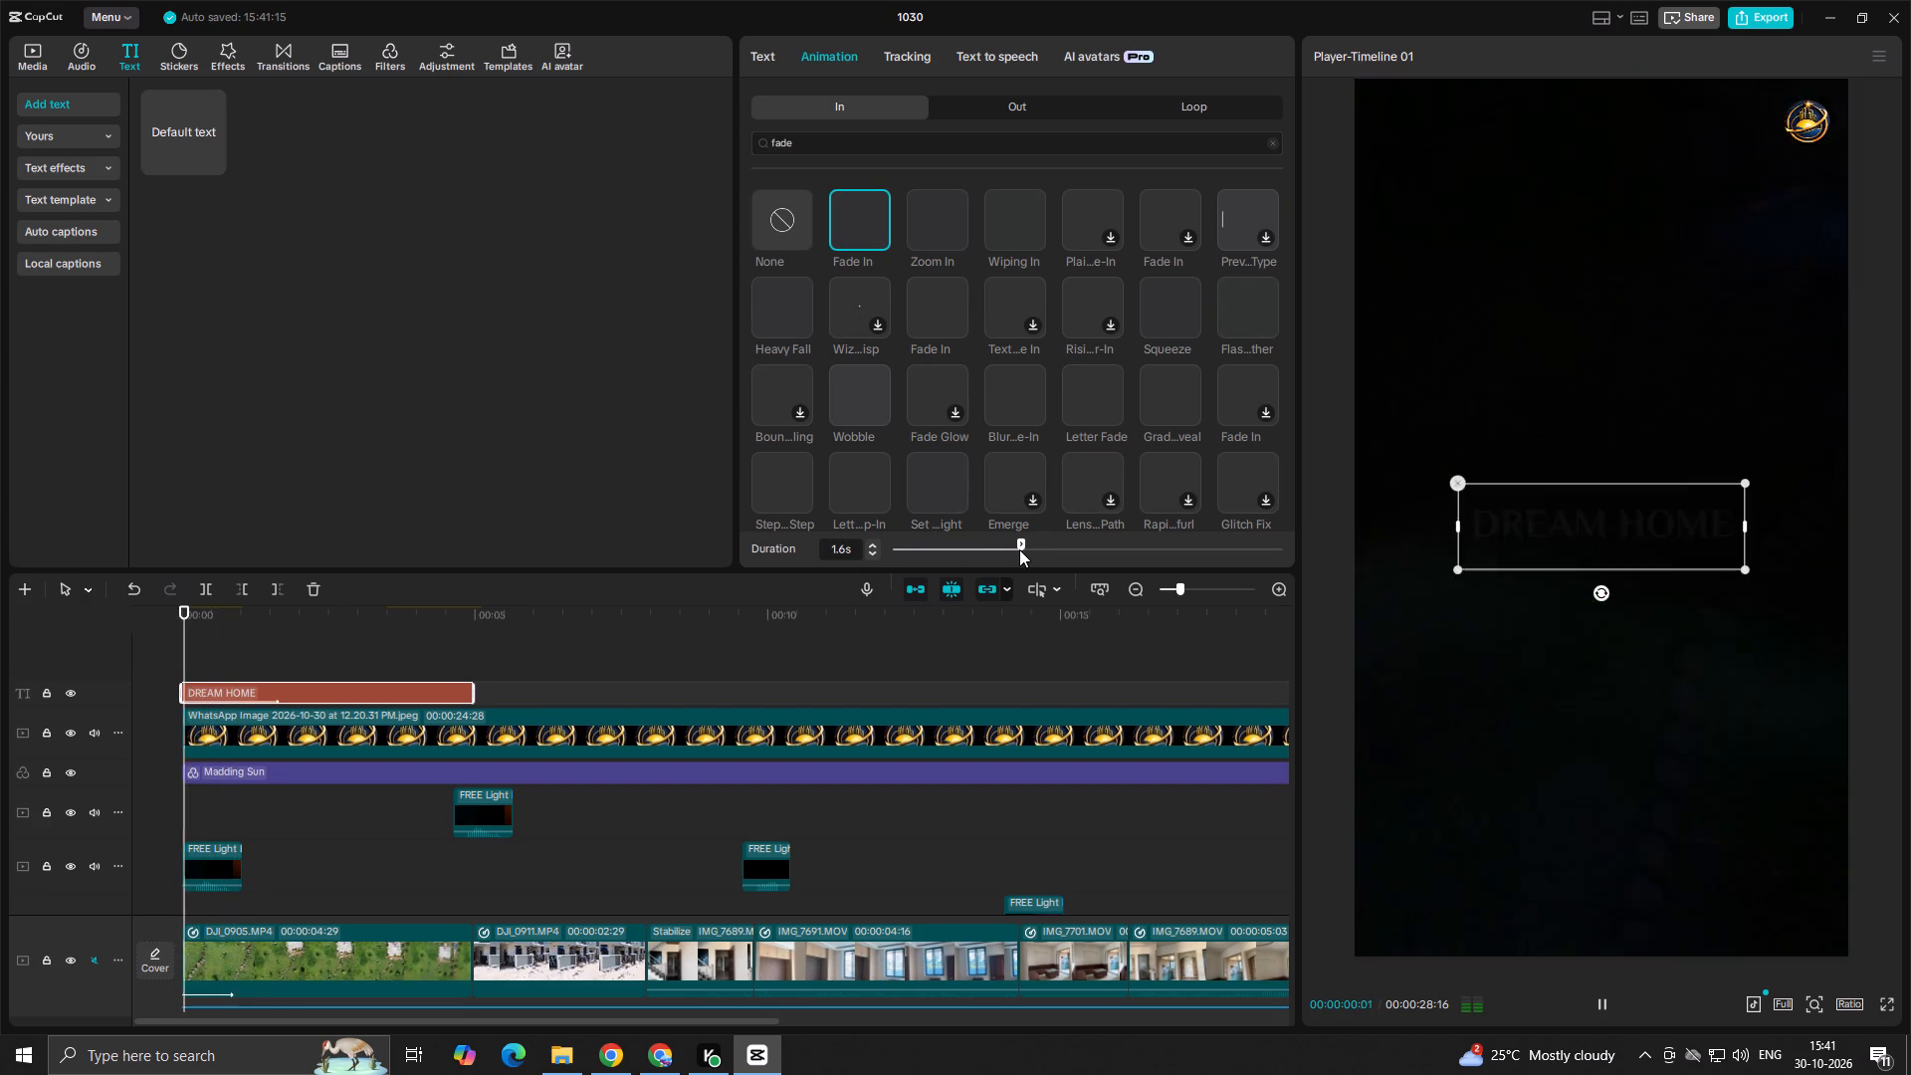
pyautogui.click(1092, 548)
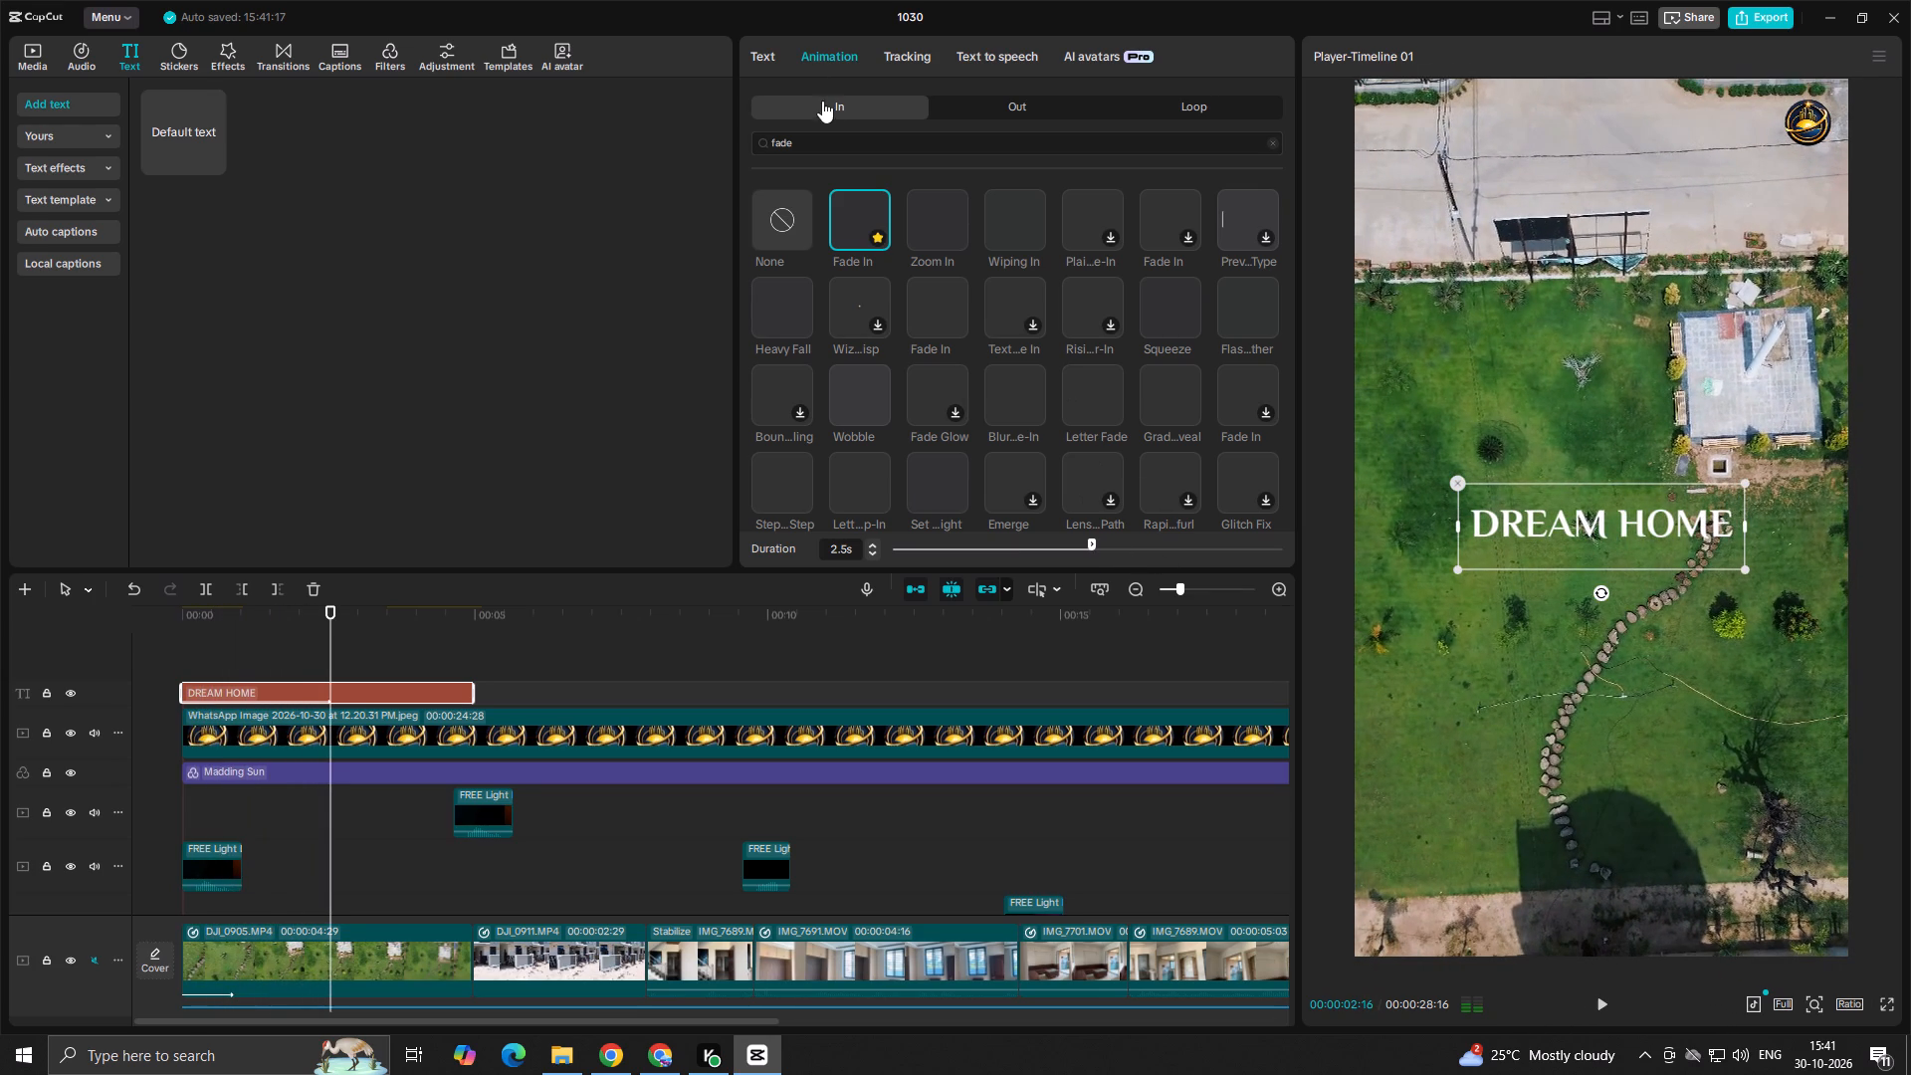
# Apply the Fade Out exit animation to the DREAM HOME text with a duration of 1.3 s.
pyautogui.click(994, 104)
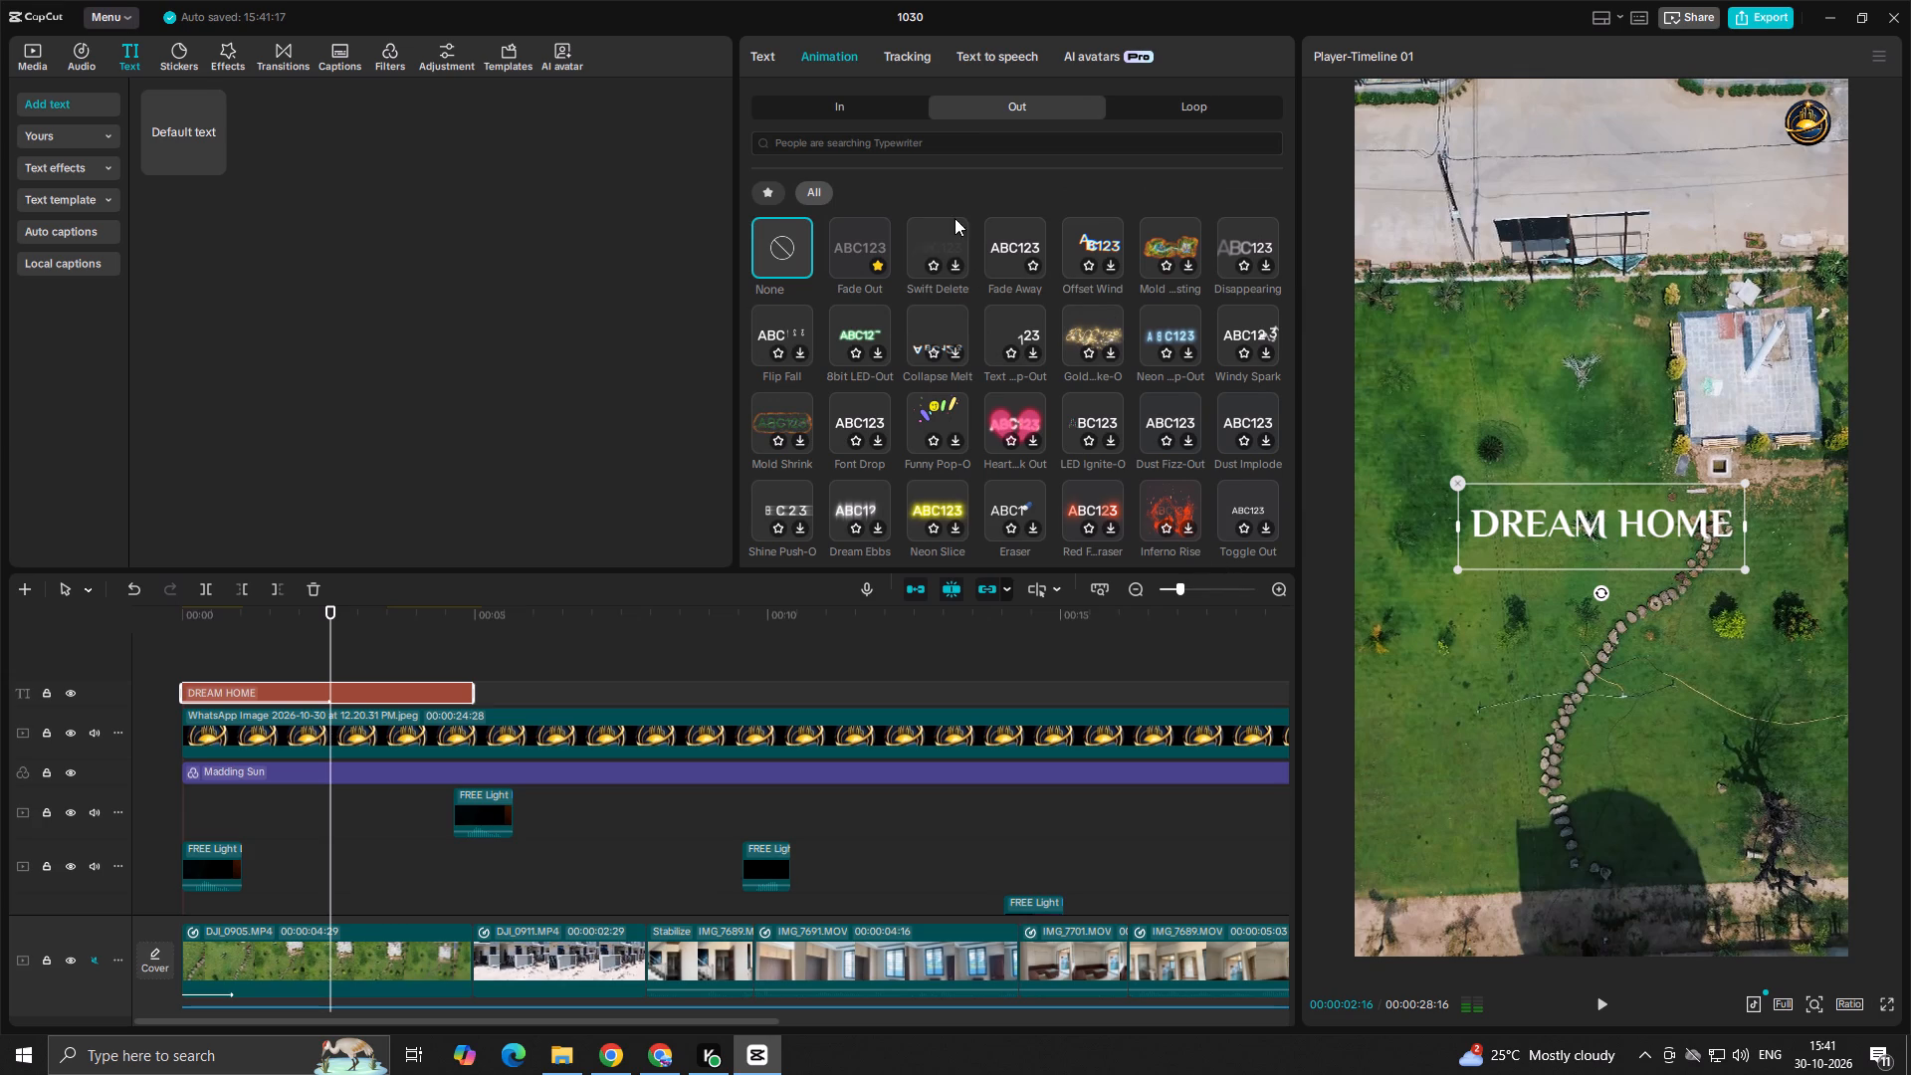
pyautogui.click(850, 254)
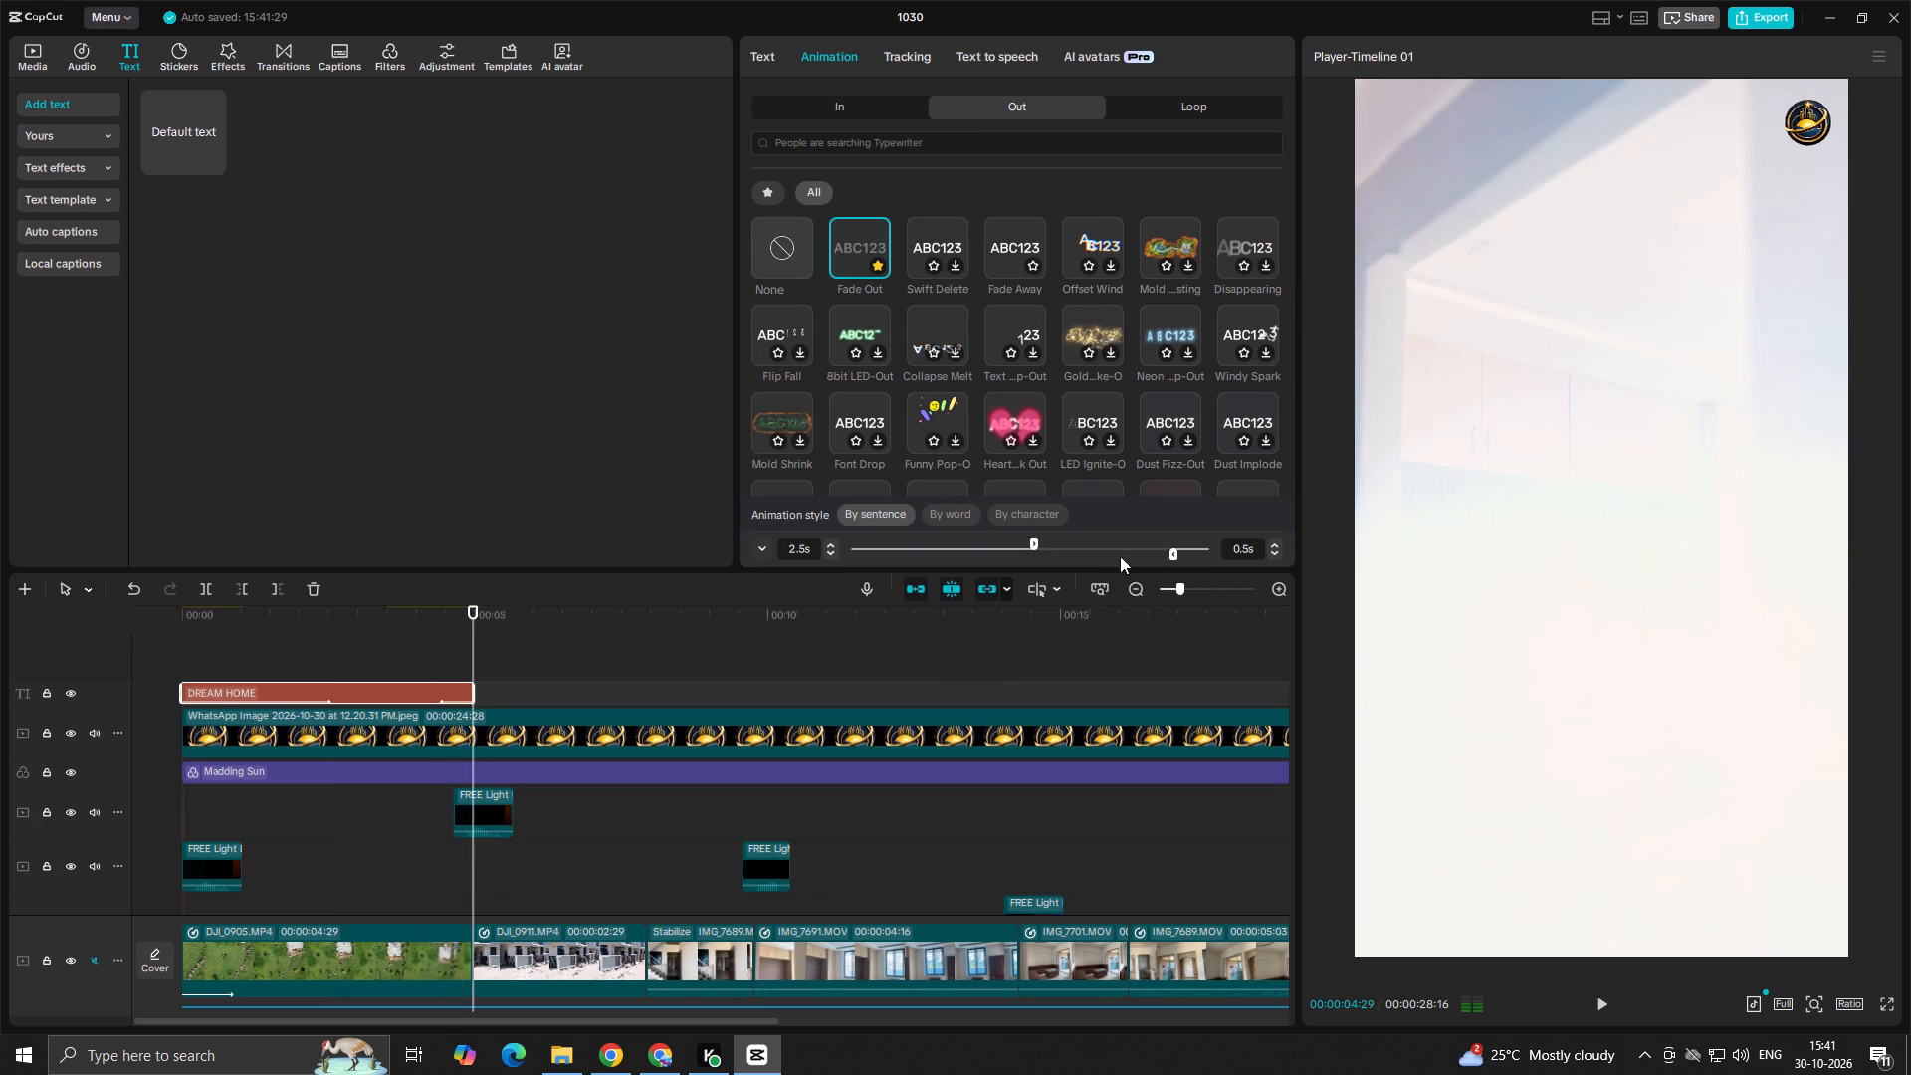
pyautogui.click(1161, 544)
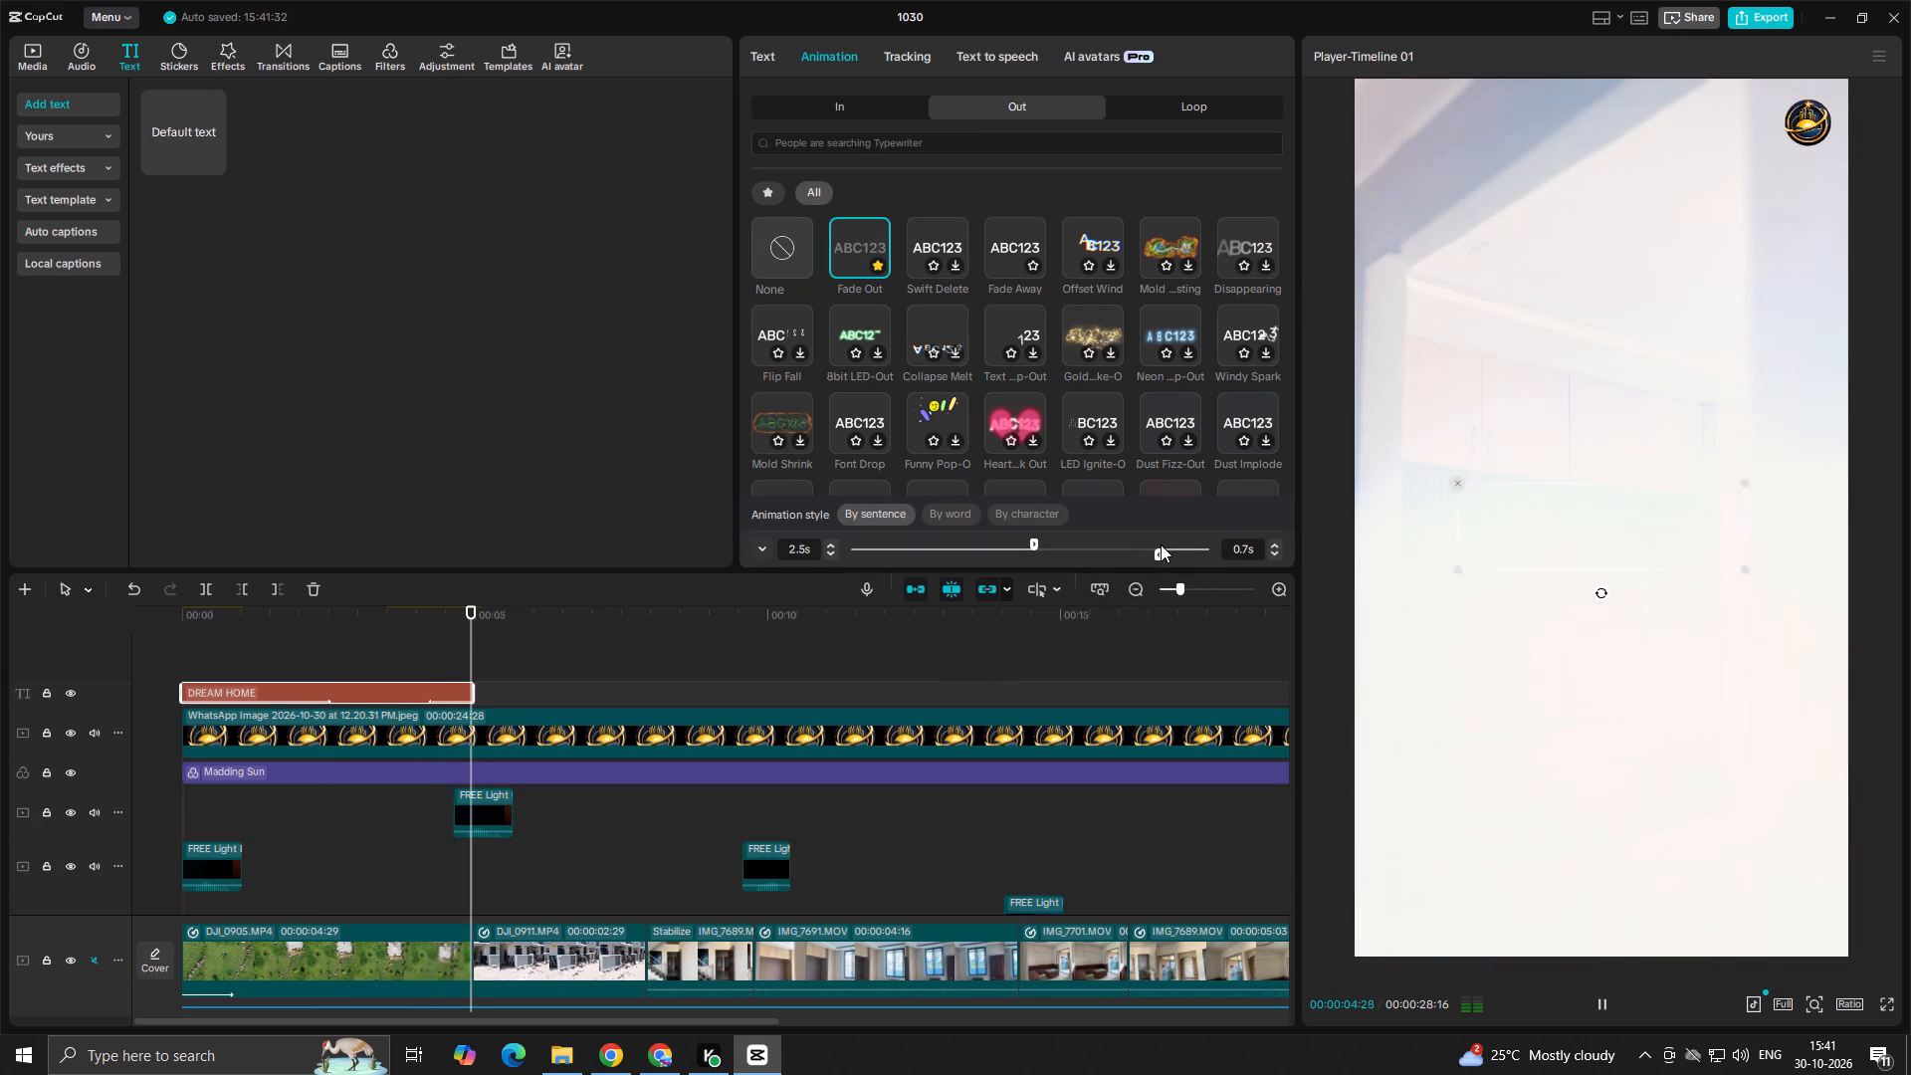
pyautogui.click(1135, 544)
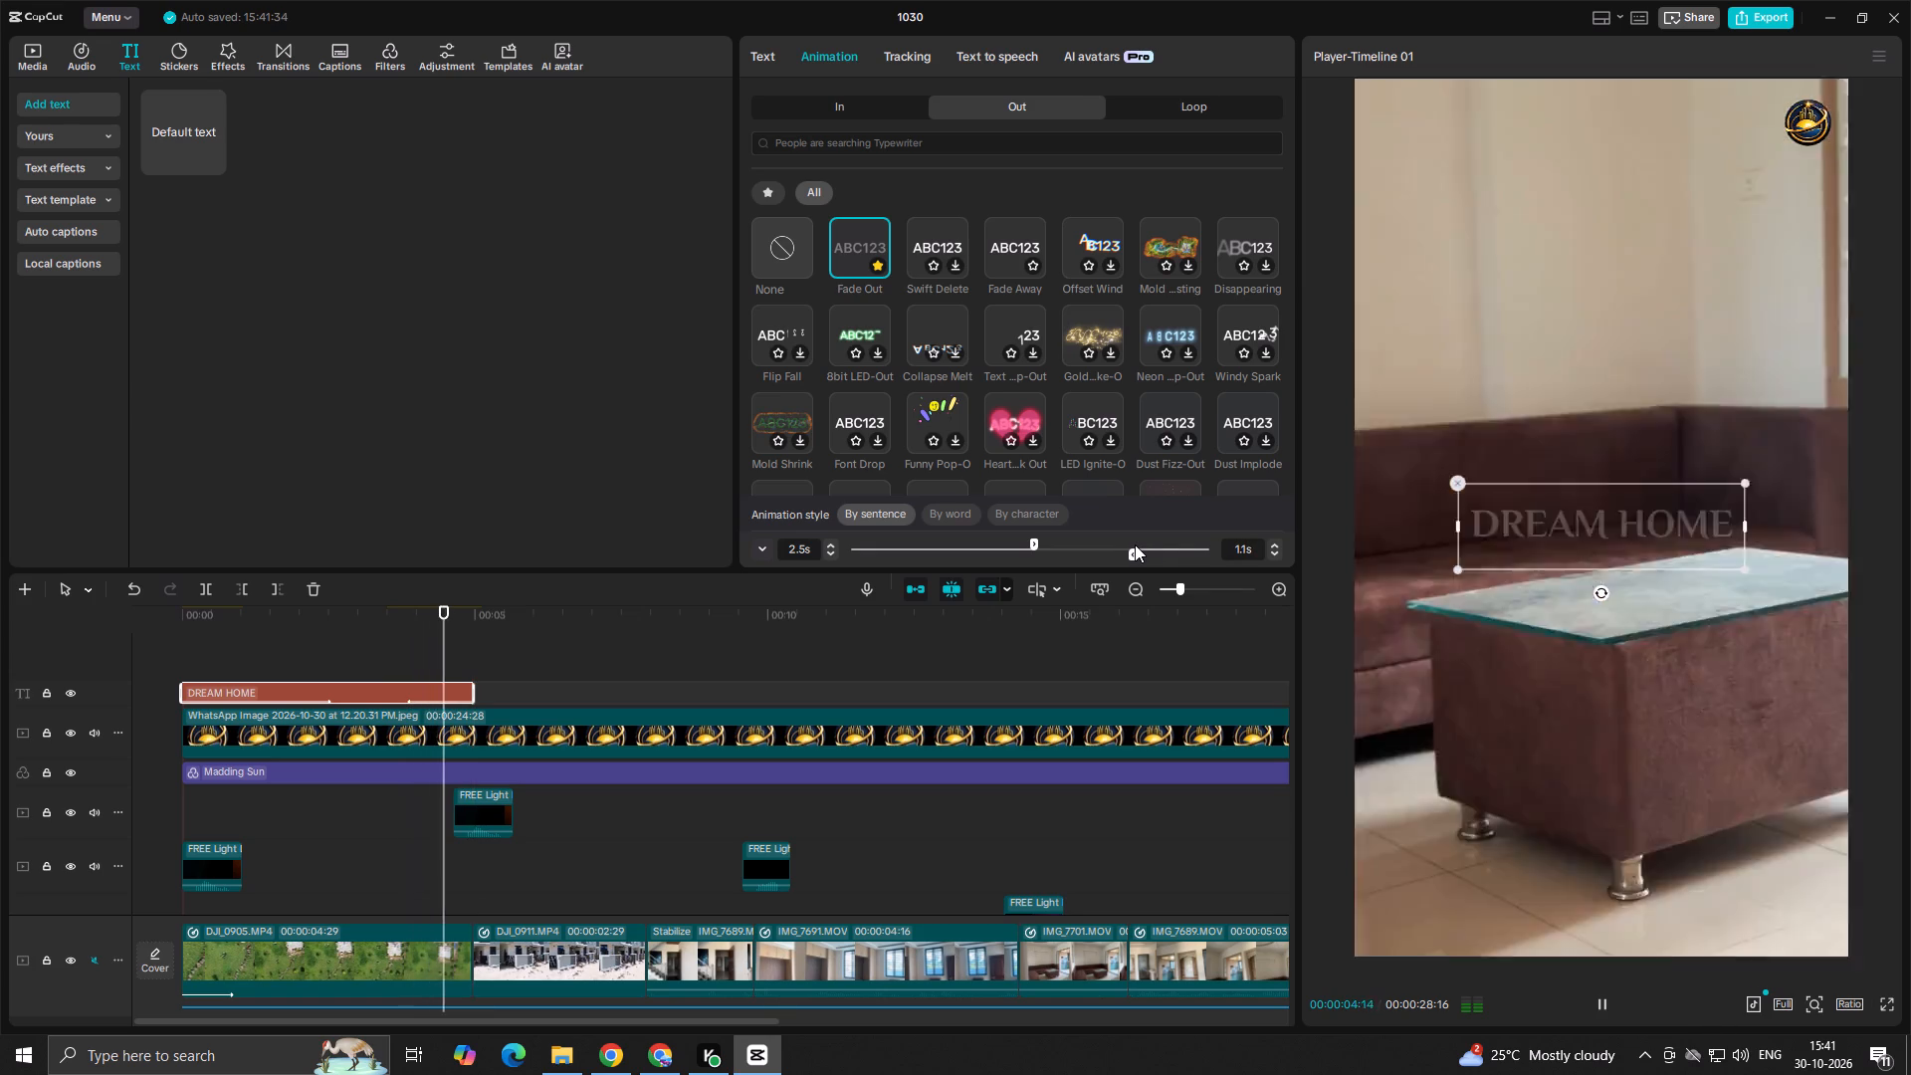
pyautogui.click(1118, 552)
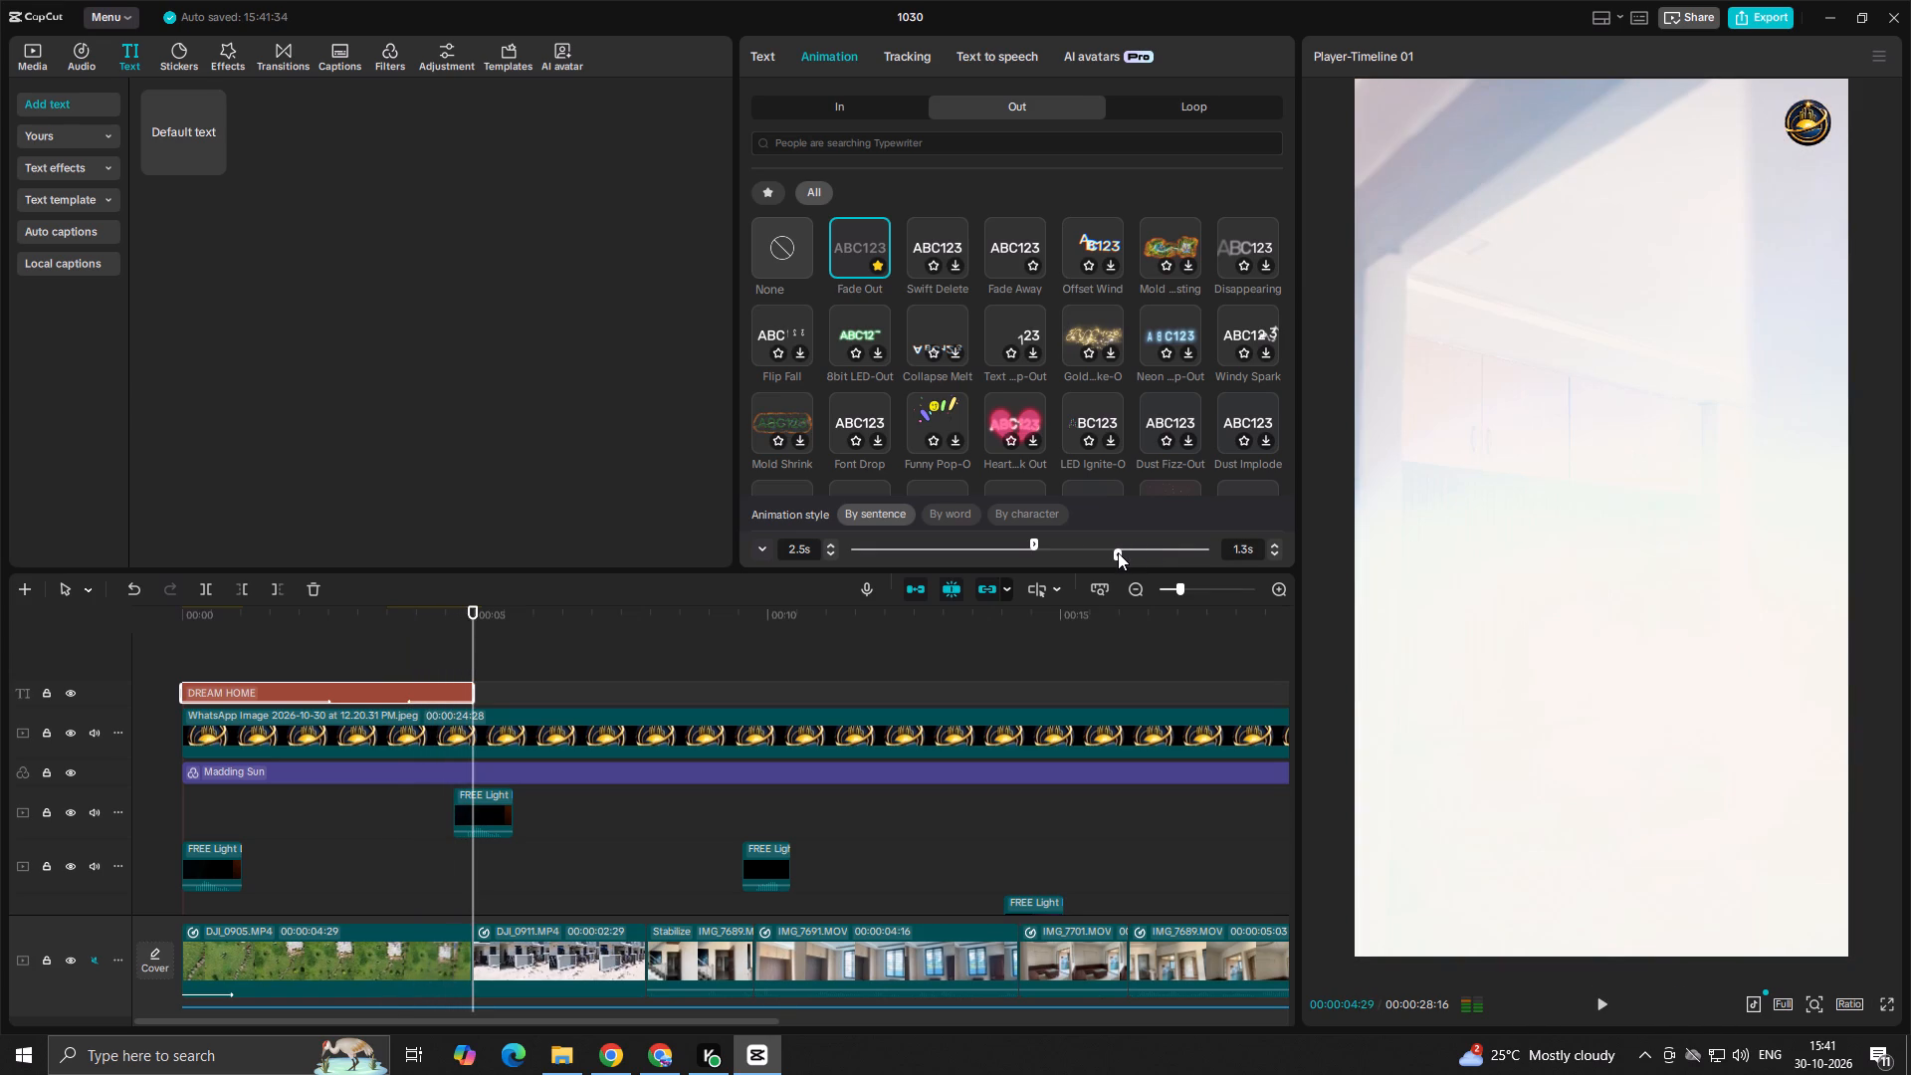
# Play the reel from the start to check the DREAM HOME fades and the clips that follow.
pyautogui.click(367, 662)
pyautogui.moveTo(367, 661); pyautogui.dragTo(0, 657)
pyautogui.press('space')
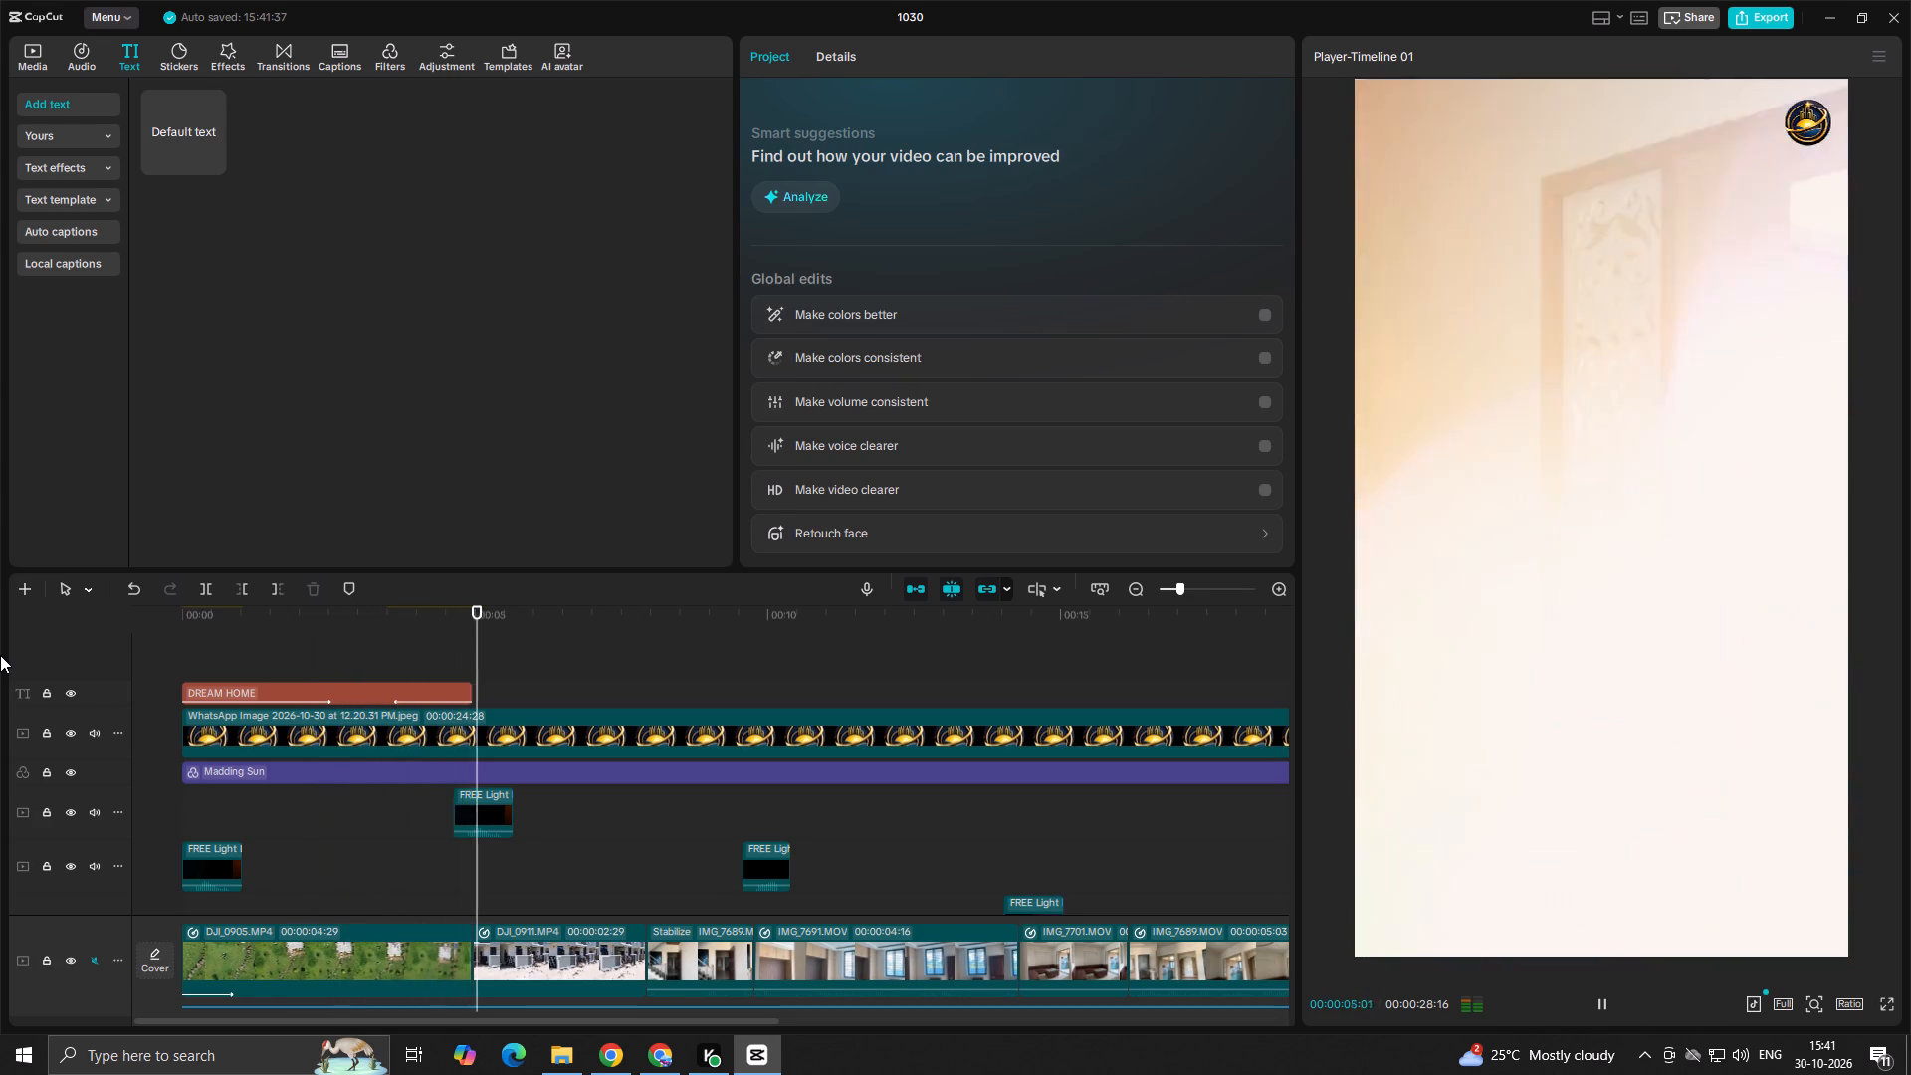
pyautogui.press('space')
pyautogui.click(325, 606)
pyautogui.moveTo(325, 606); pyautogui.dragTo(0, 623)
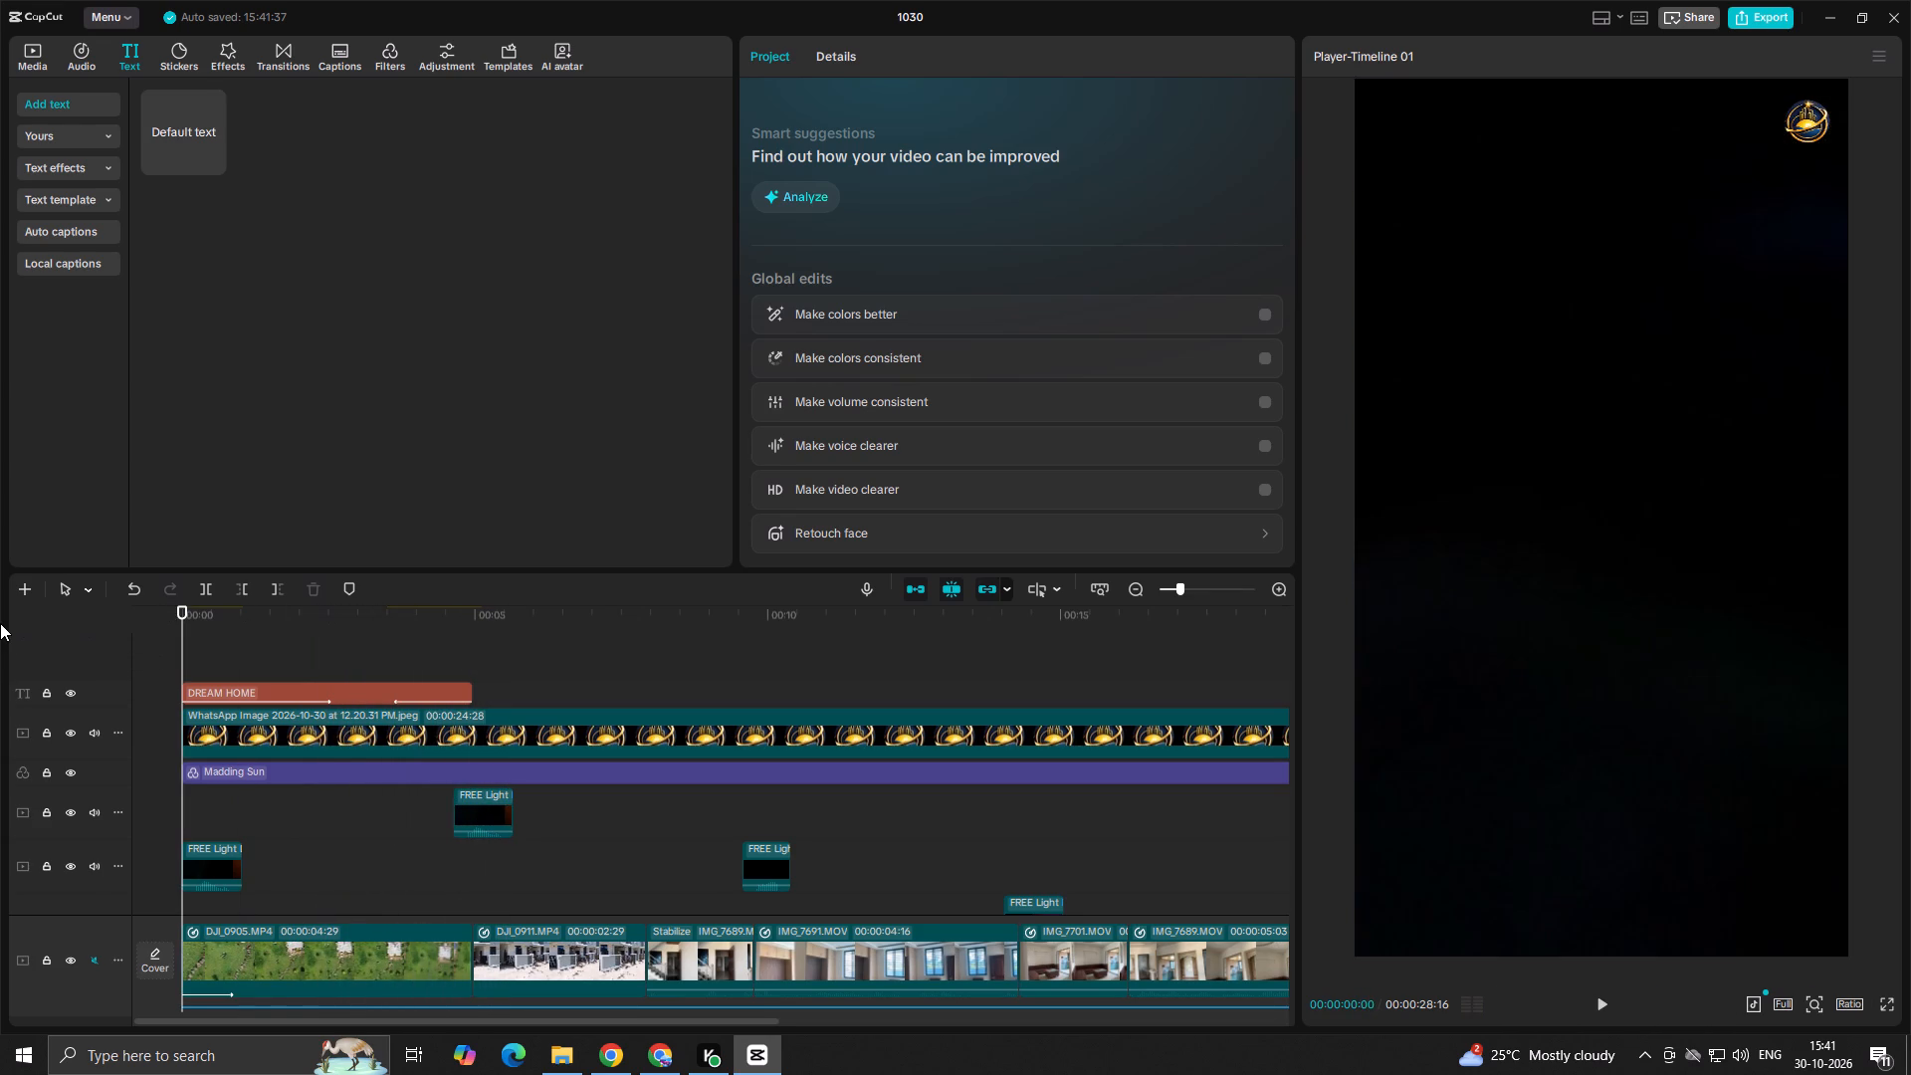
pyautogui.press('space')
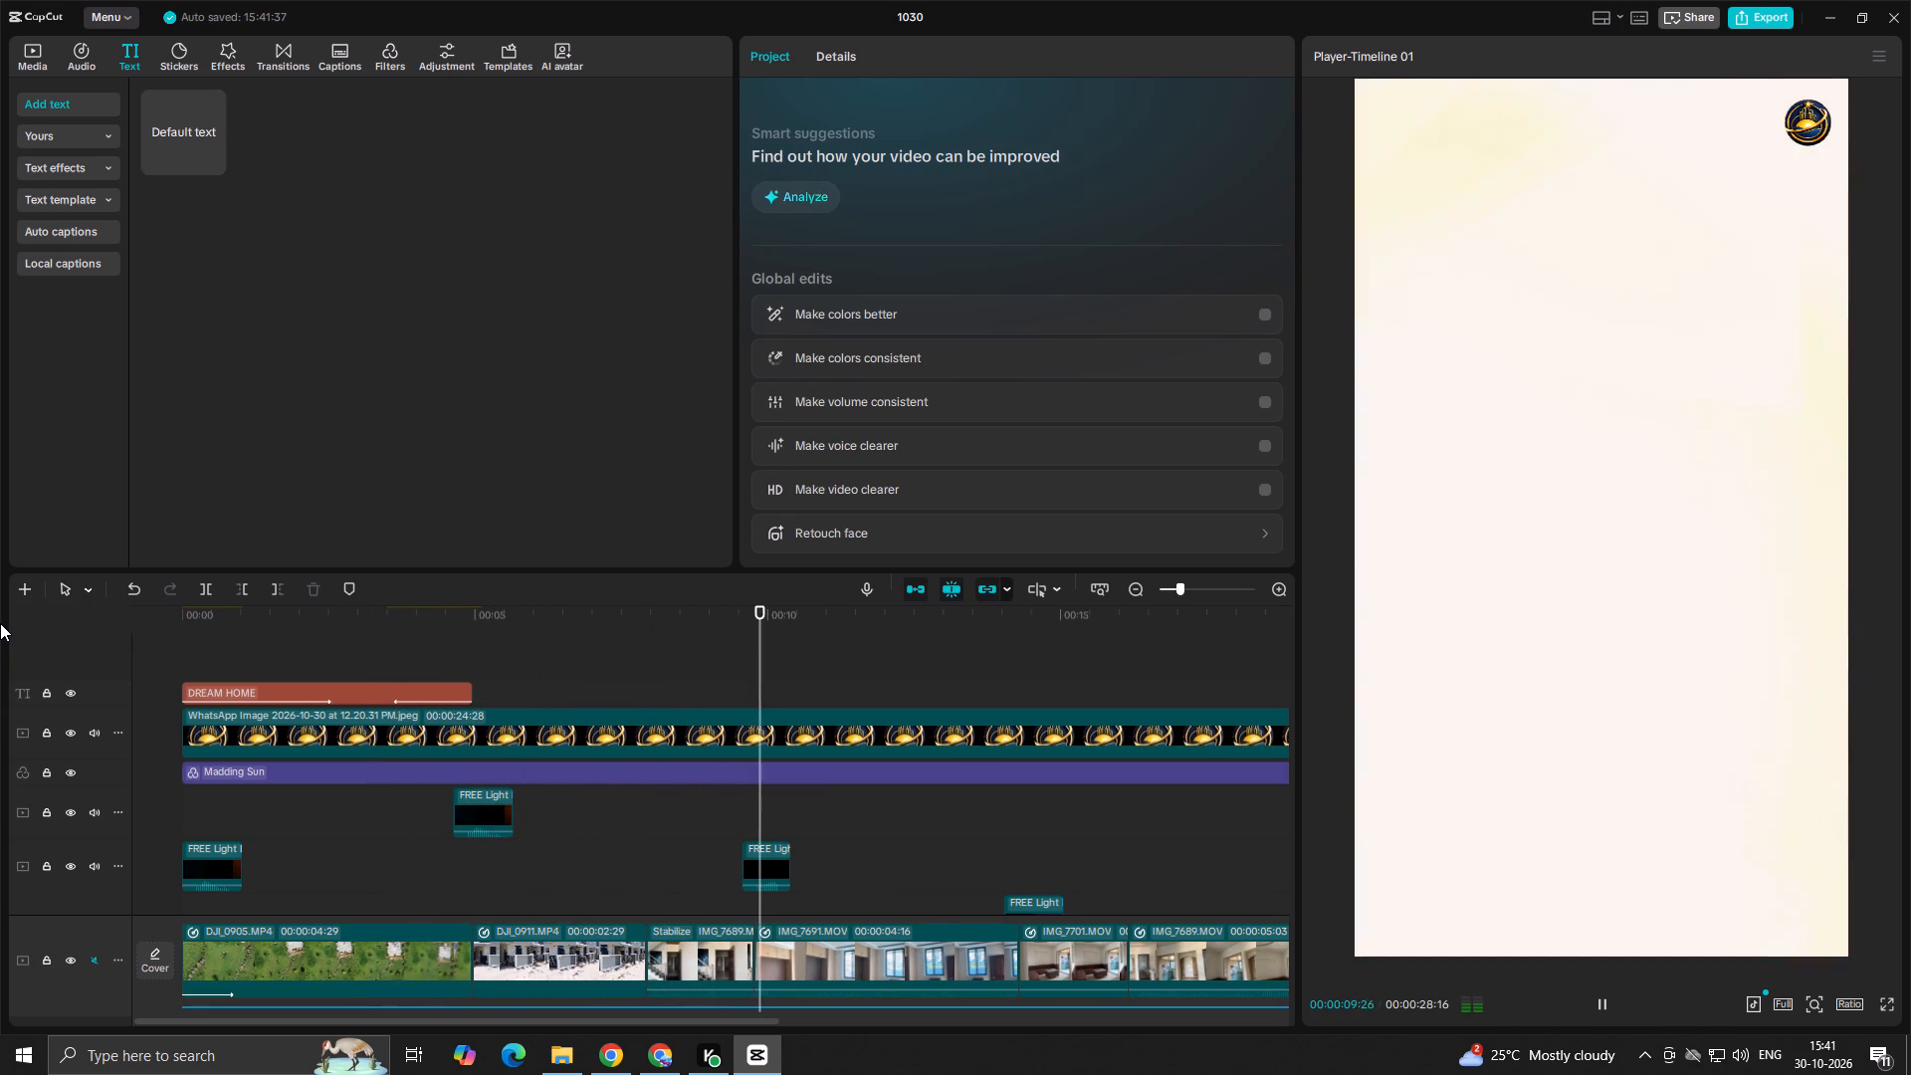
pyautogui.press('space')
# Duplicate the stabilized IMG_7689 entrance clip and place the copy on the upper overlay track, above the original.
pyautogui.click(714, 956)
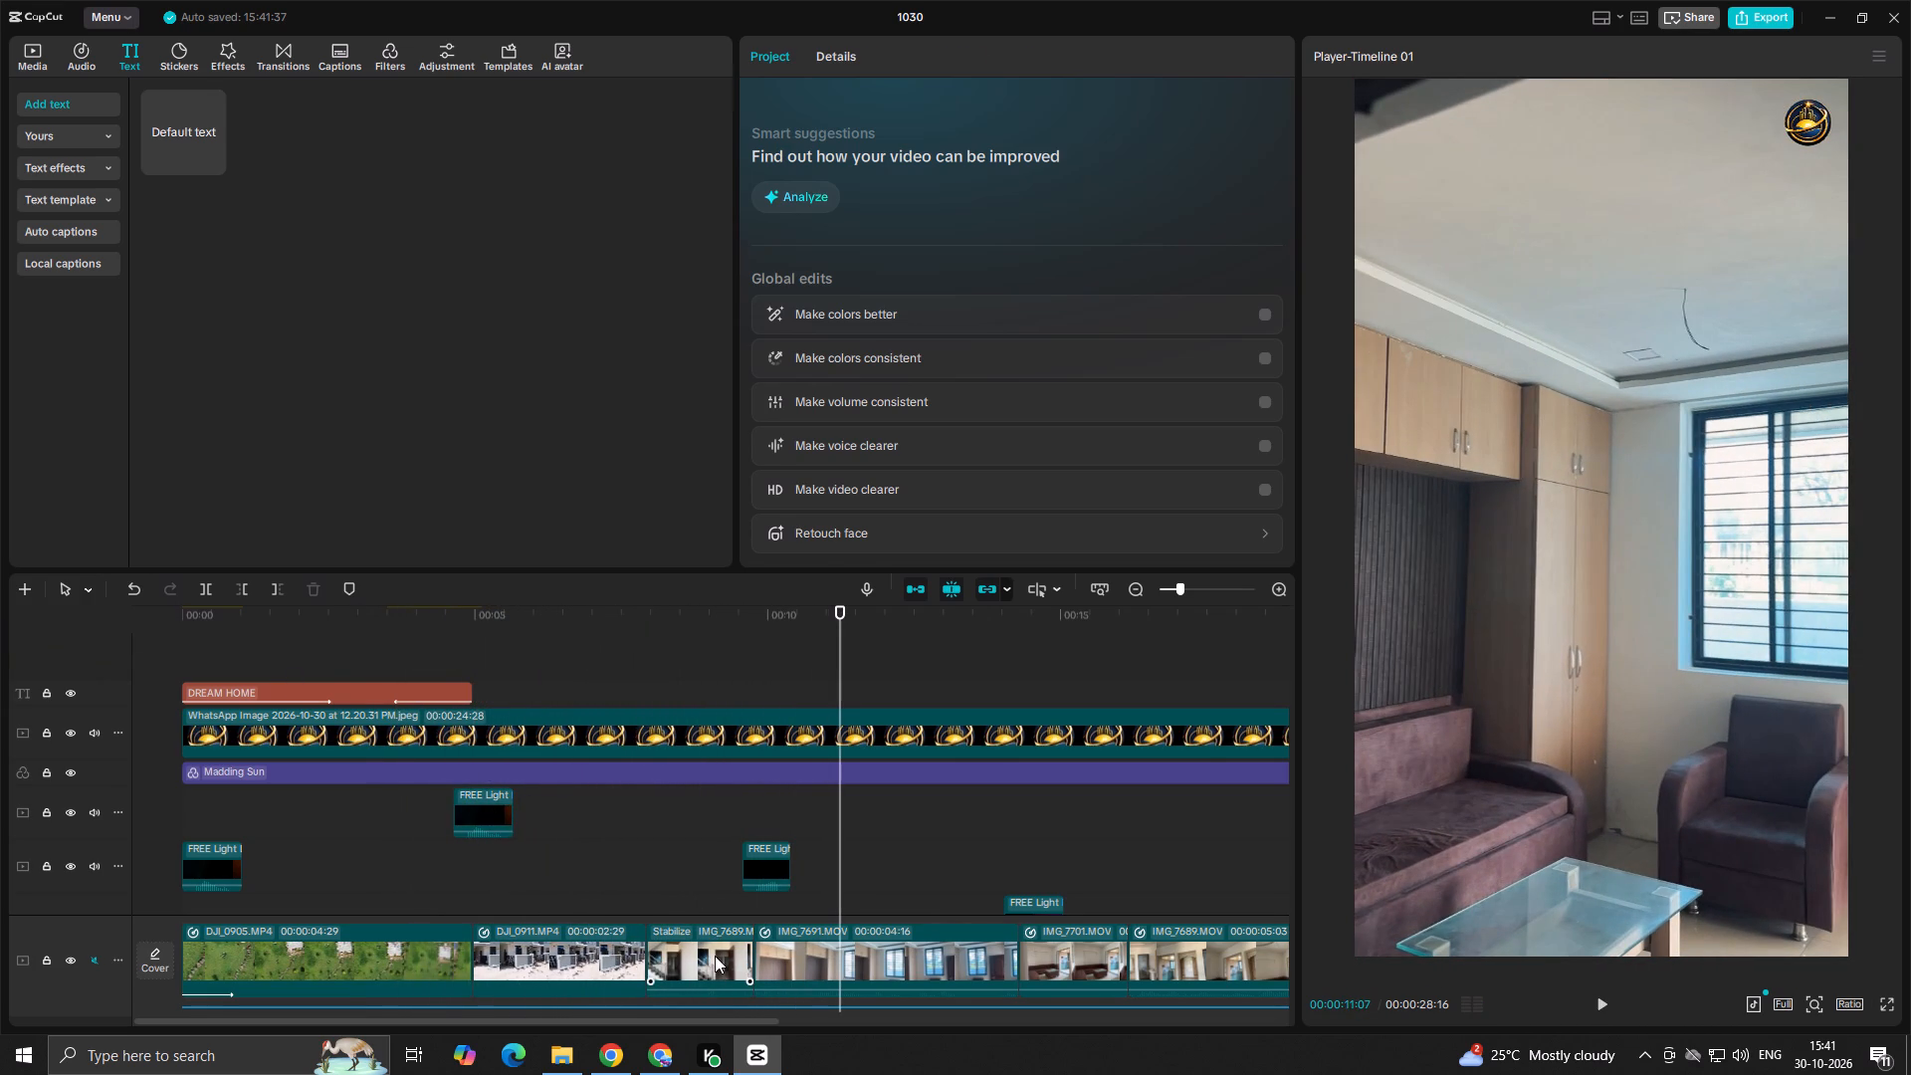
pyautogui.keyDown('alt'); pyautogui.moveTo(715, 956); pyautogui.dragTo(696, 873); pyautogui.keyUp('alt')
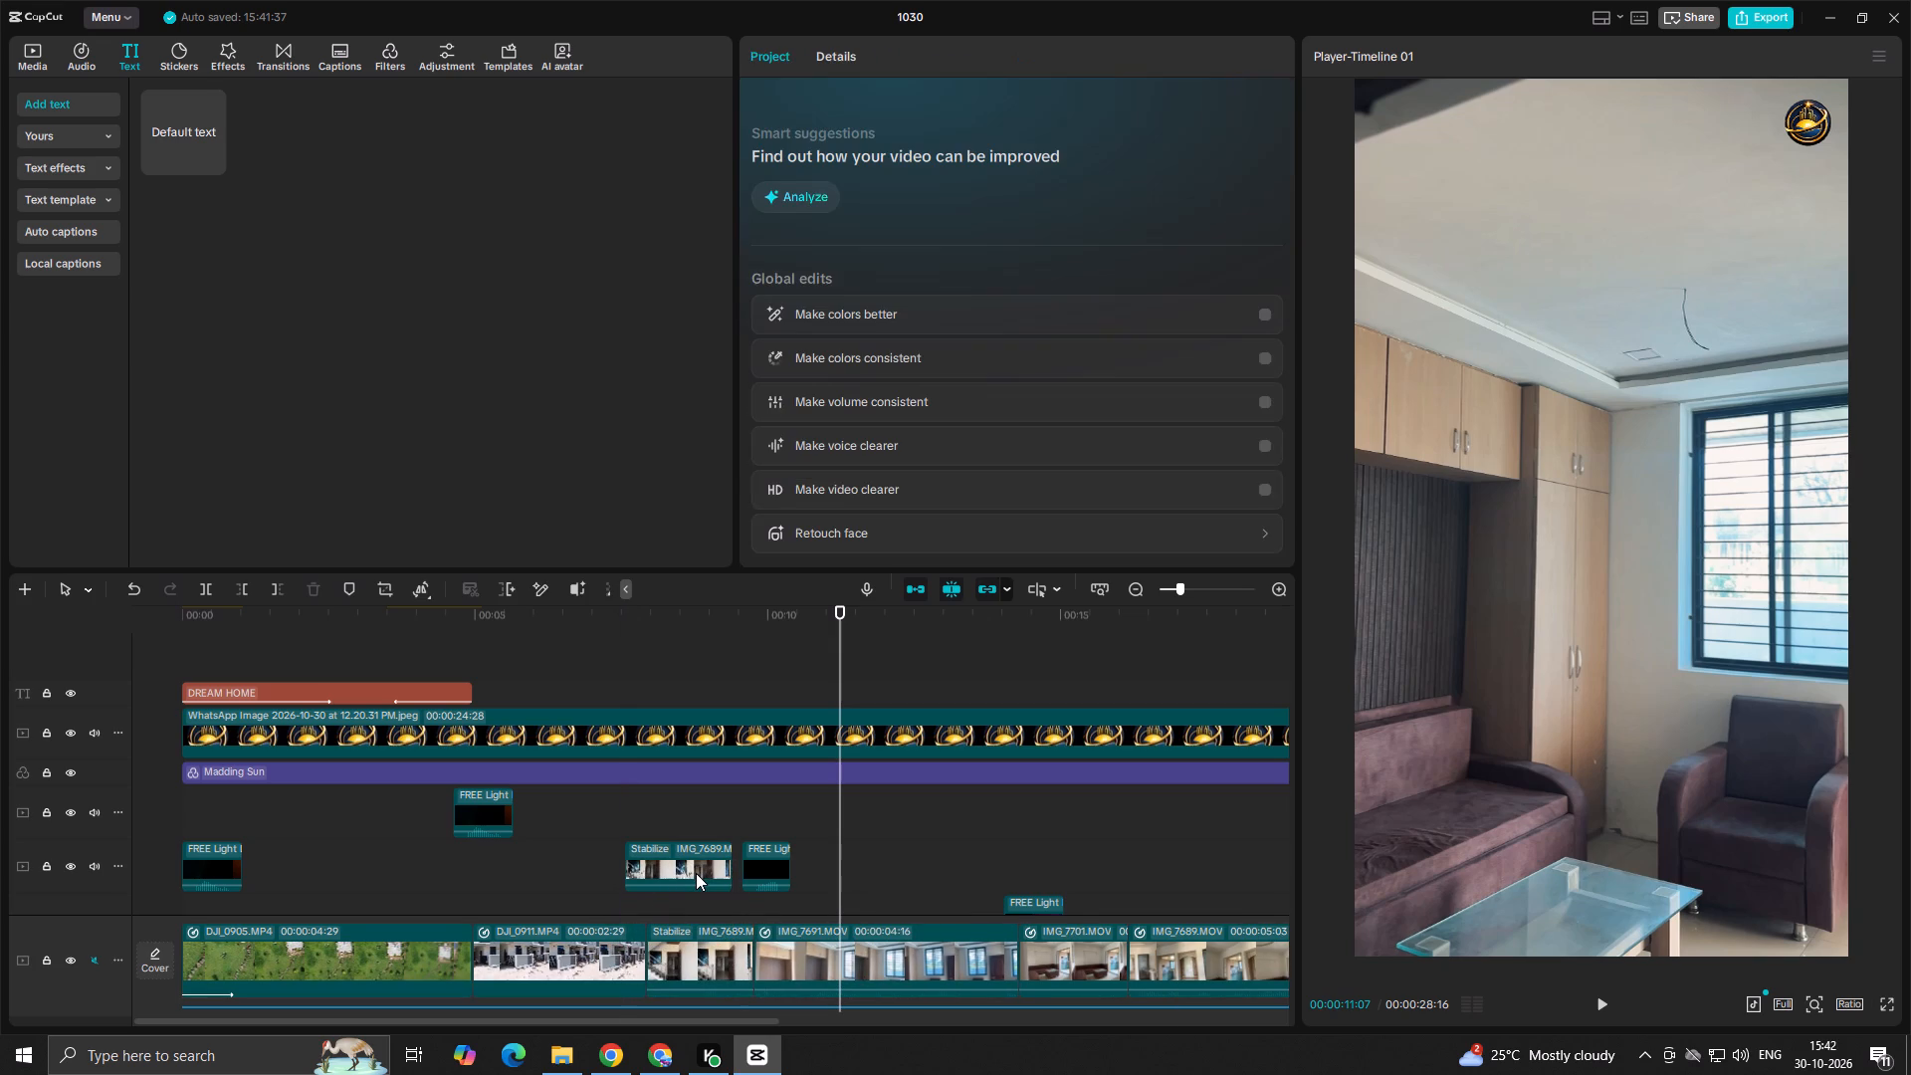
pyautogui.click(606, 917)
pyautogui.press('space')
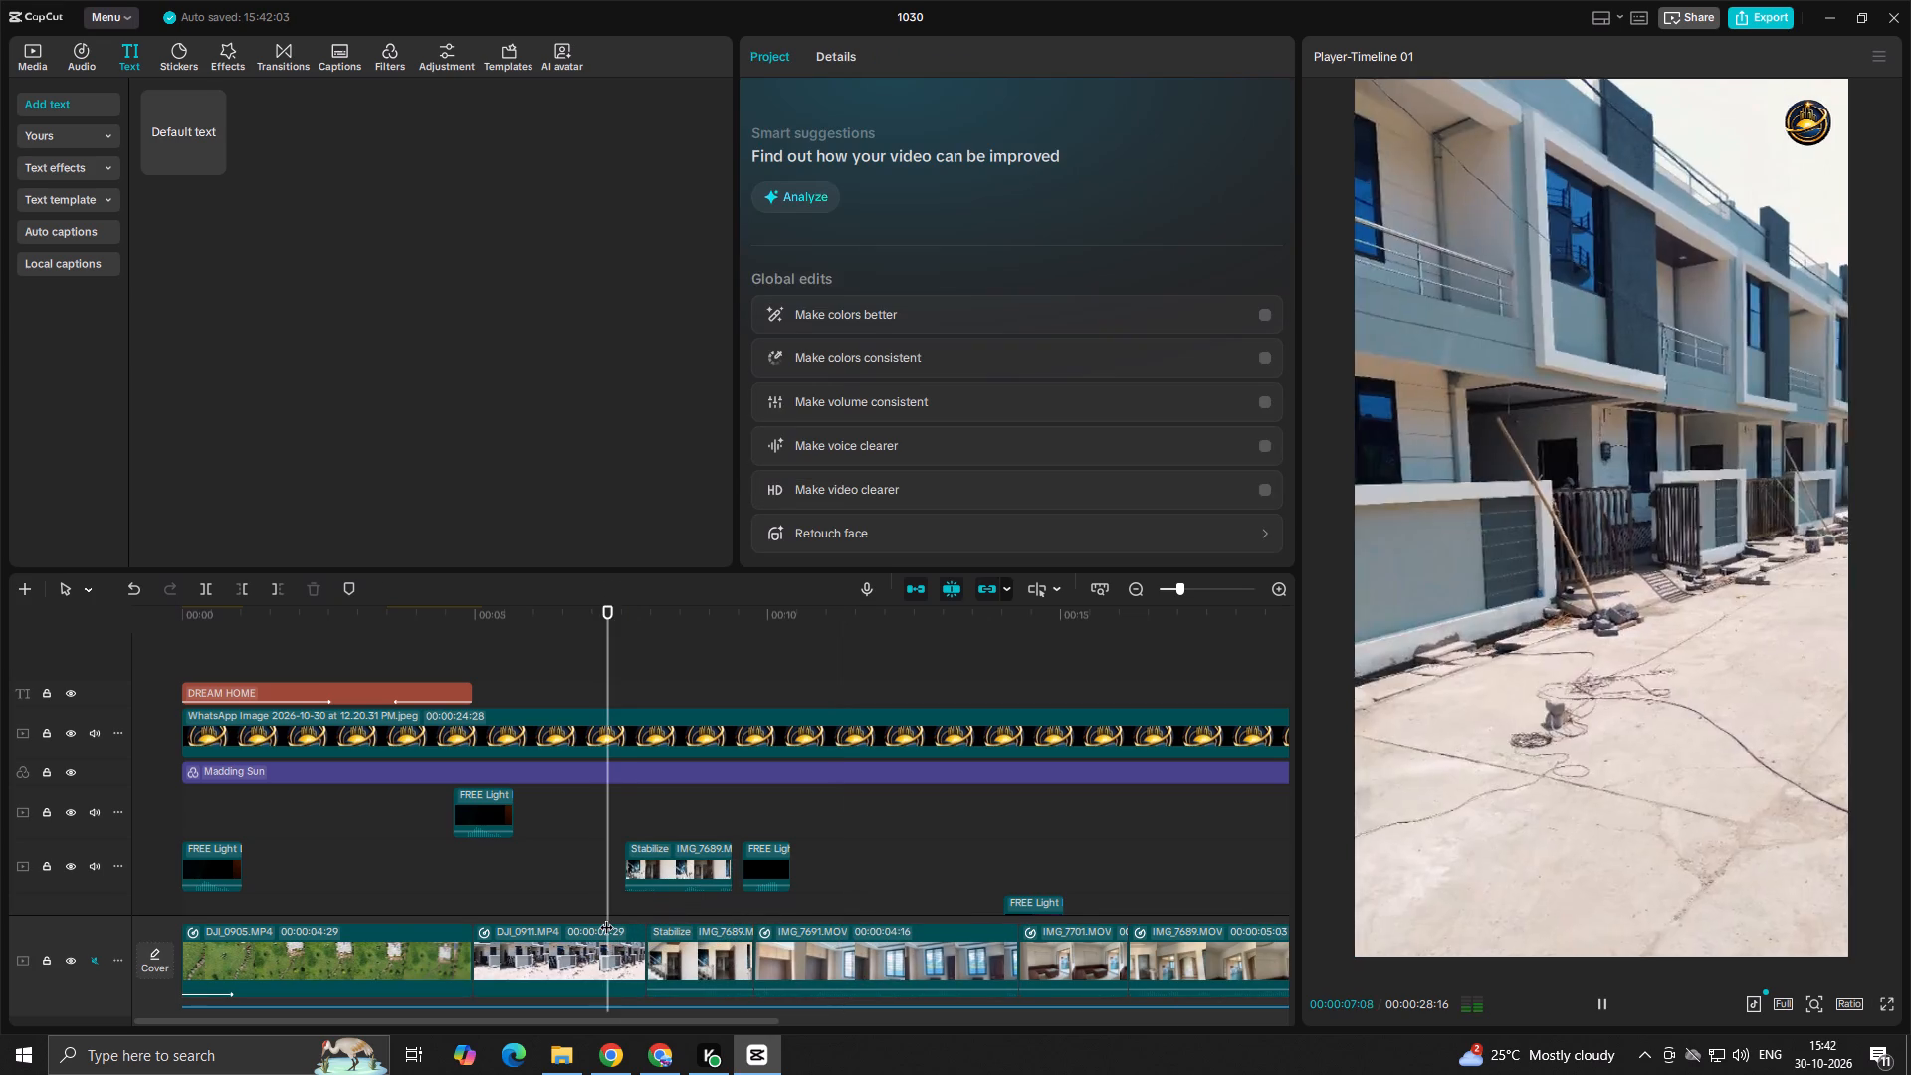
pyautogui.press('space')
pyautogui.moveTo(680, 861); pyautogui.dragTo(876, 797)
pyautogui.click(672, 901)
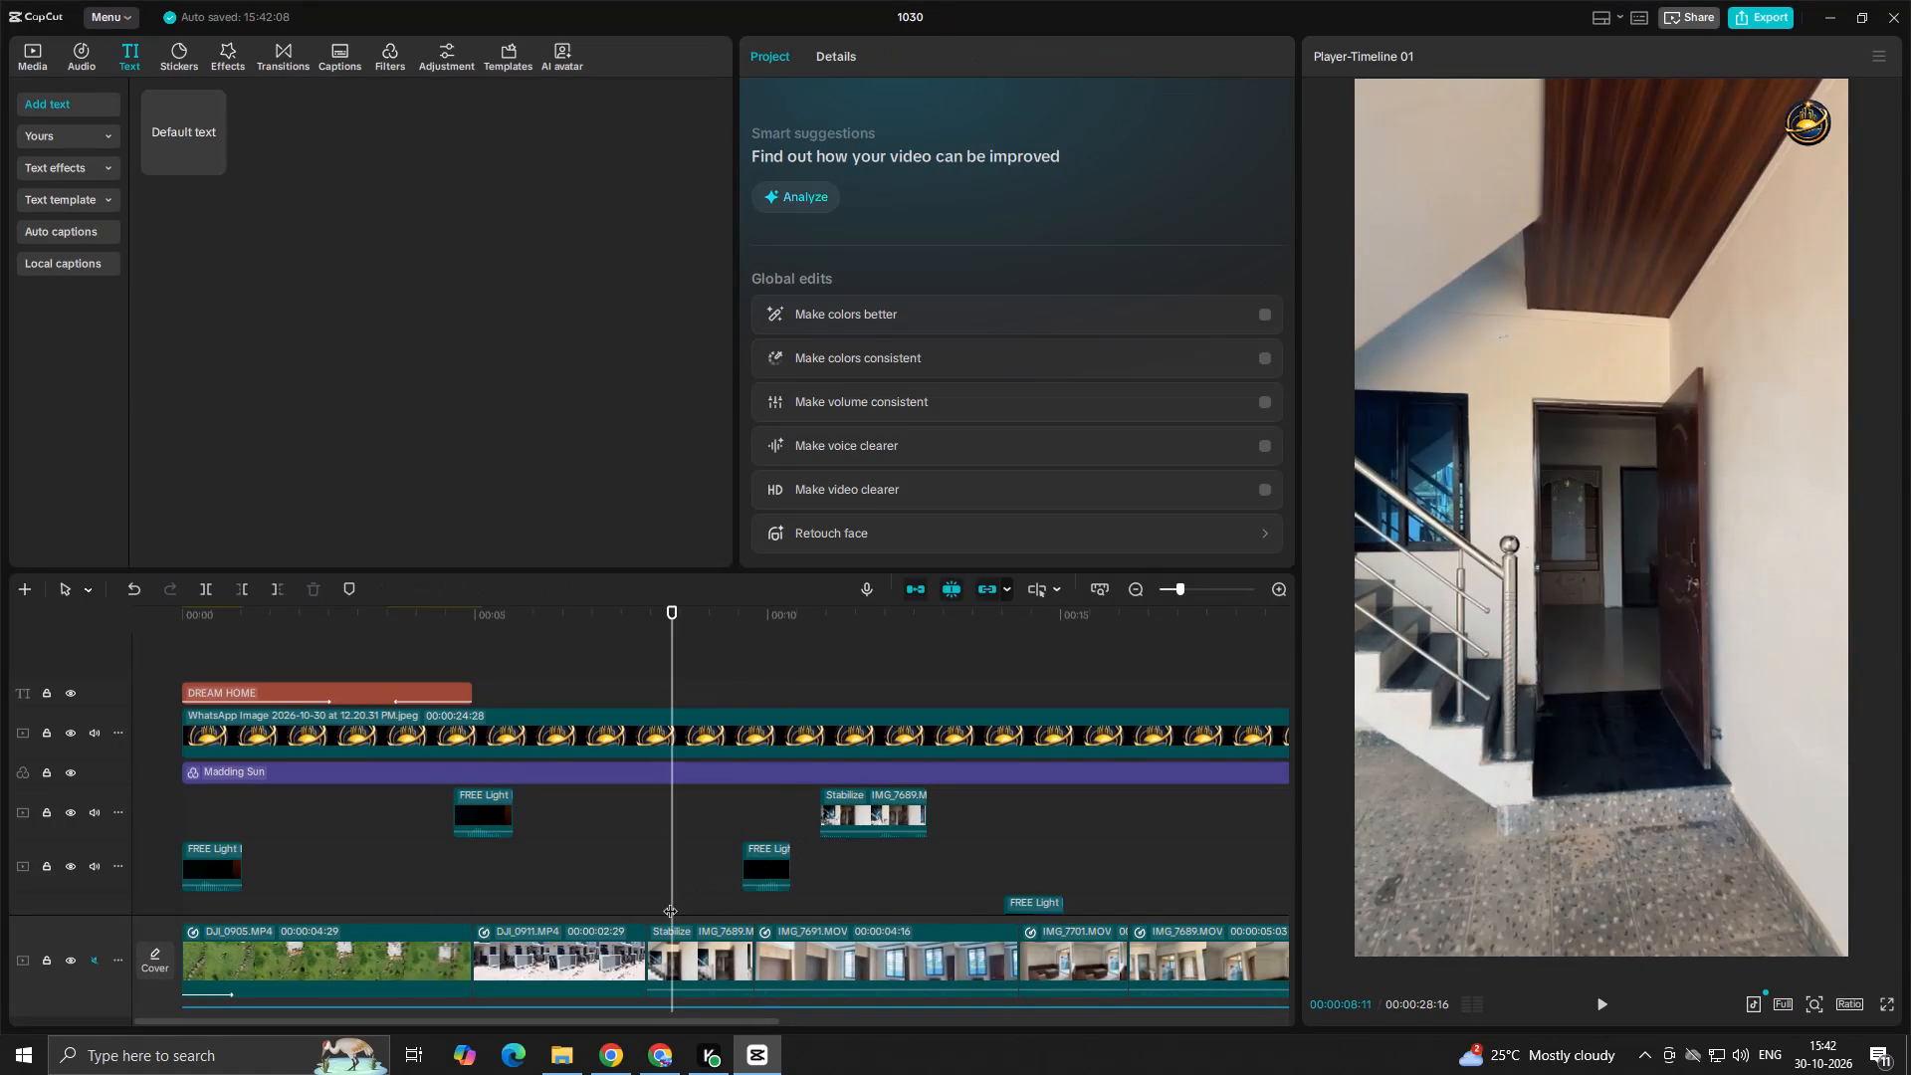
pyautogui.click(706, 880)
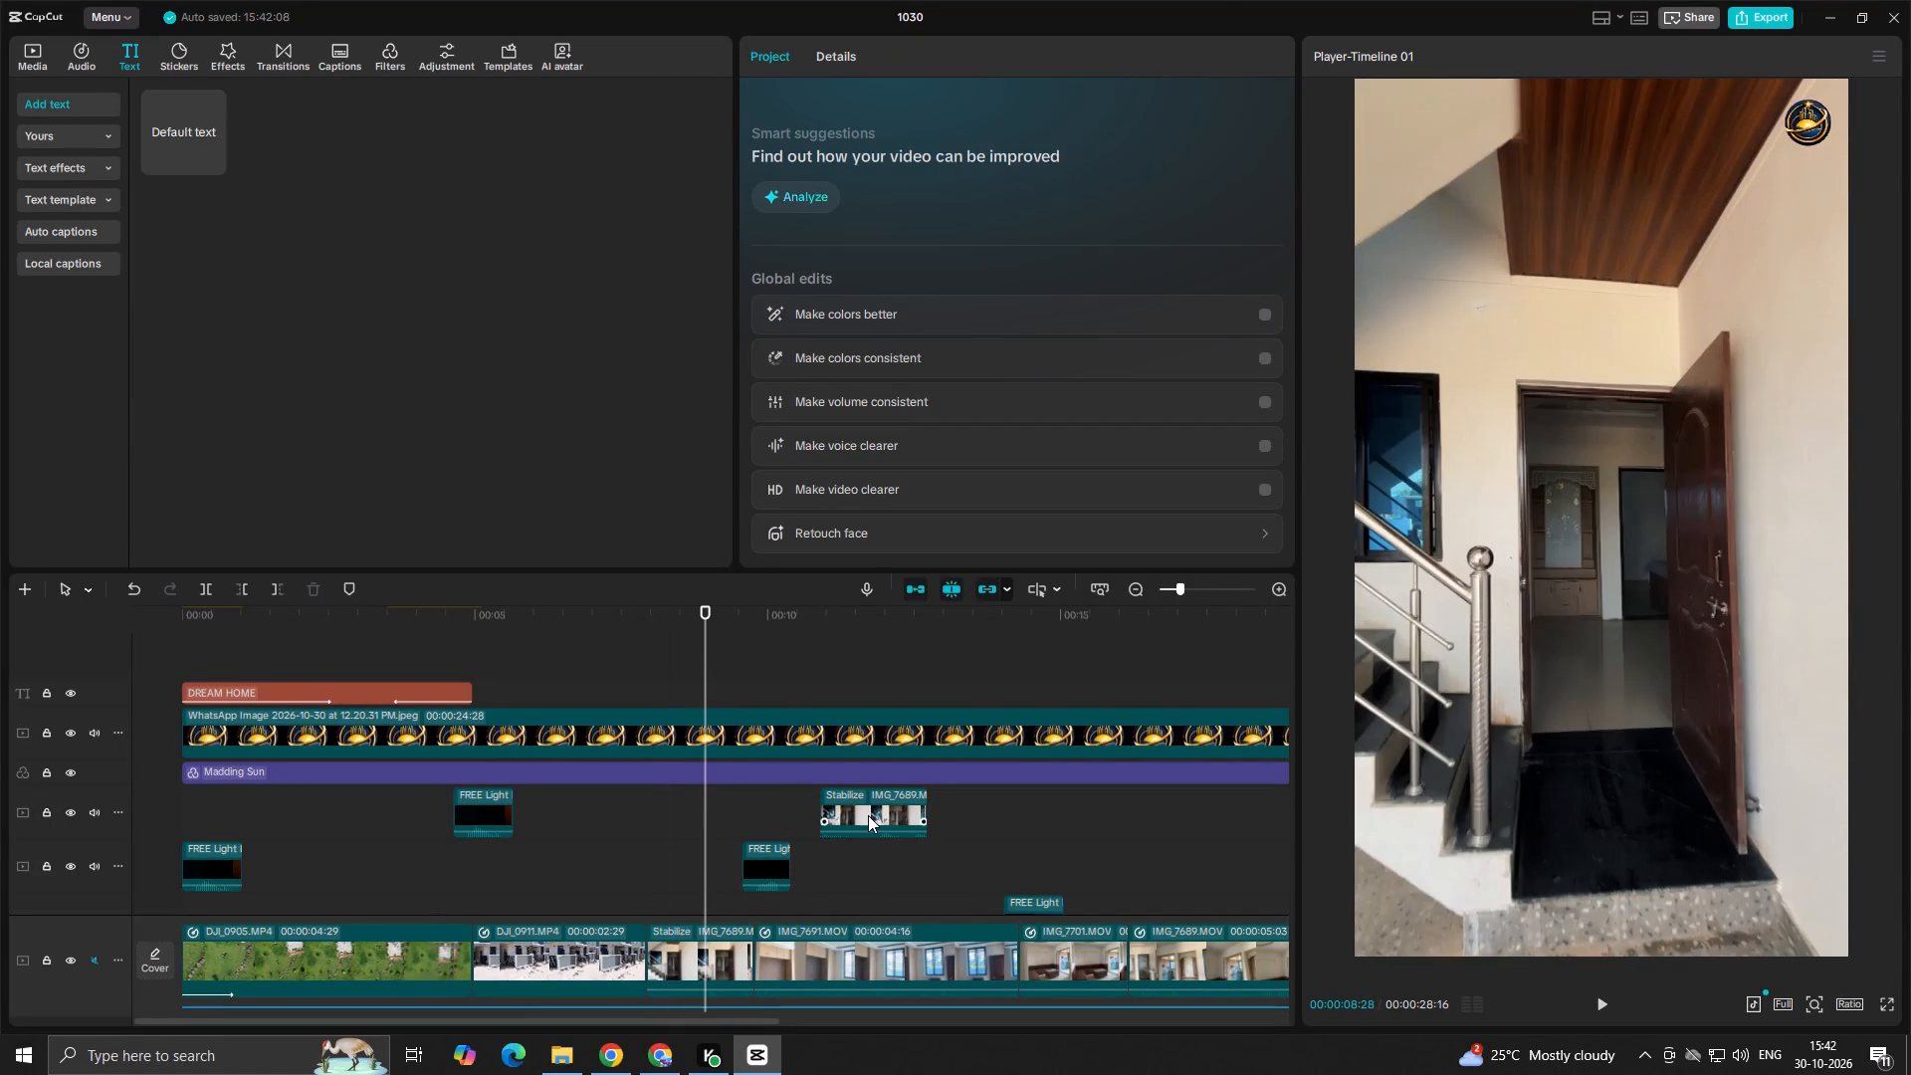
pyautogui.click(868, 815)
pyautogui.moveTo(868, 815); pyautogui.dragTo(652, 830)
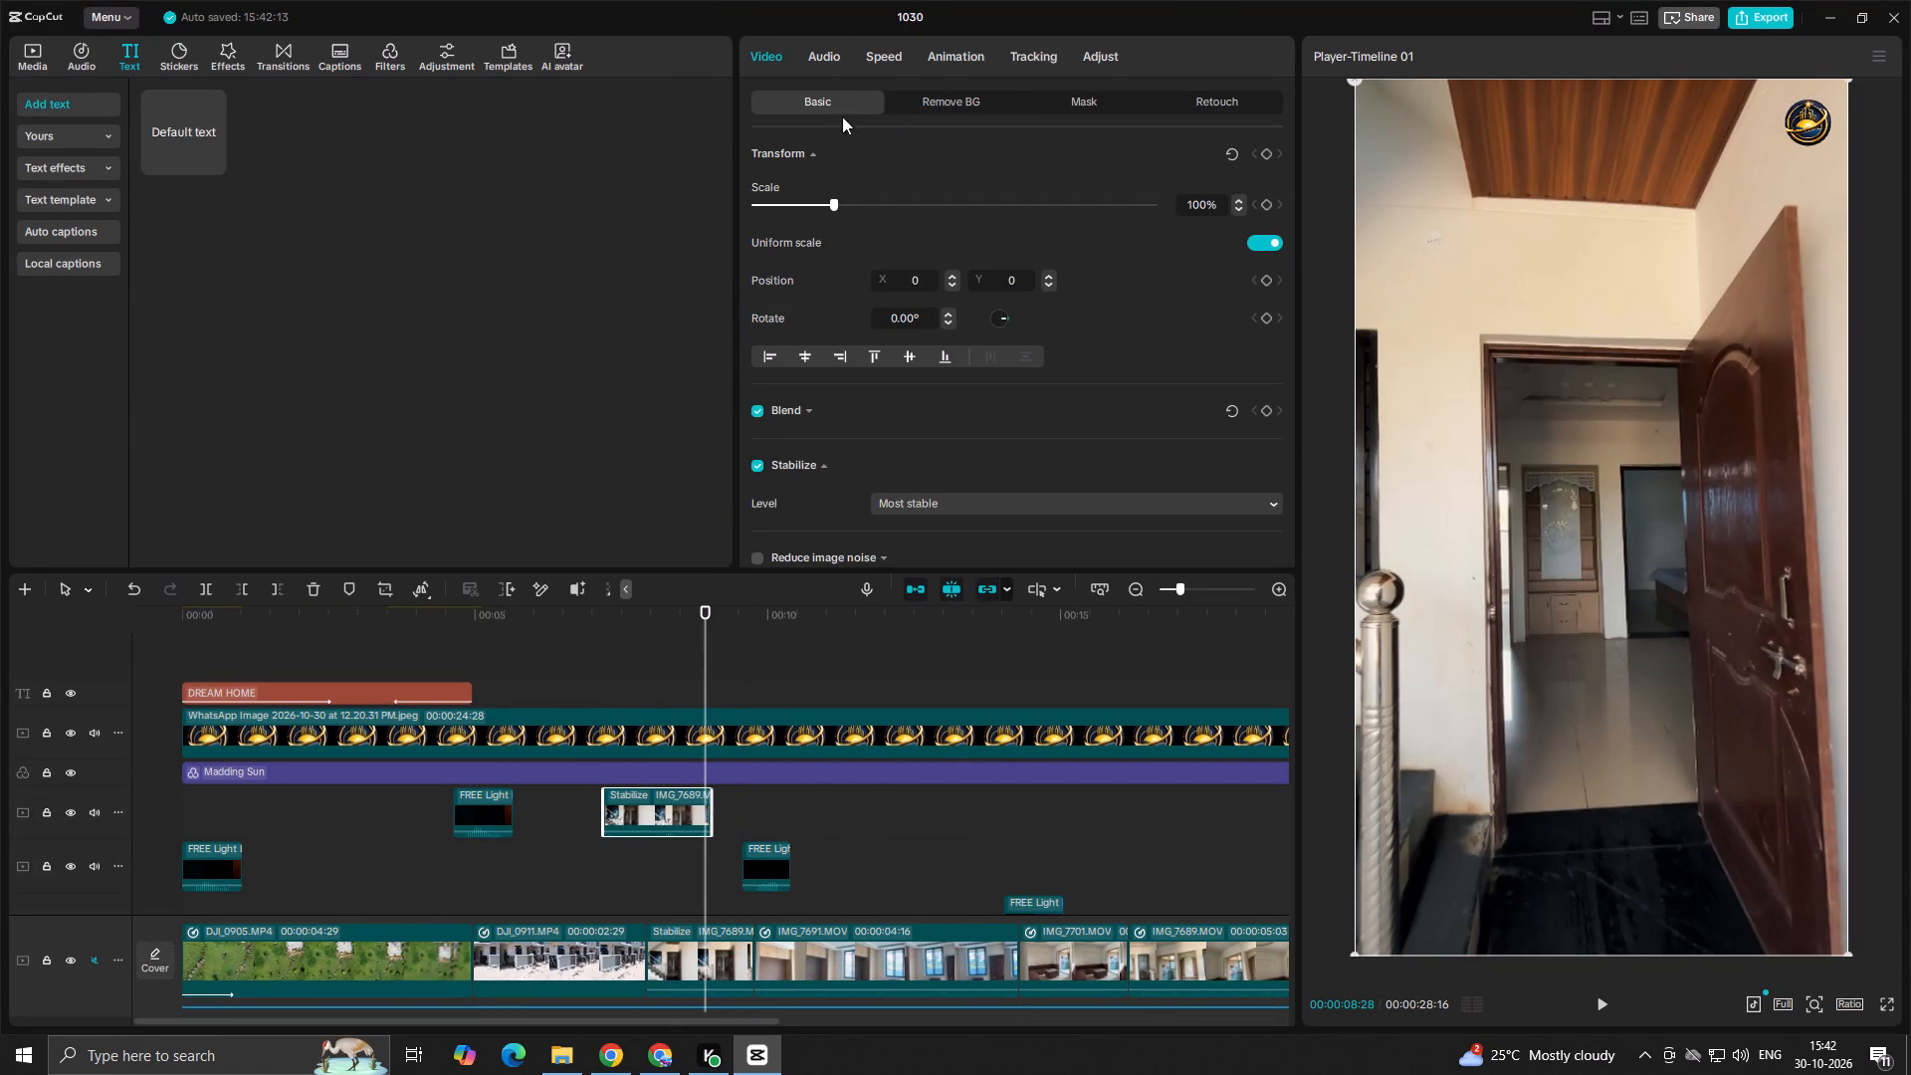
# Slow the overlay copy of the IMG_7689 entrance clip to 0.57x speed.
pyautogui.click(834, 53)
pyautogui.click(879, 63)
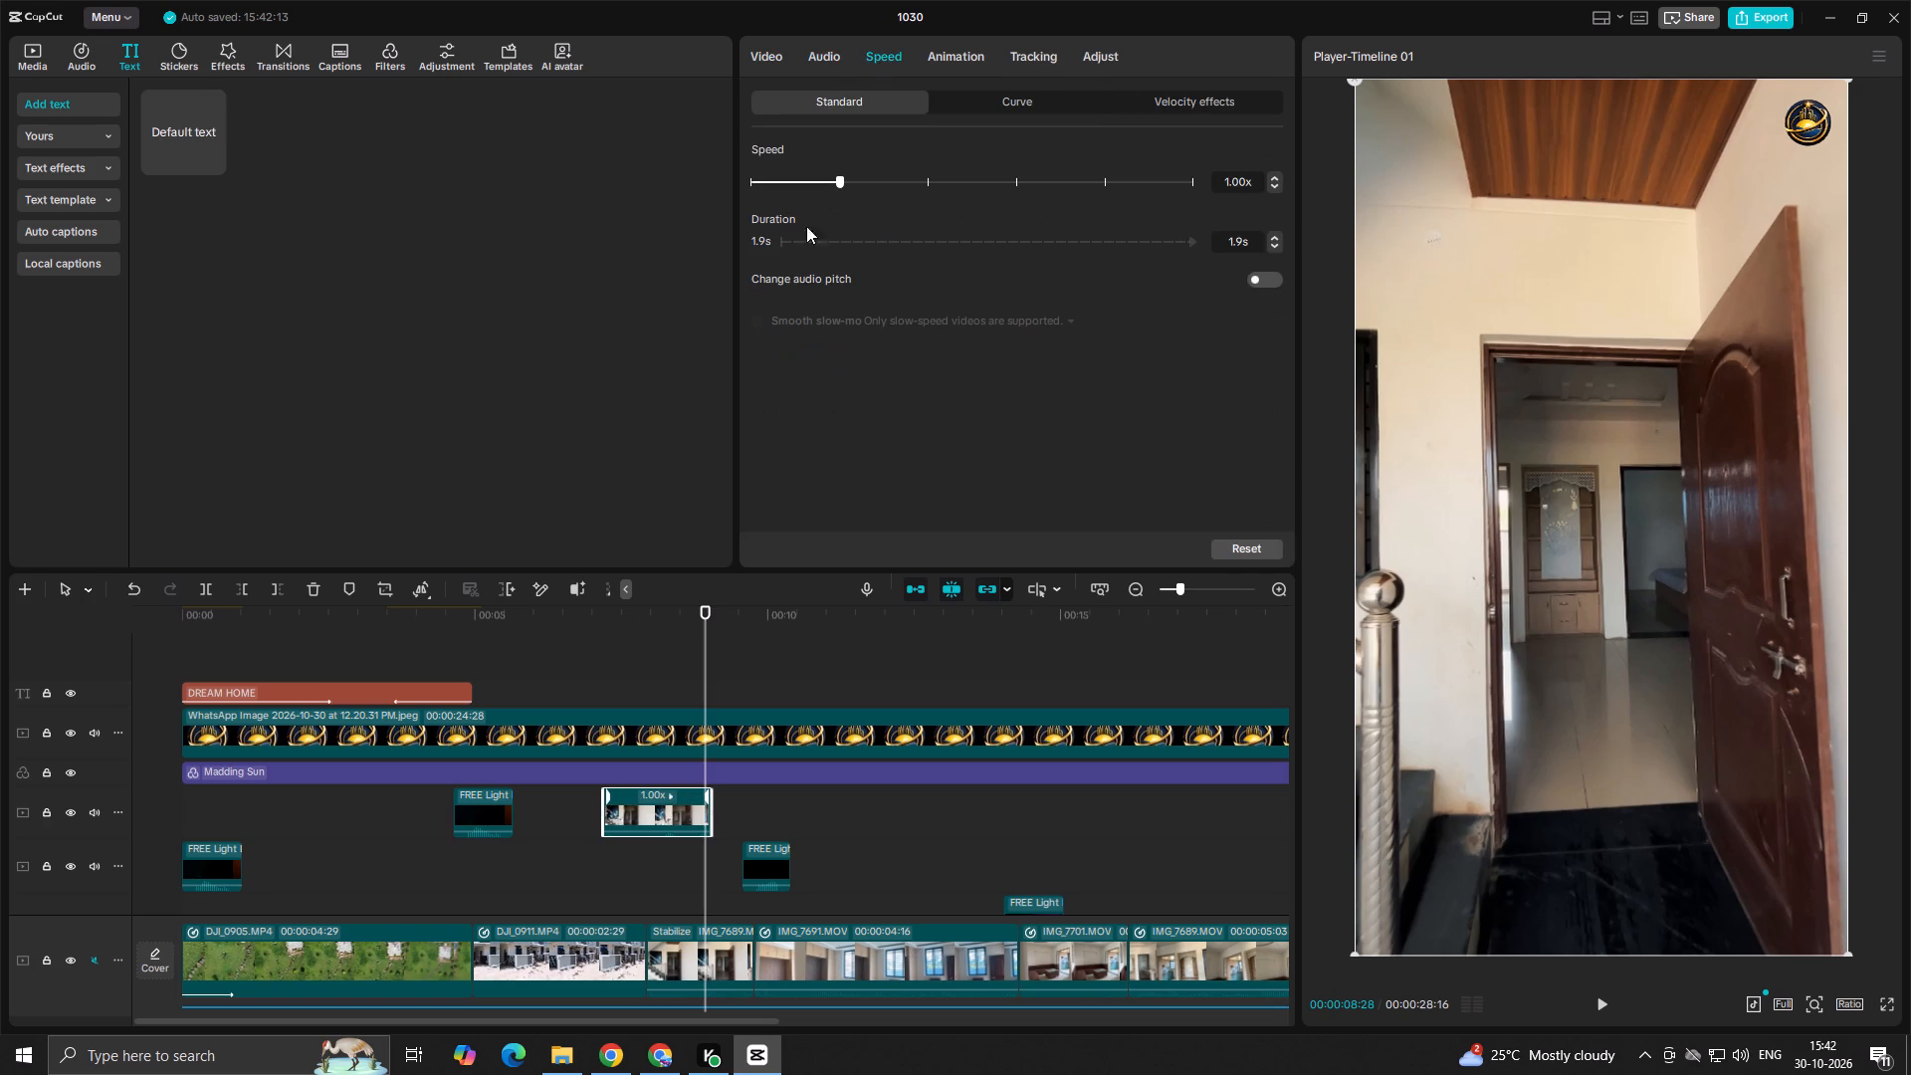
pyautogui.click(812, 186)
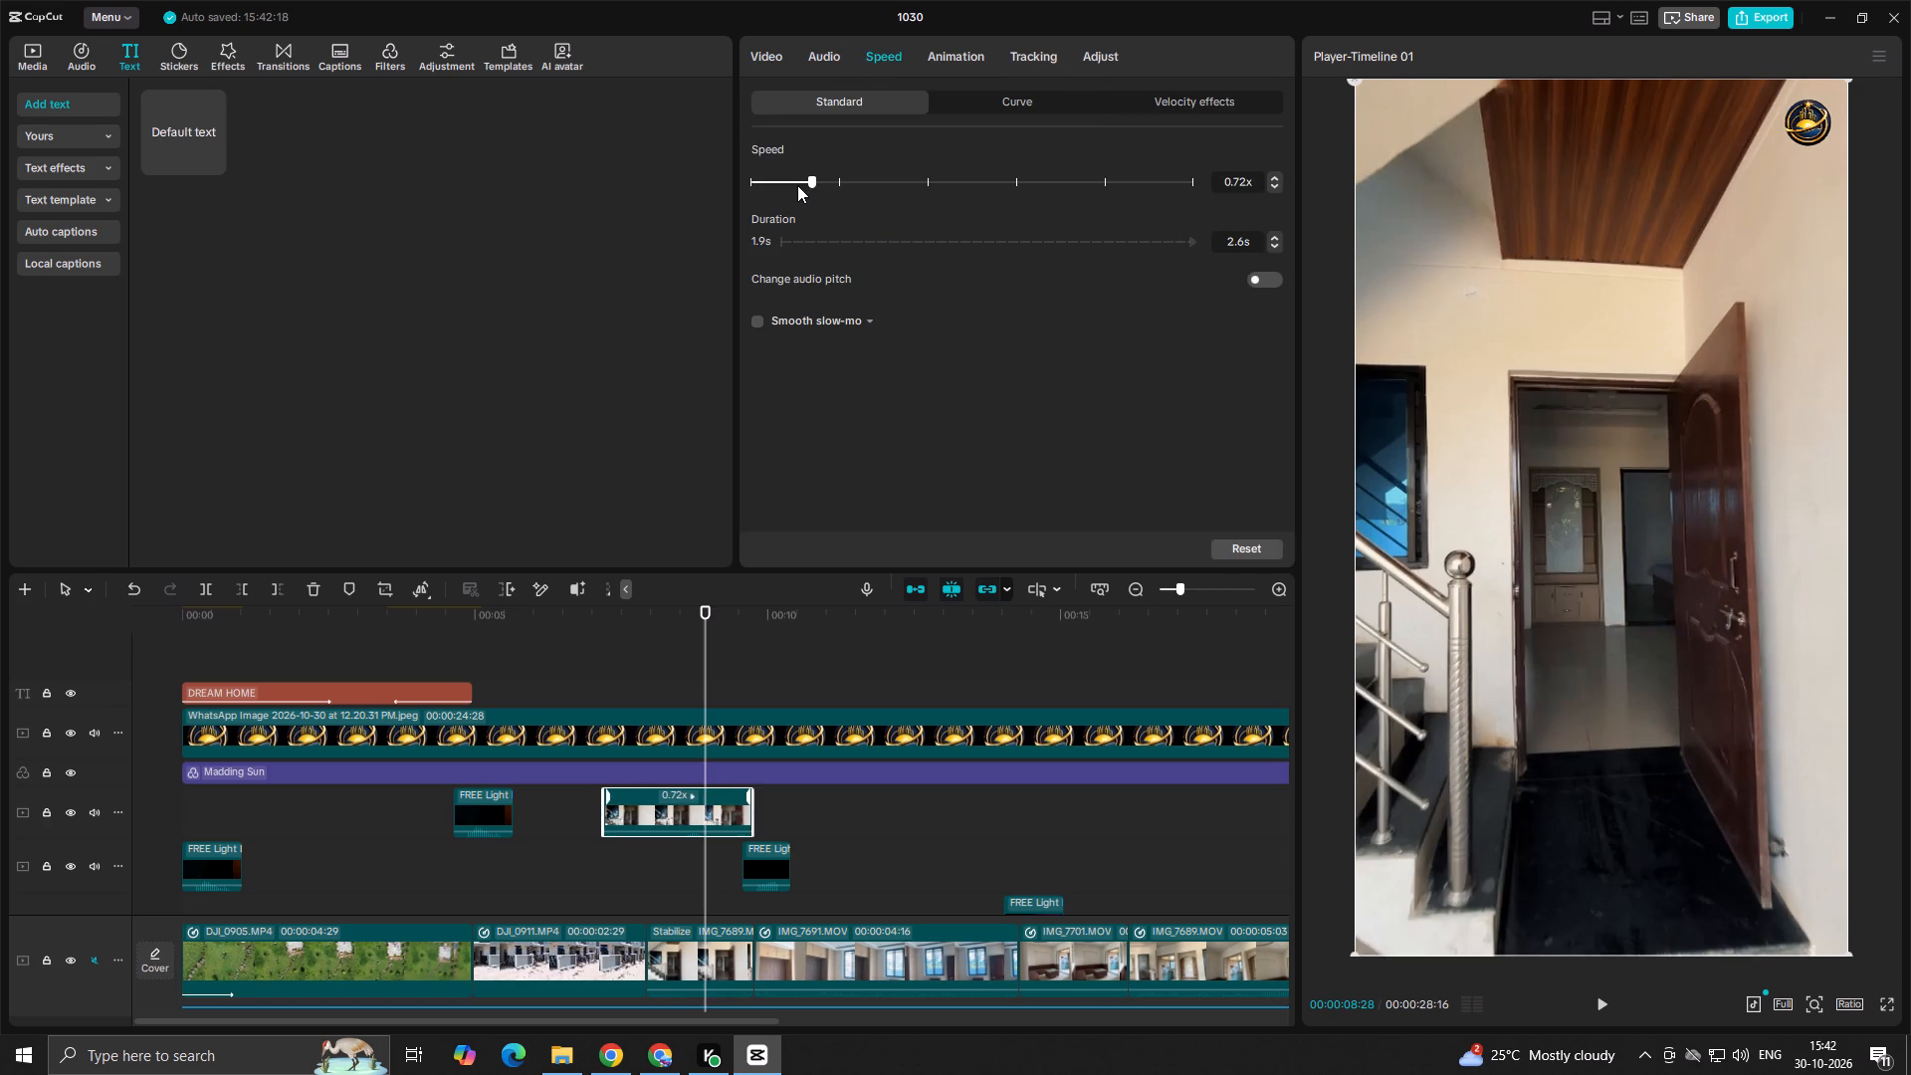
pyautogui.click(797, 185)
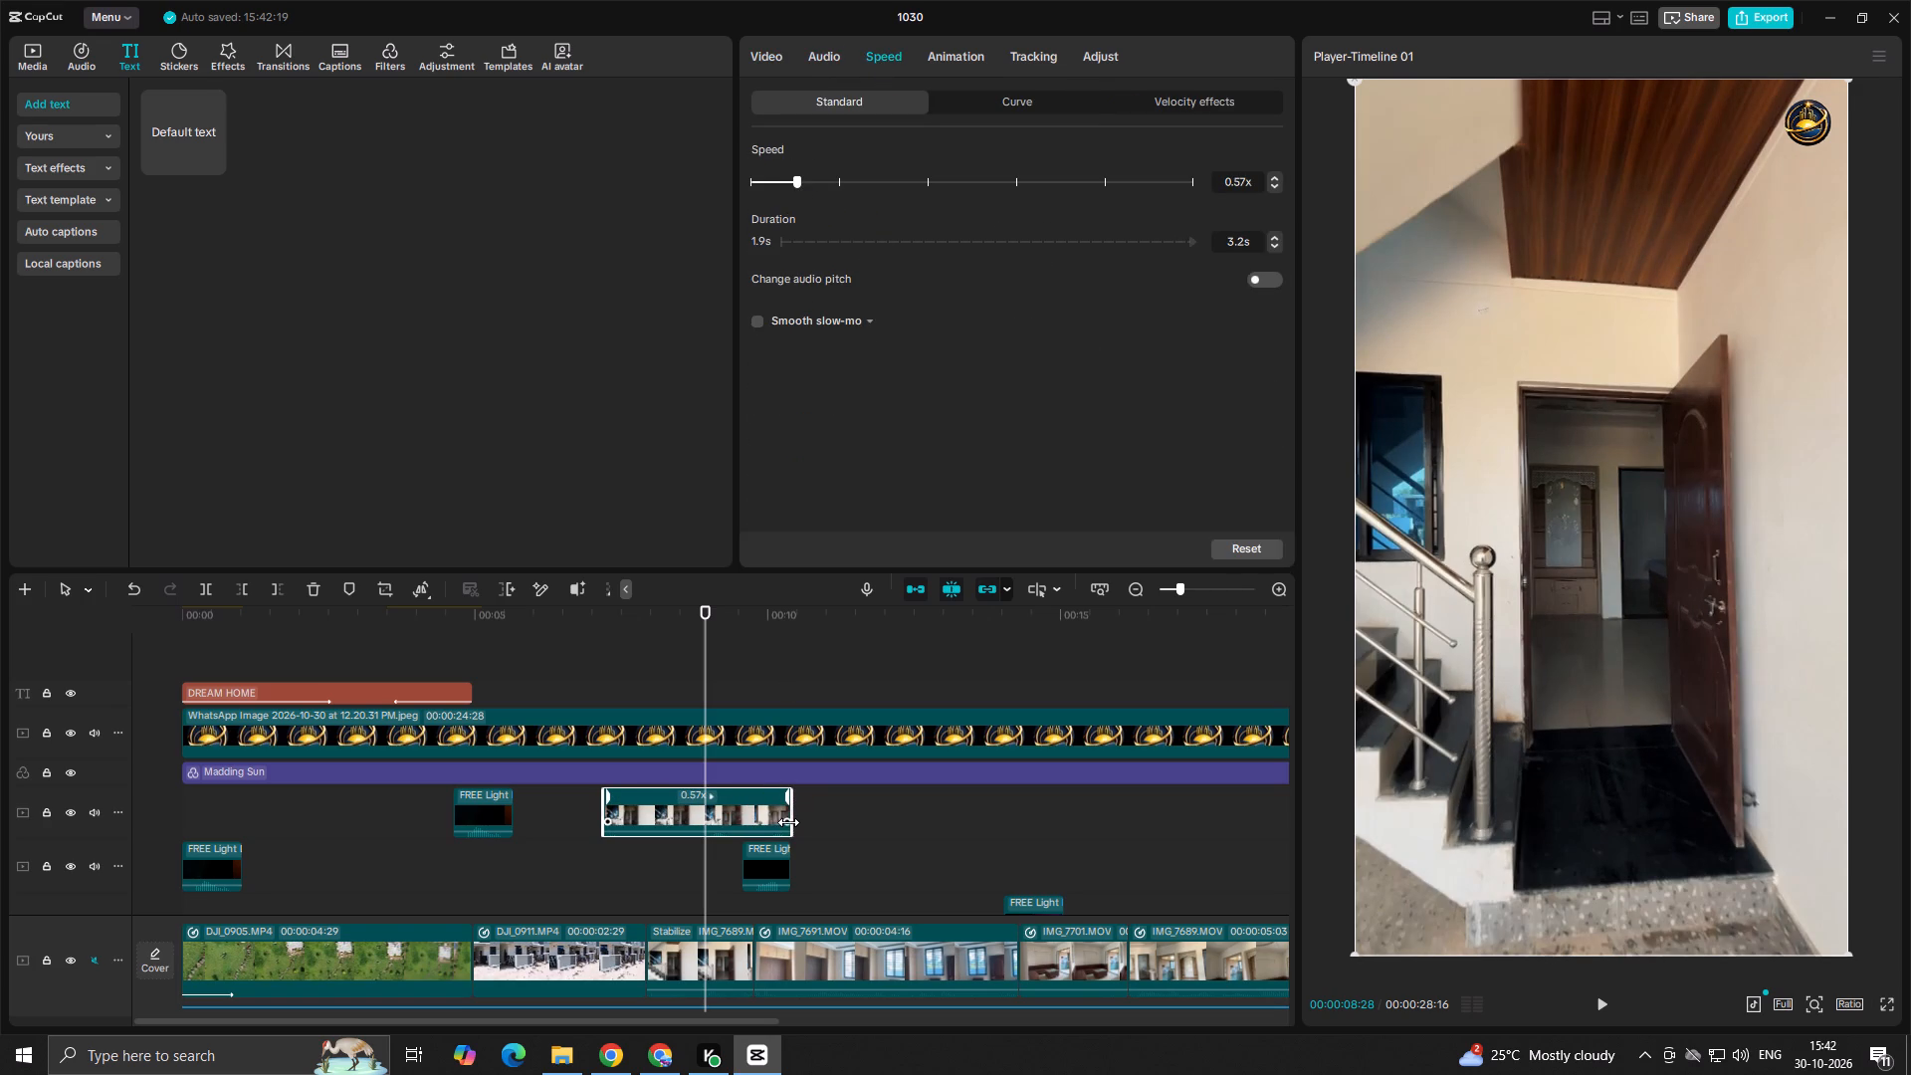
# Trim both ends of the slowed IMG_7689 overlay copy to cover the original entrance clip on the main track.
pyautogui.moveTo(788, 822); pyautogui.dragTo(723, 832)
pyautogui.moveTo(789, 809); pyautogui.dragTo(757, 816)
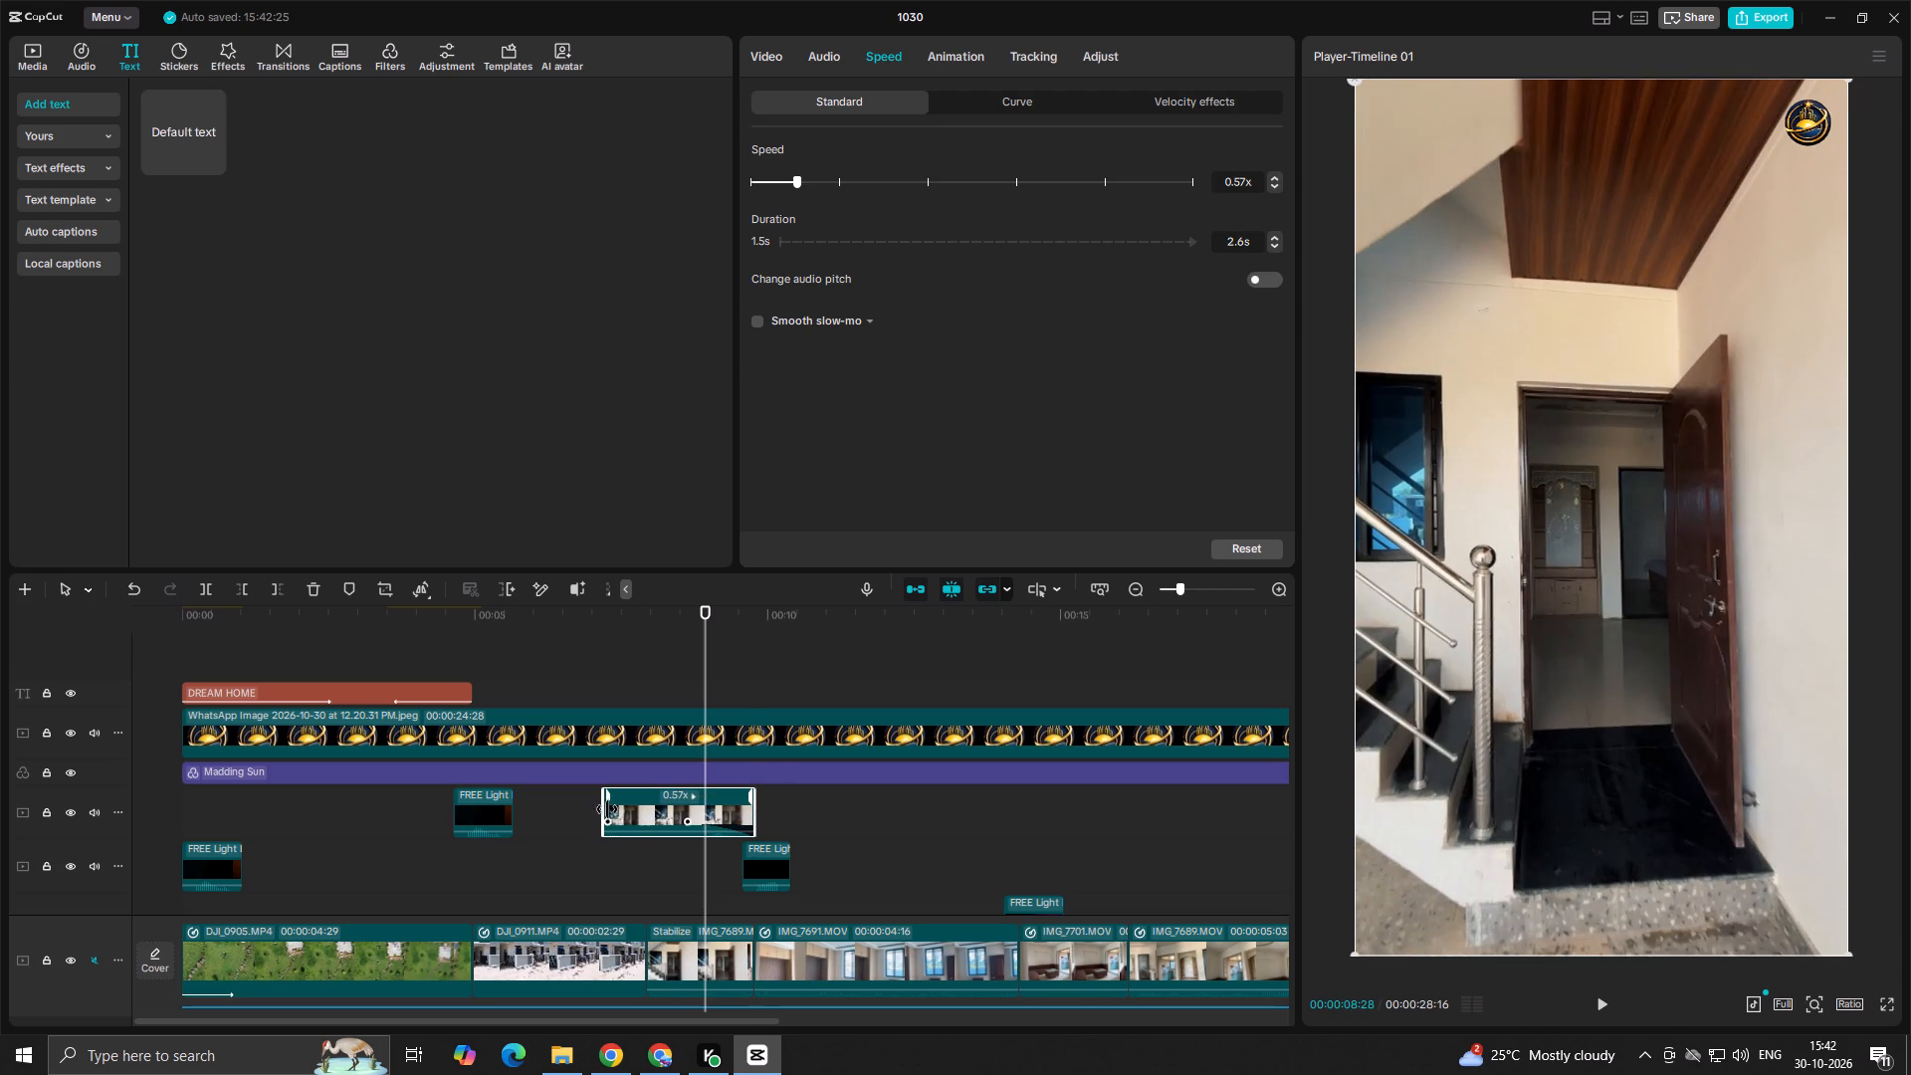
pyautogui.moveTo(601, 809); pyautogui.dragTo(655, 817)
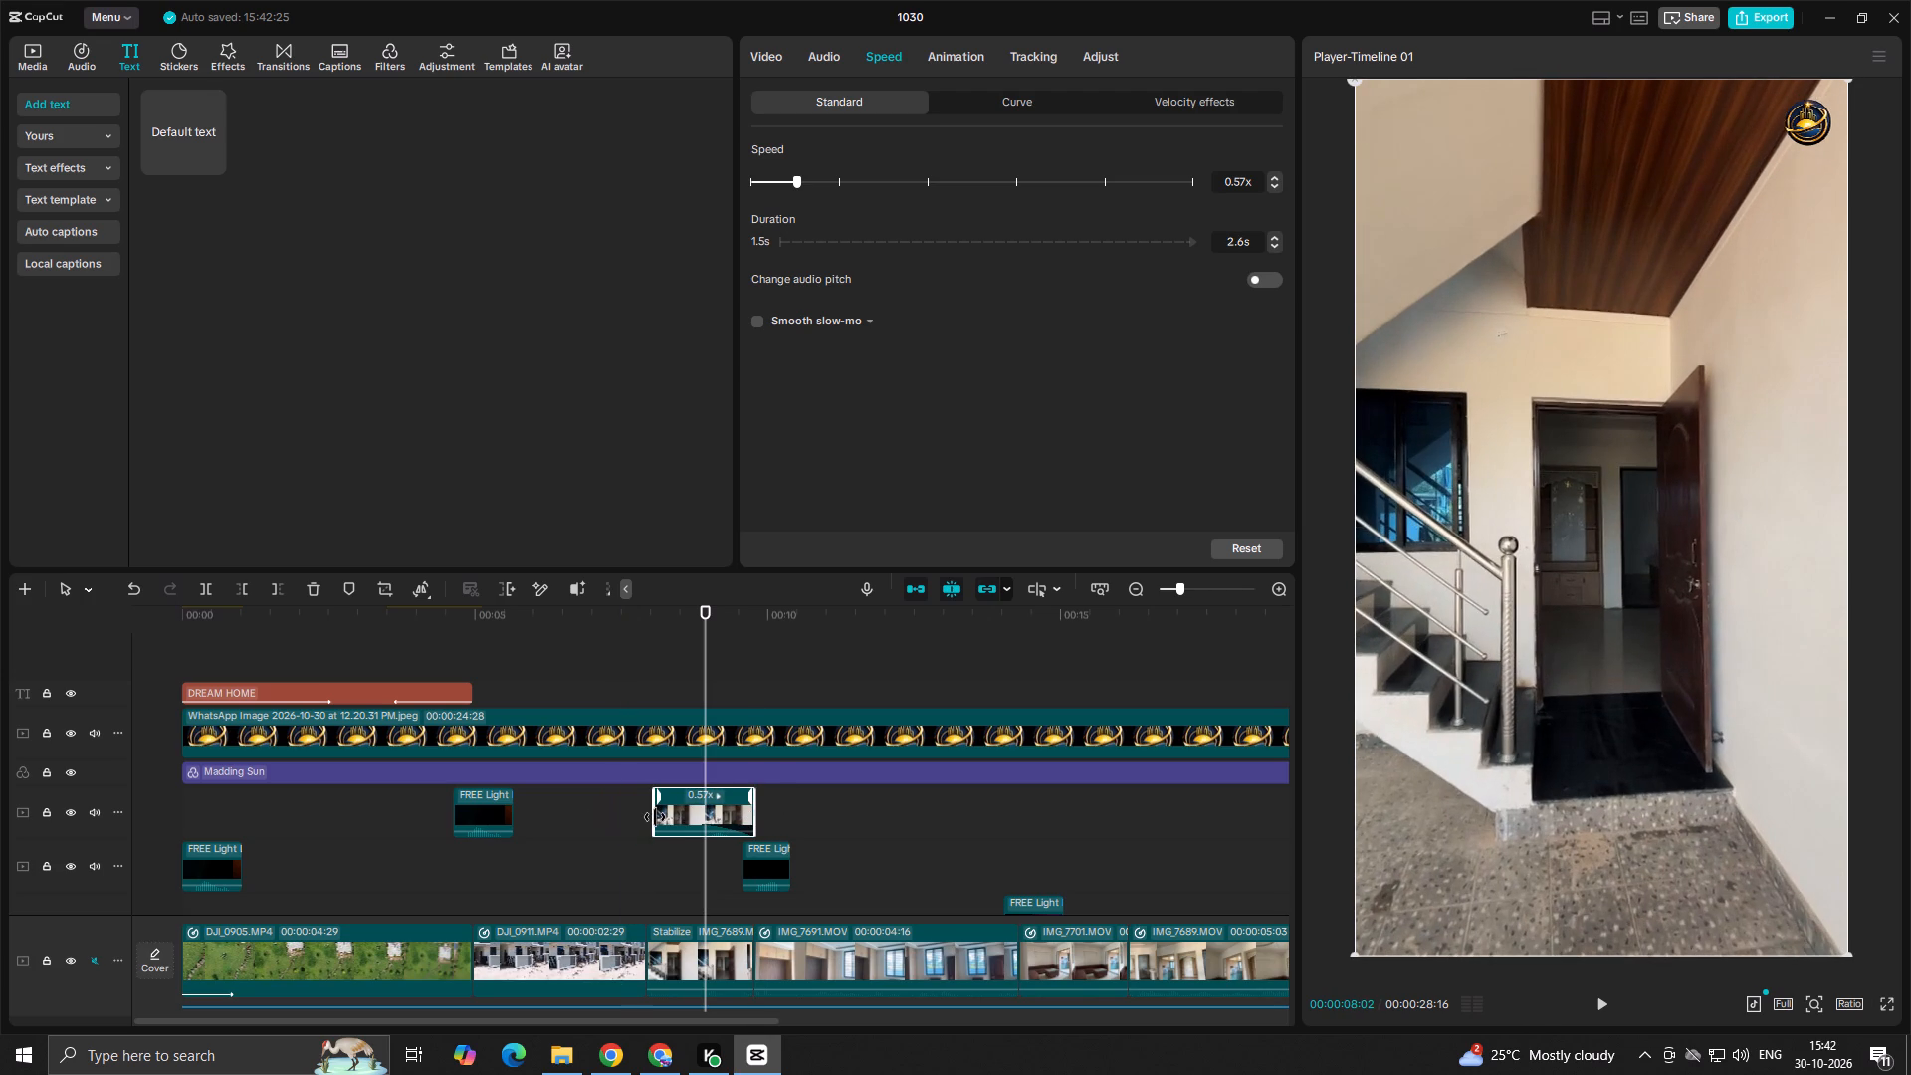
# Extend the slowed IMG_7689 copy's start to the original clip's start and move it to the overlay track directly above the main track.
pyautogui.moveTo(655, 817); pyautogui.dragTo(645, 823)
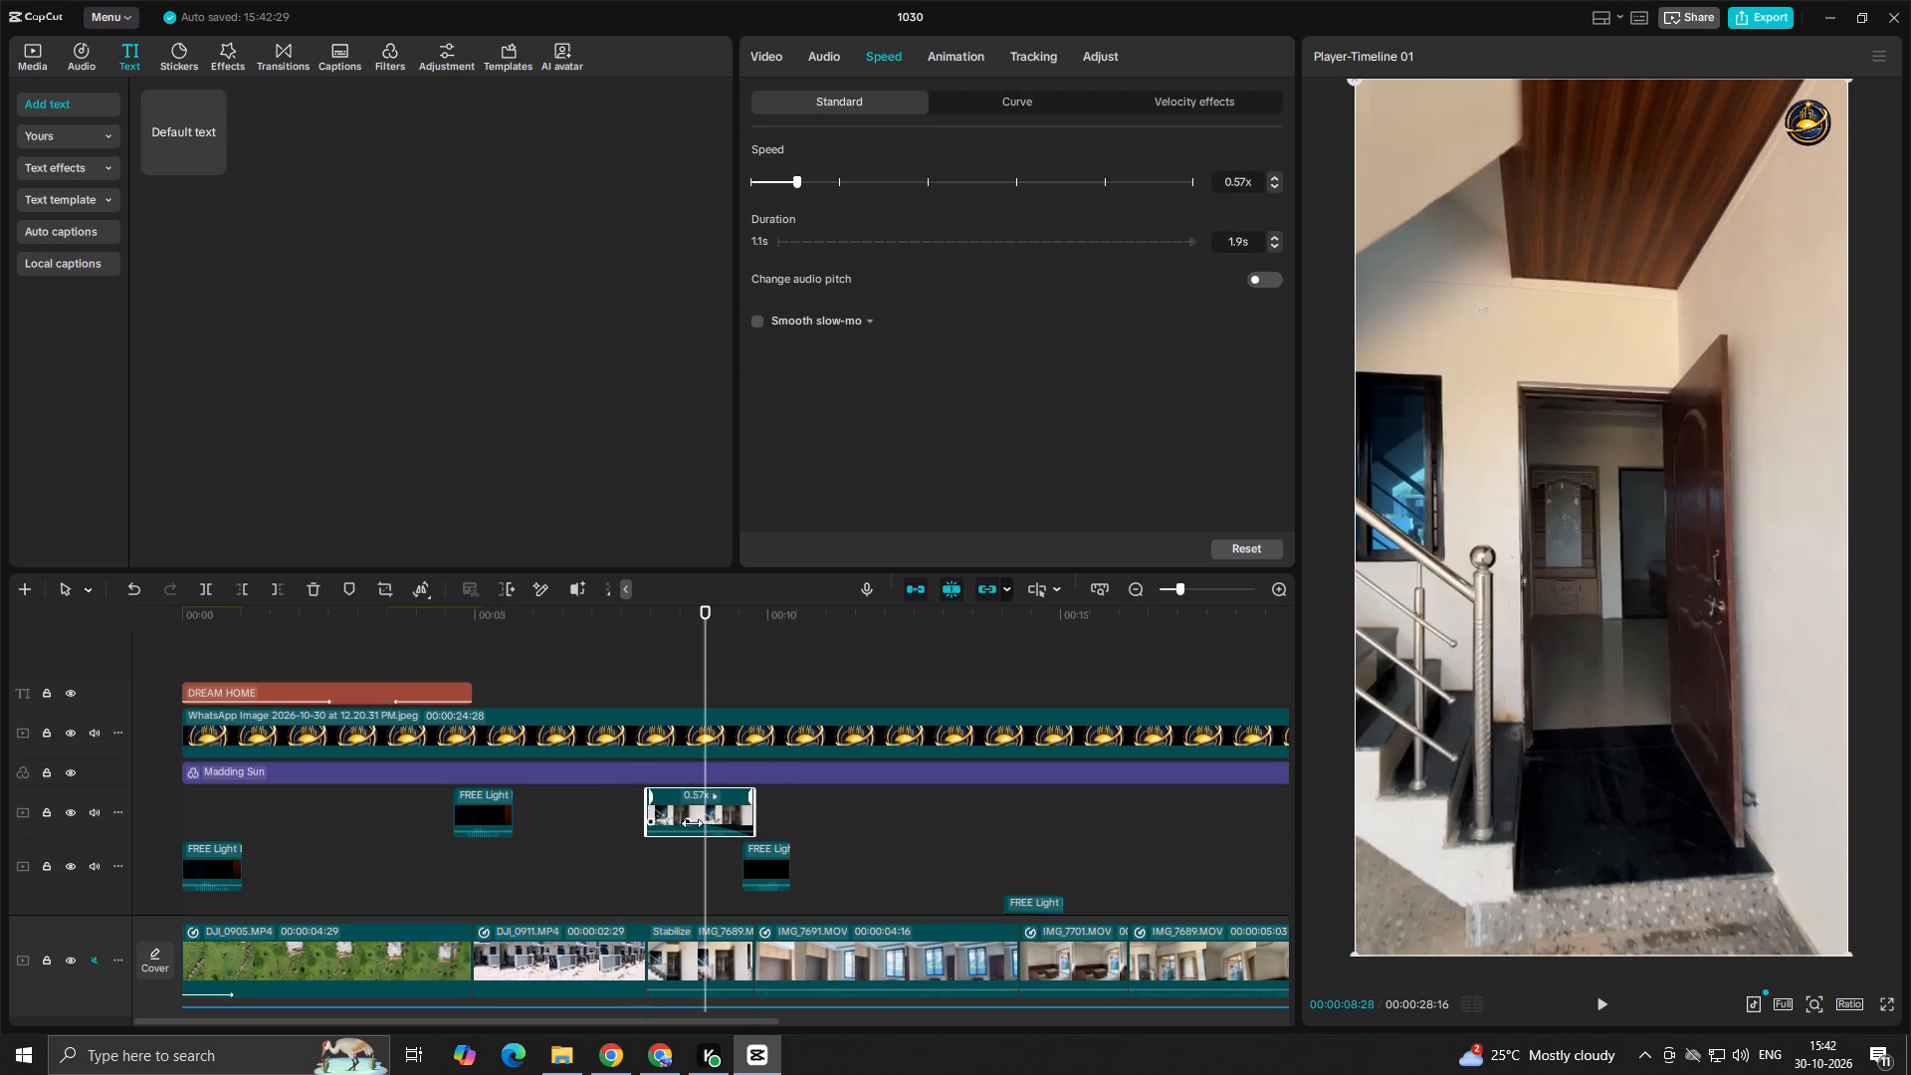
pyautogui.moveTo(712, 808); pyautogui.dragTo(703, 903)
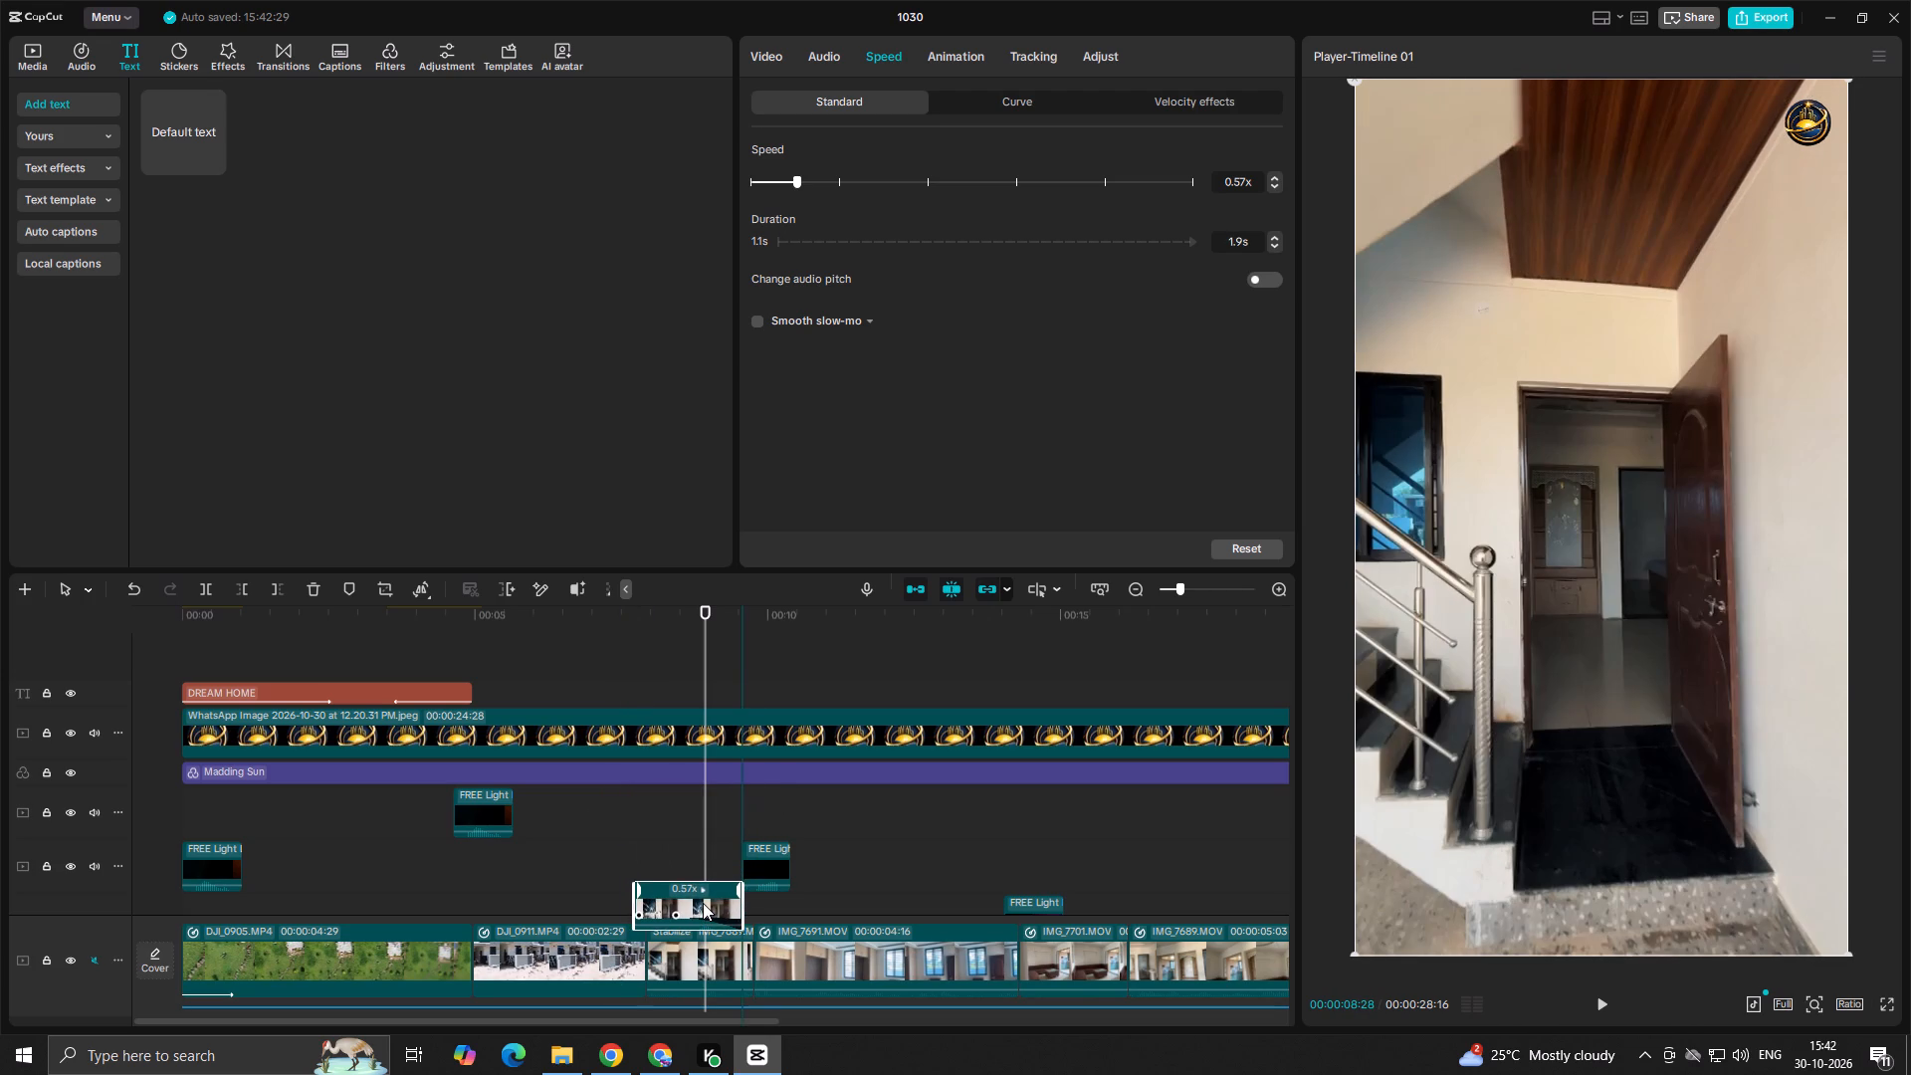
pyautogui.moveTo(703, 903); pyautogui.dragTo(715, 899)
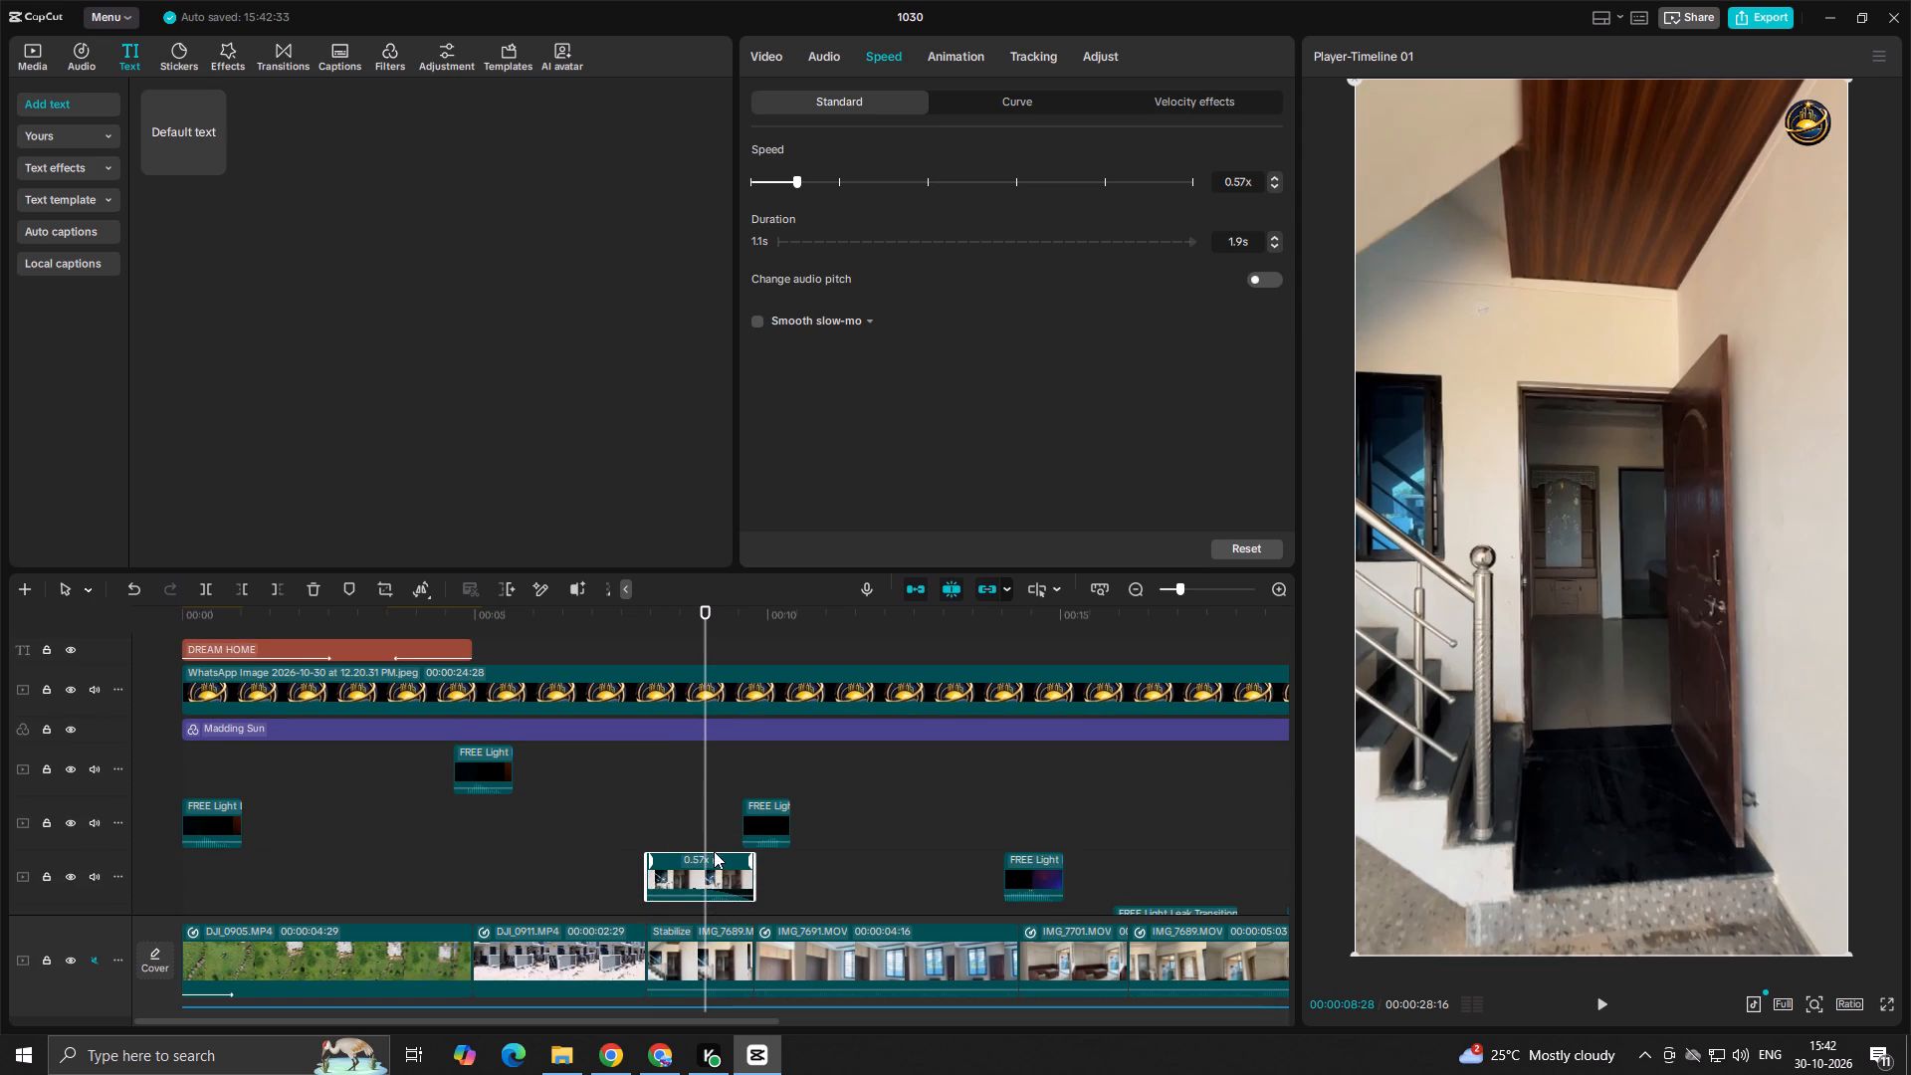
# Enable smooth slow-mo on the slowed IMG_7689 copy using the Optical flow method.
pyautogui.click(760, 319)
pyautogui.click(842, 361)
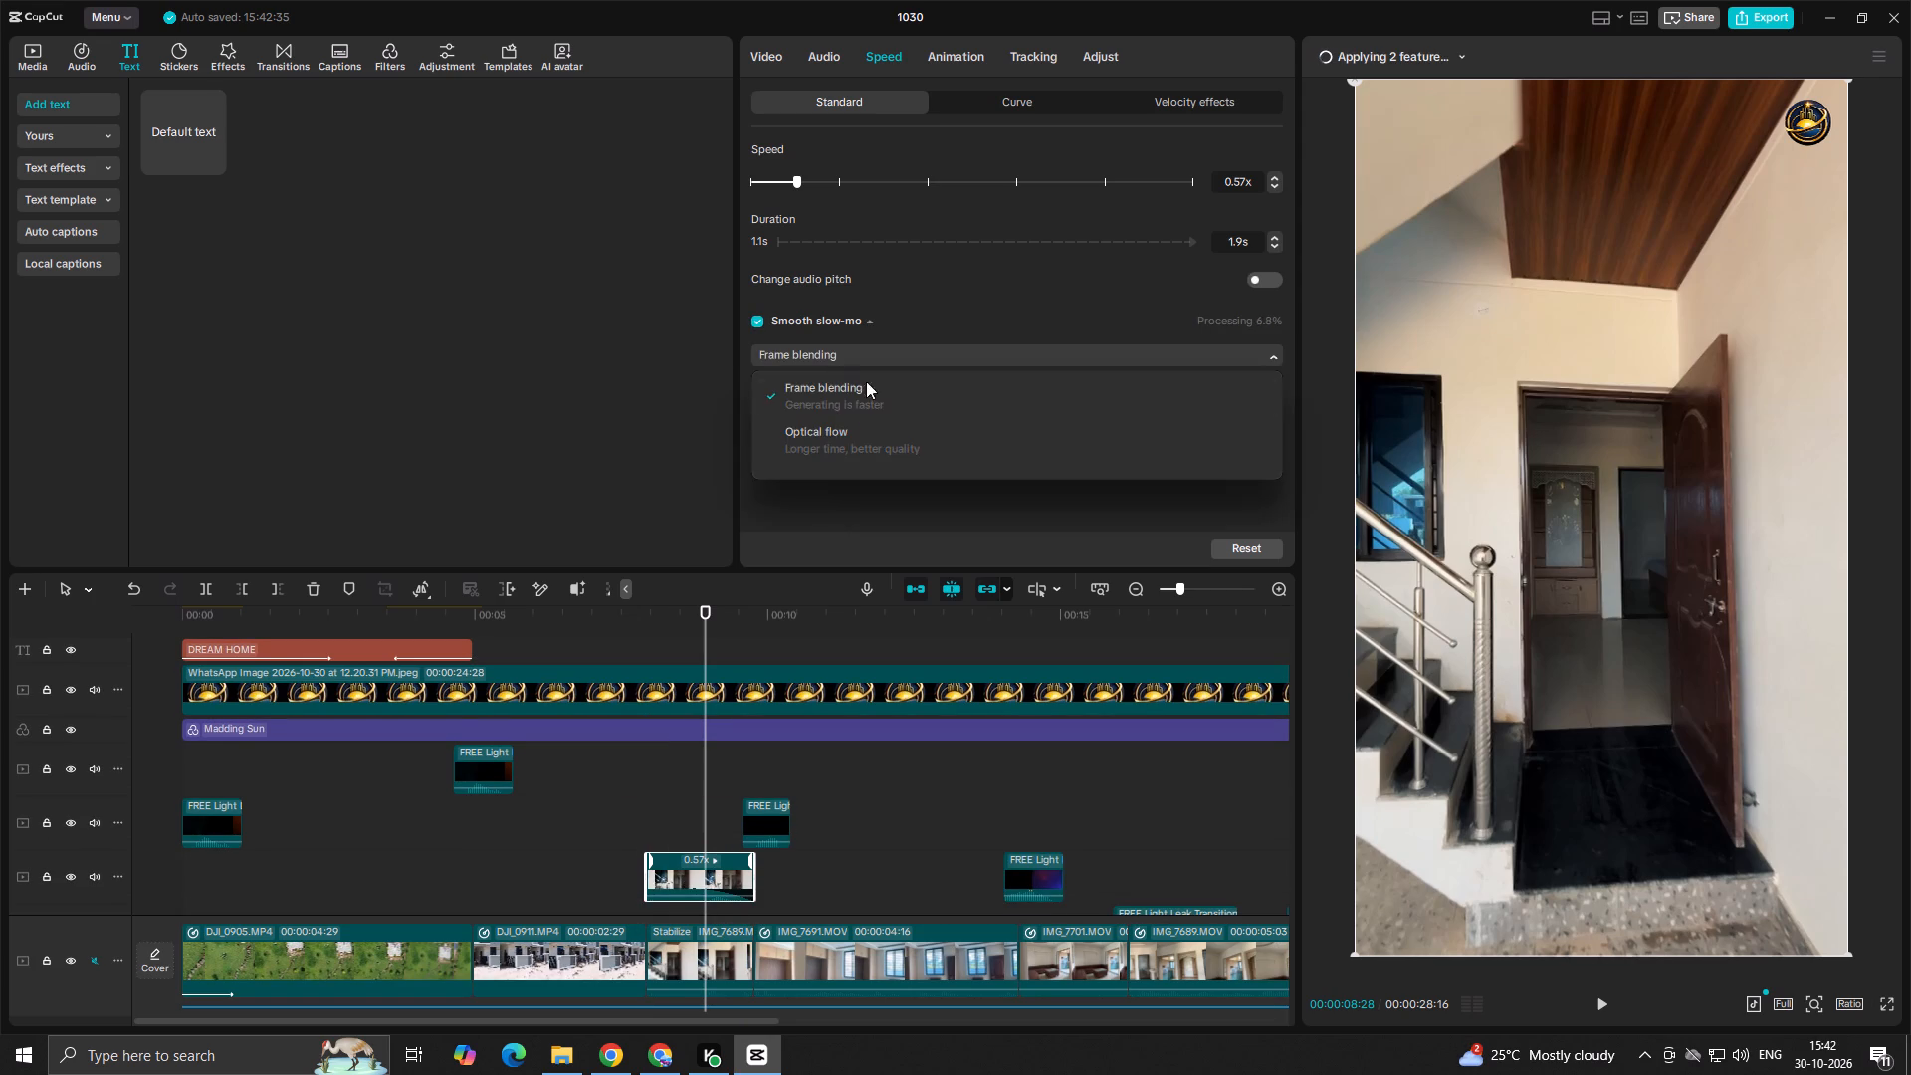
pyautogui.click(779, 434)
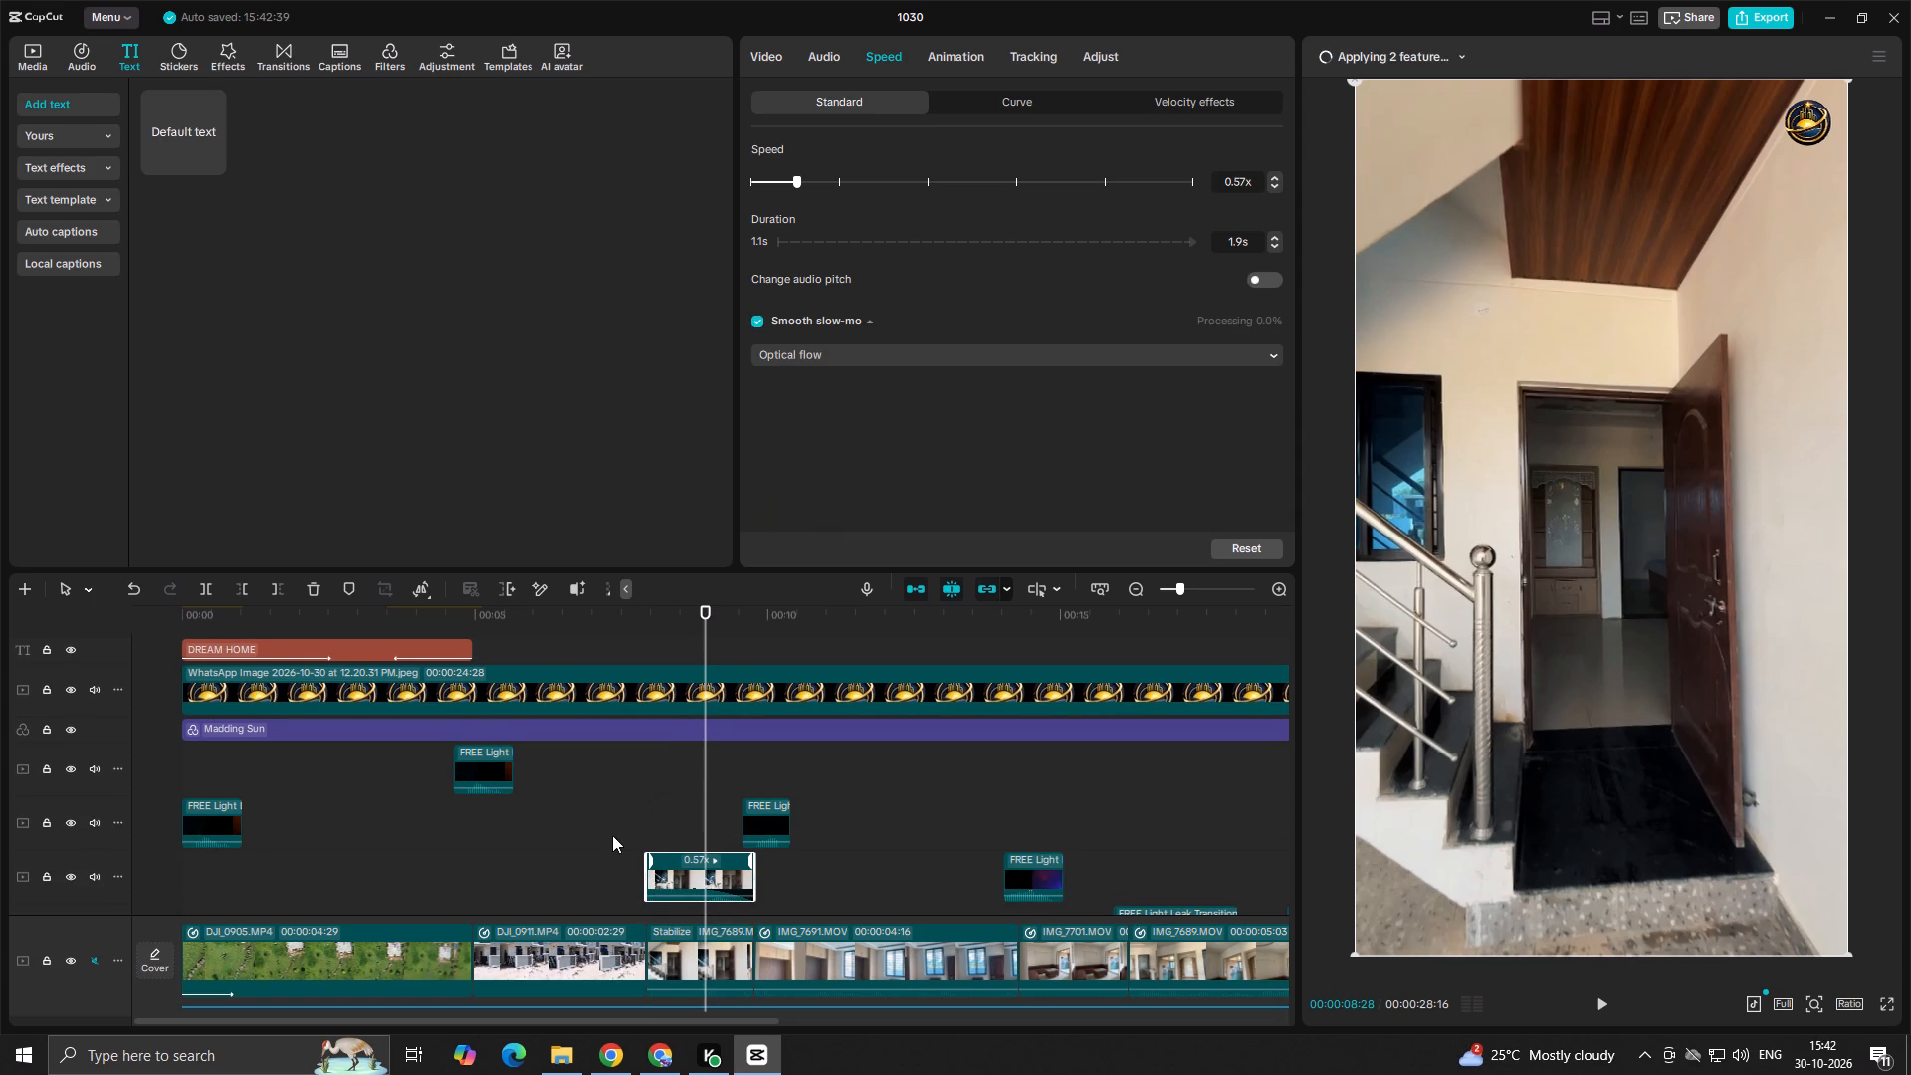
# Turn off linkage, insert the slowed IMG_7689 copy into the main track after the original entrance clip, and delete the original.
pyautogui.click(722, 961)
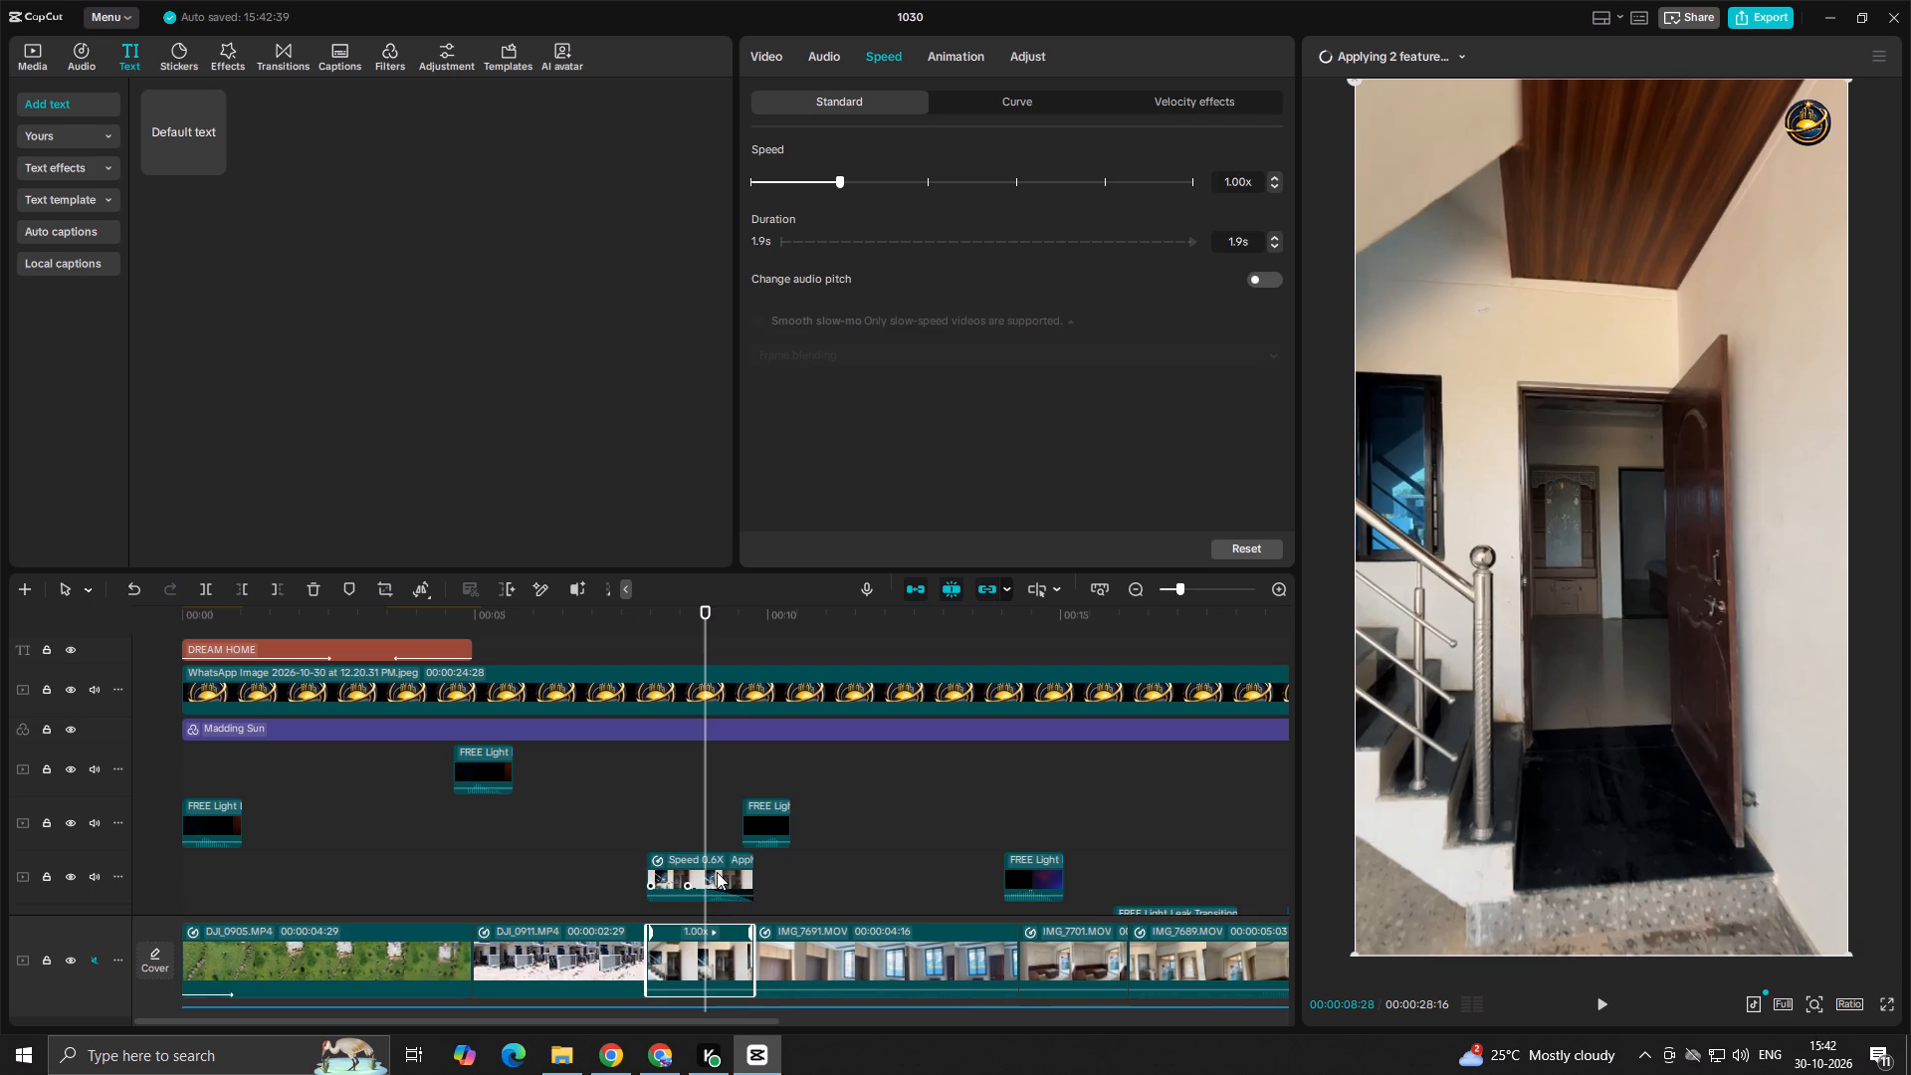
pyautogui.moveTo(717, 871); pyautogui.dragTo(800, 948)
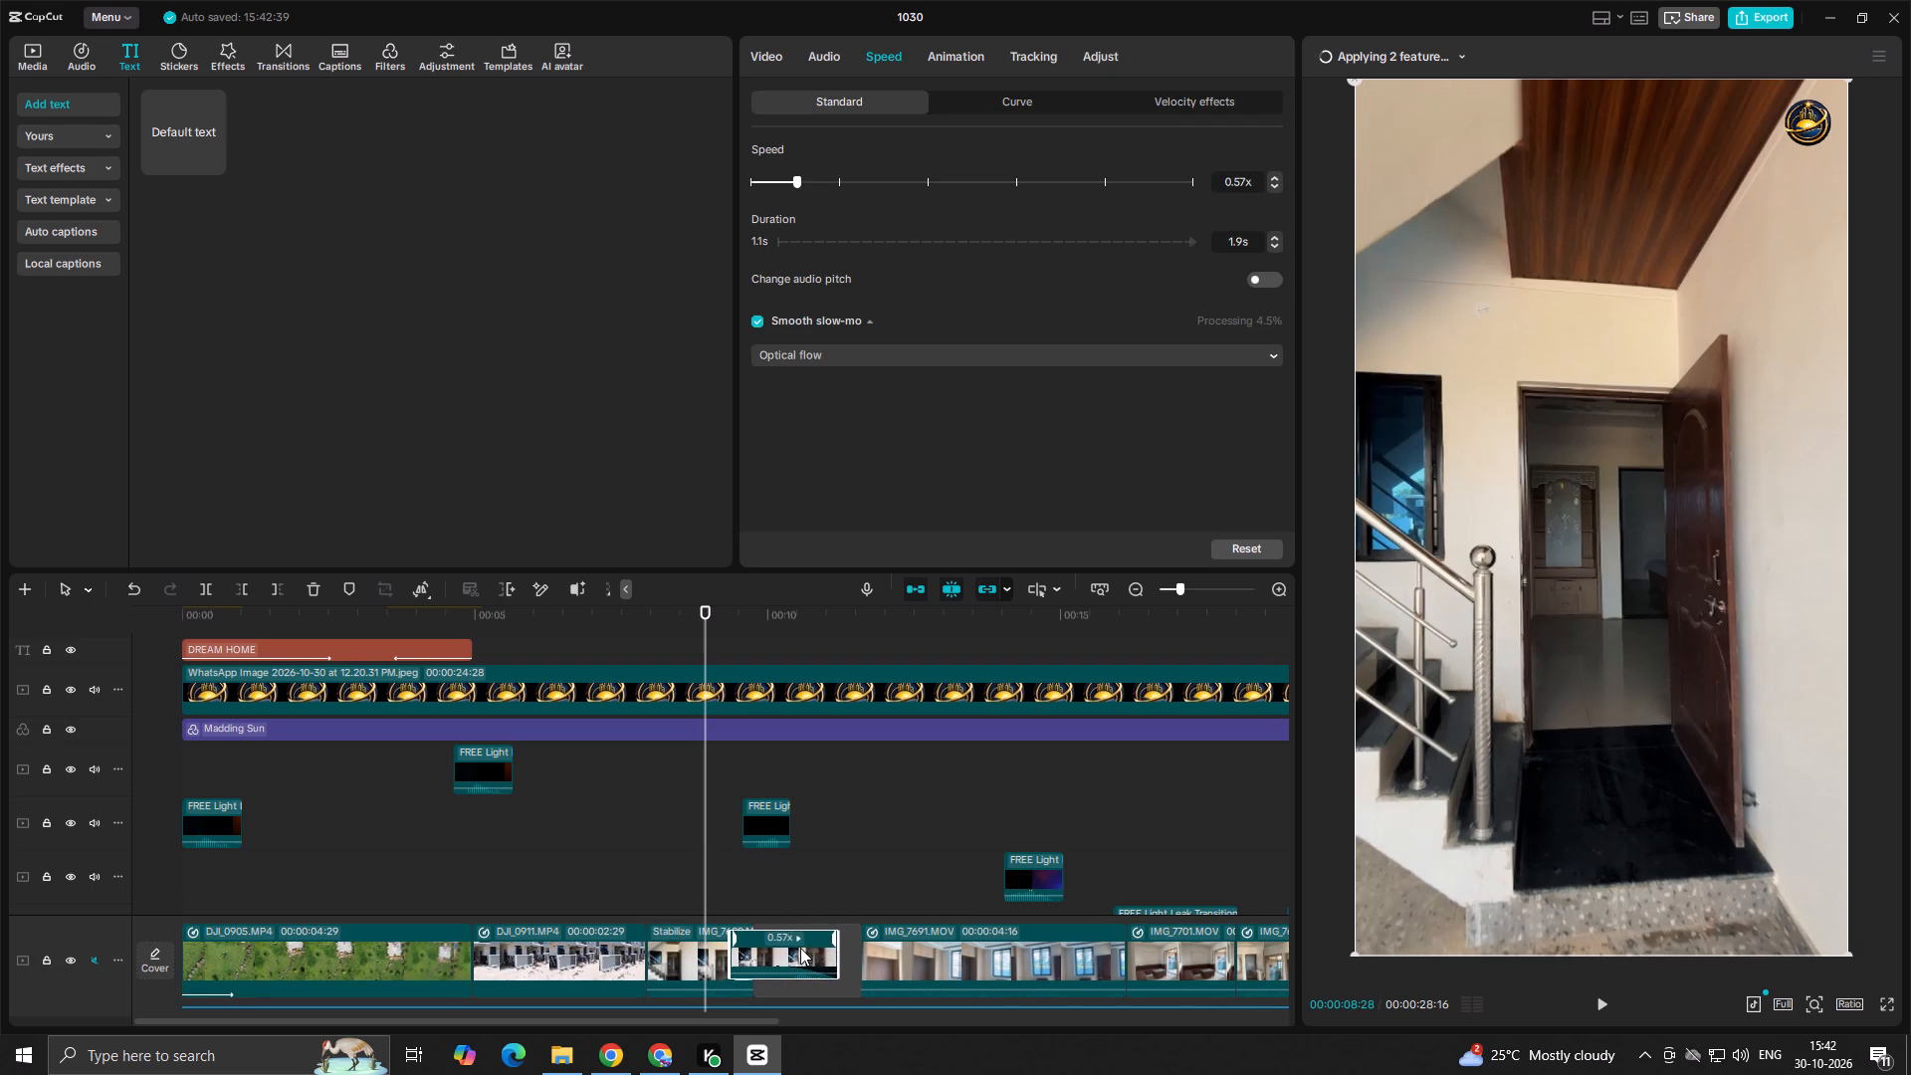
pyautogui.moveTo(800, 948); pyautogui.dragTo(709, 830)
pyautogui.click(988, 587)
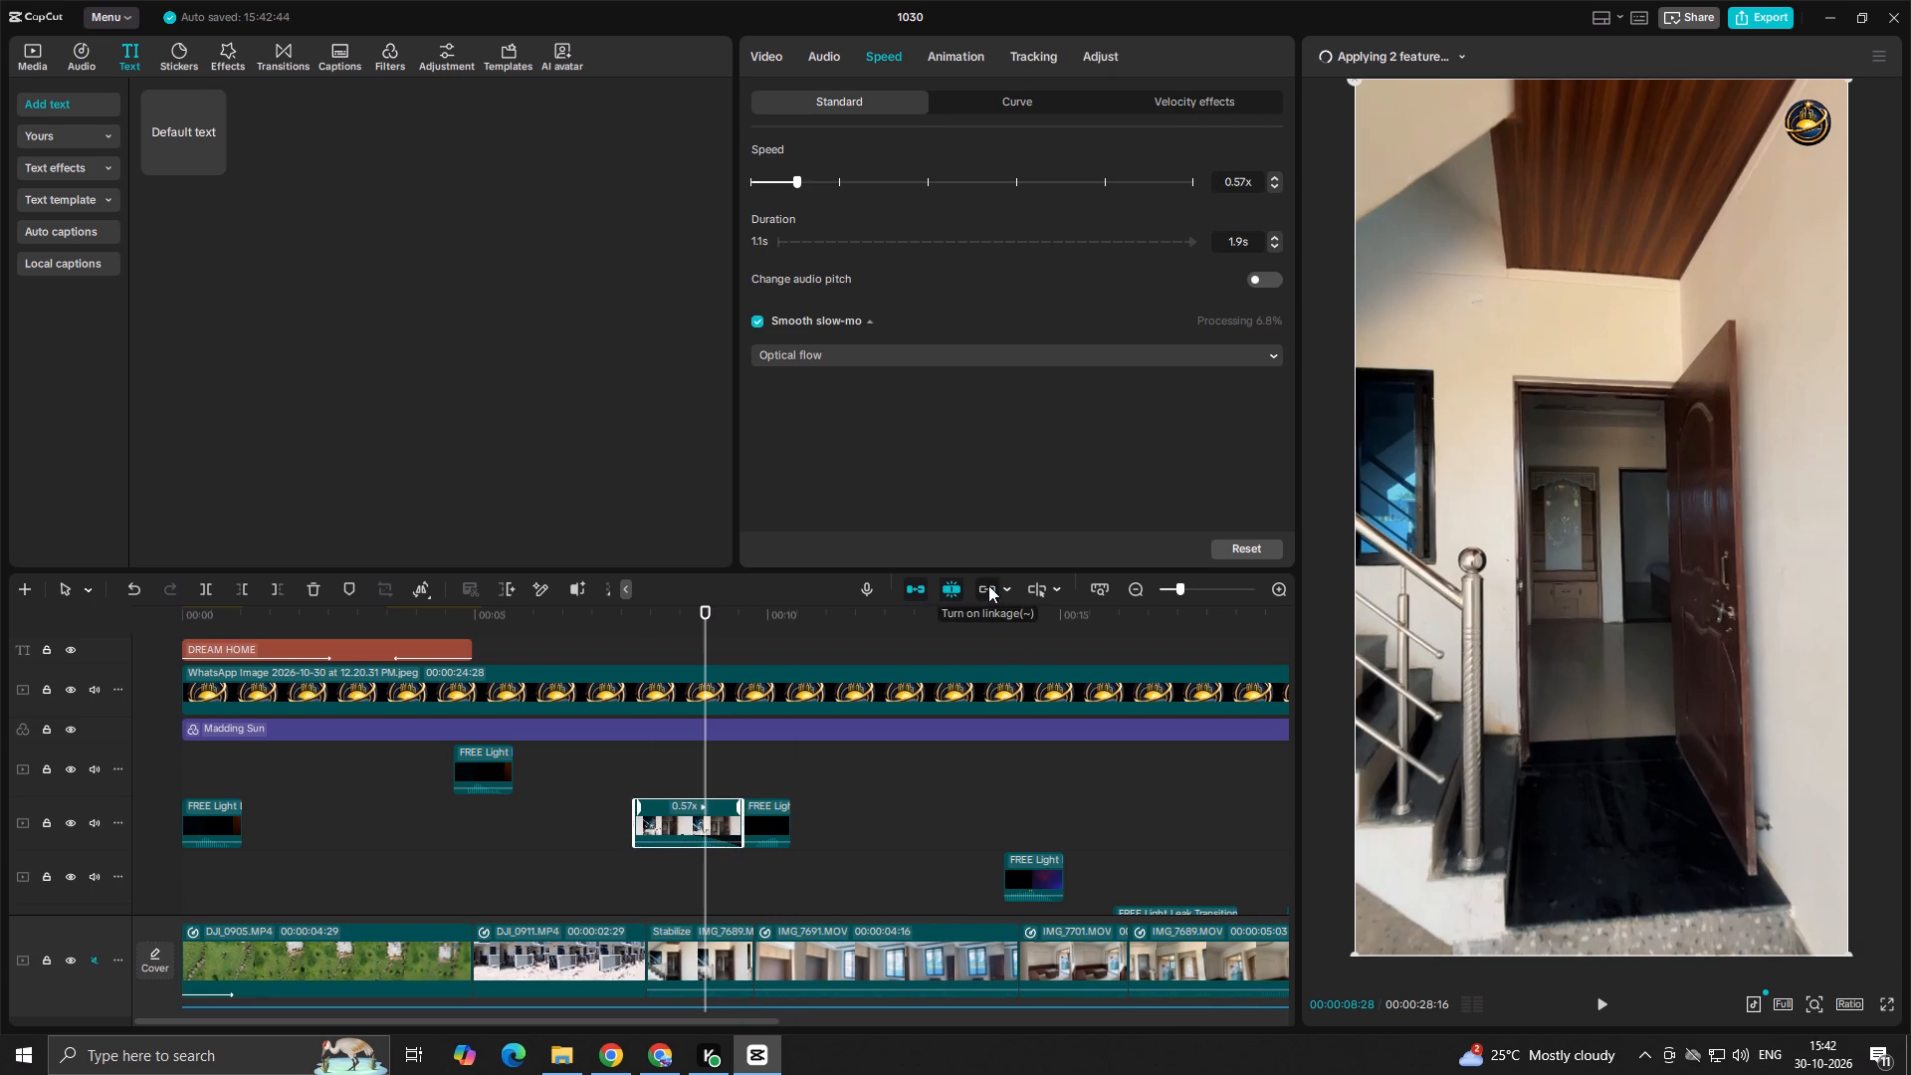
pyautogui.moveTo(688, 833); pyautogui.dragTo(808, 978)
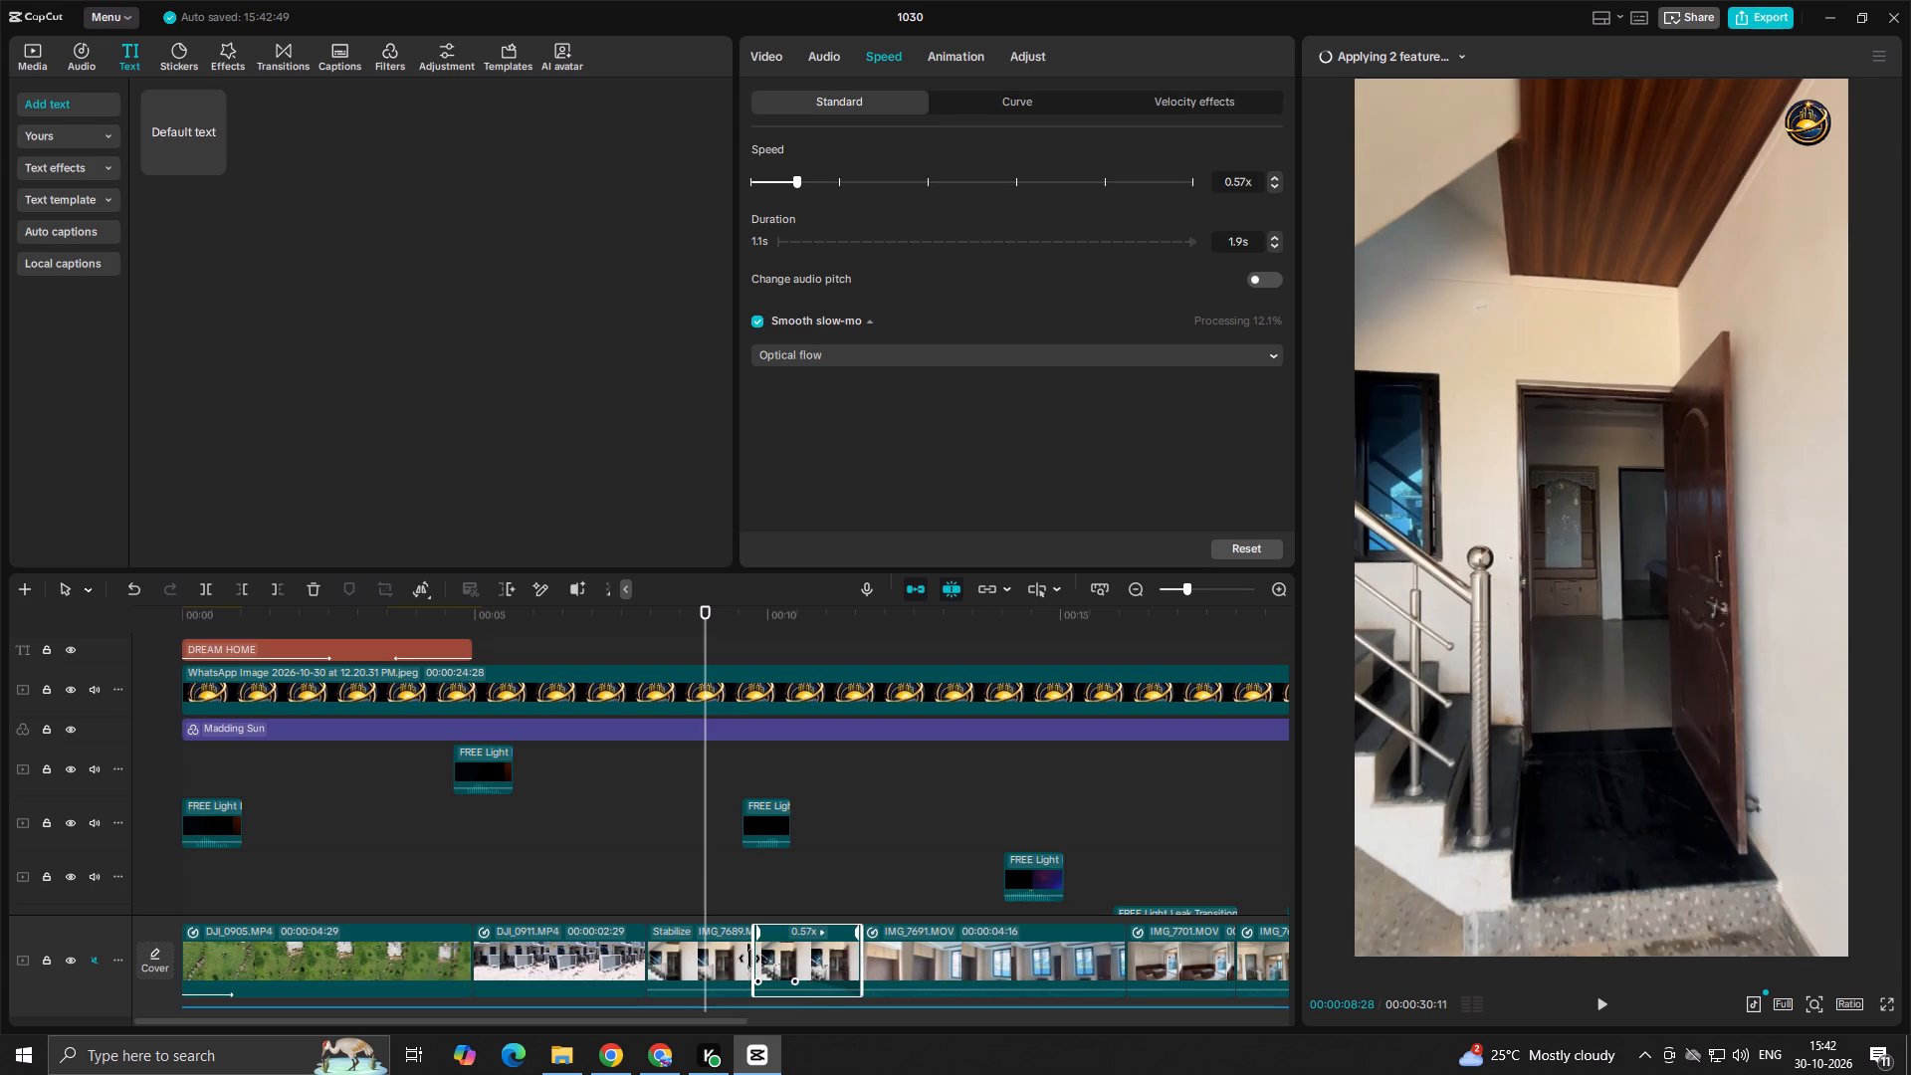
pyautogui.click(720, 957)
pyautogui.press('BackSpace')
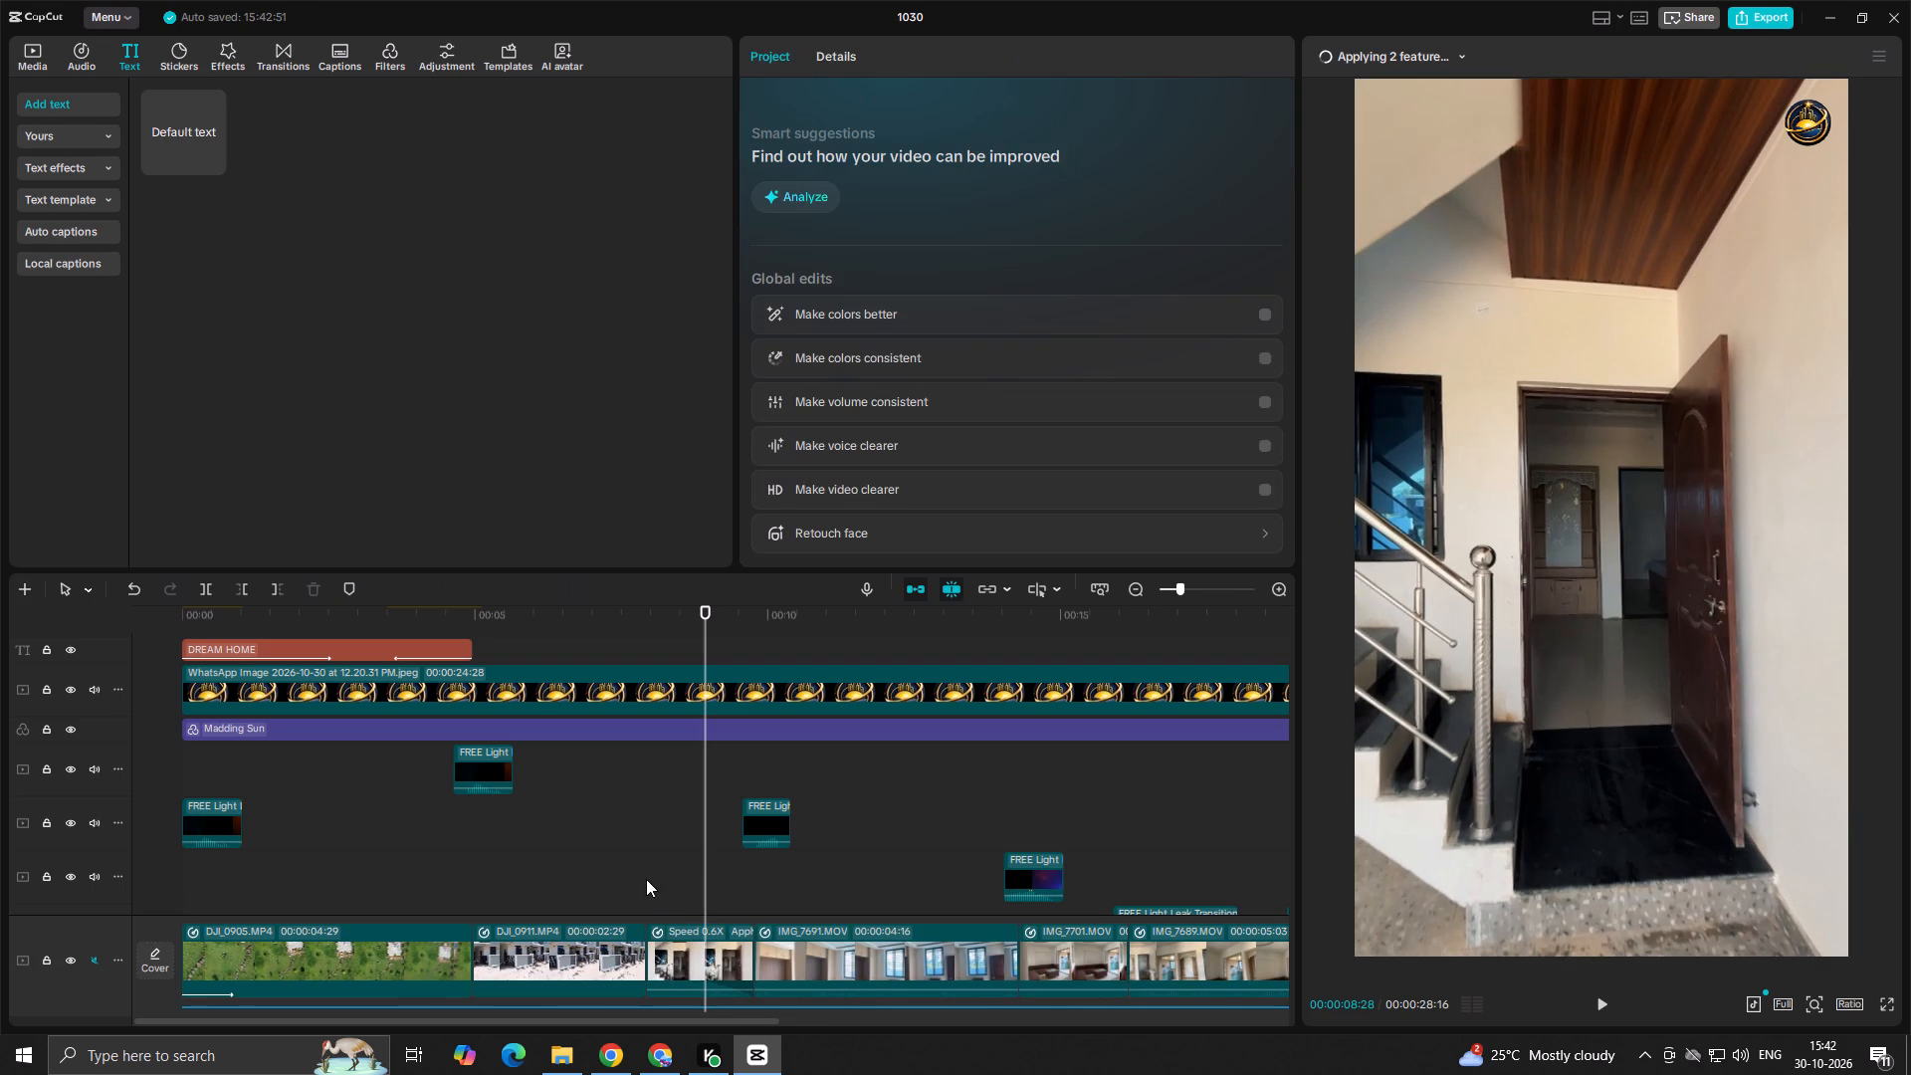
# Play back the slowed entrance clip and the clips that follow, and check the processing status of its applied features.
pyautogui.click(645, 879)
pyautogui.click(626, 888)
pyautogui.press('space')
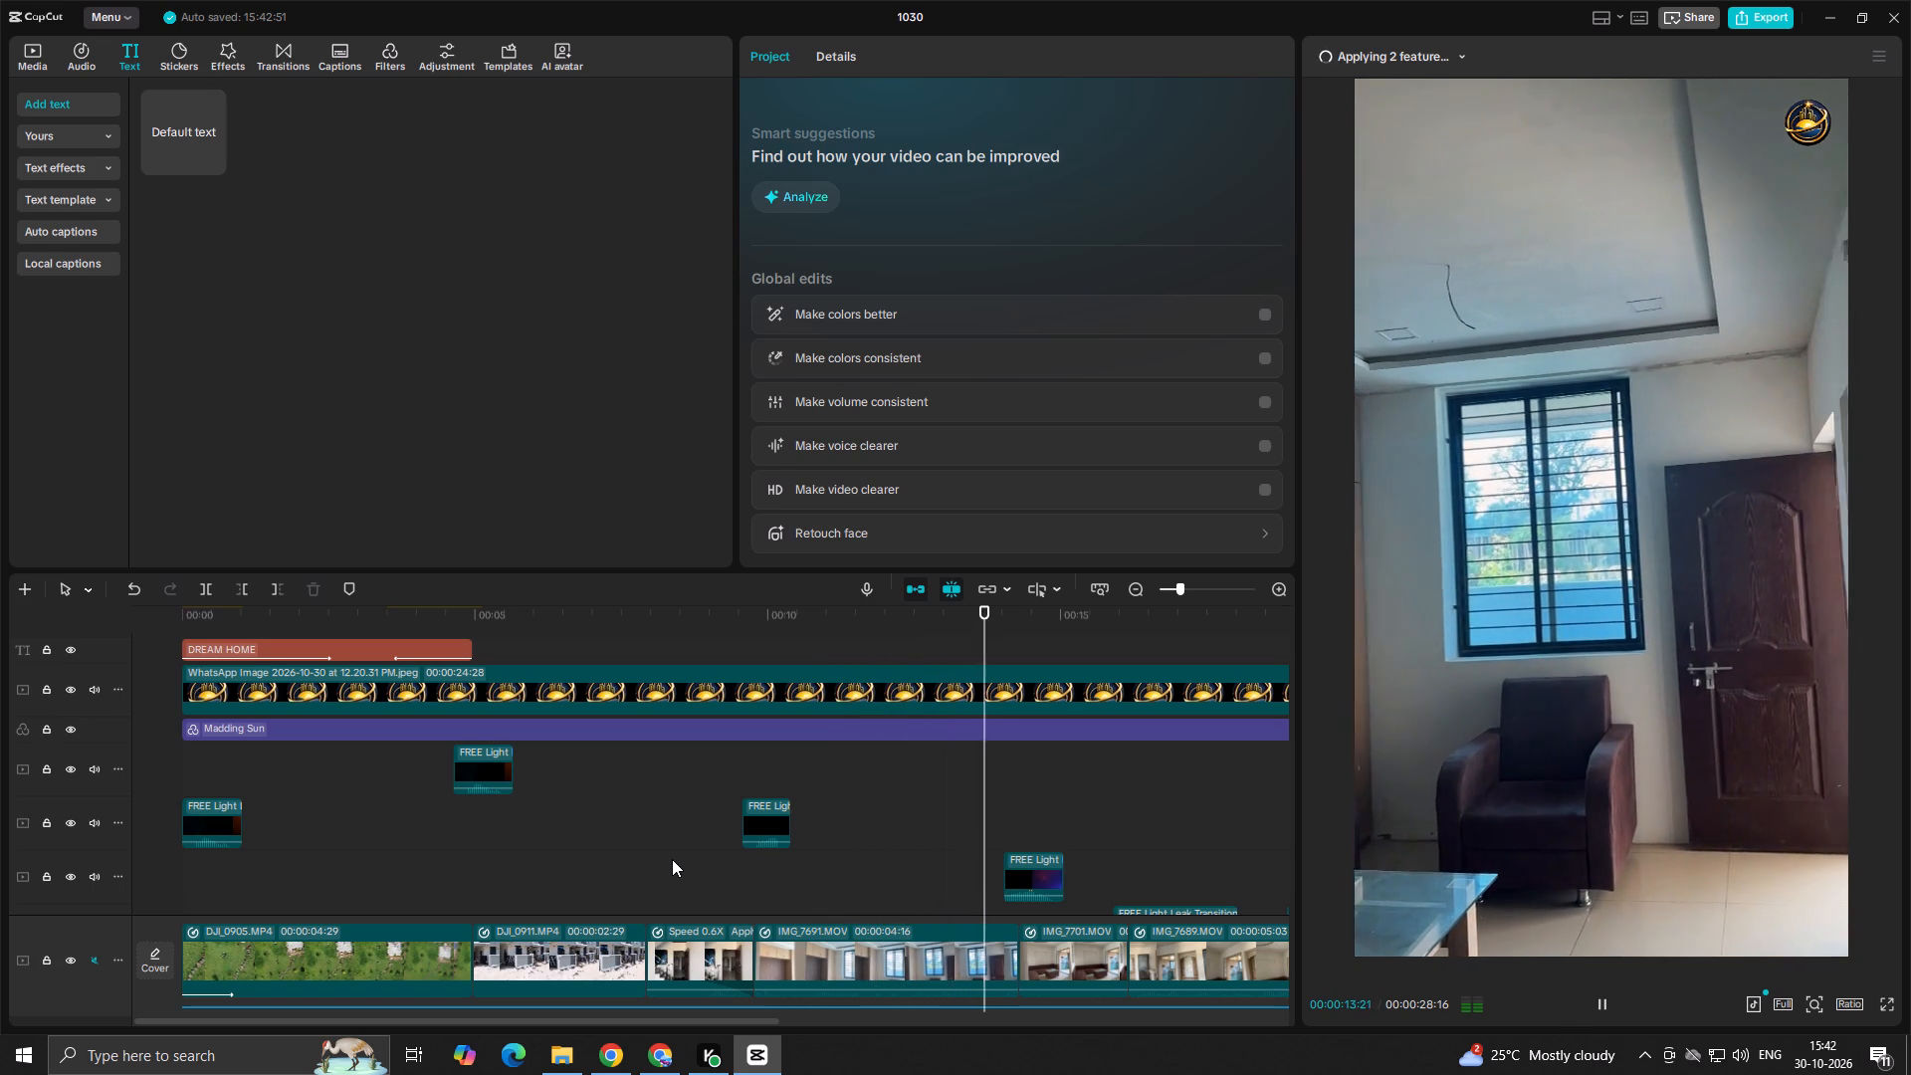
pyautogui.press('space')
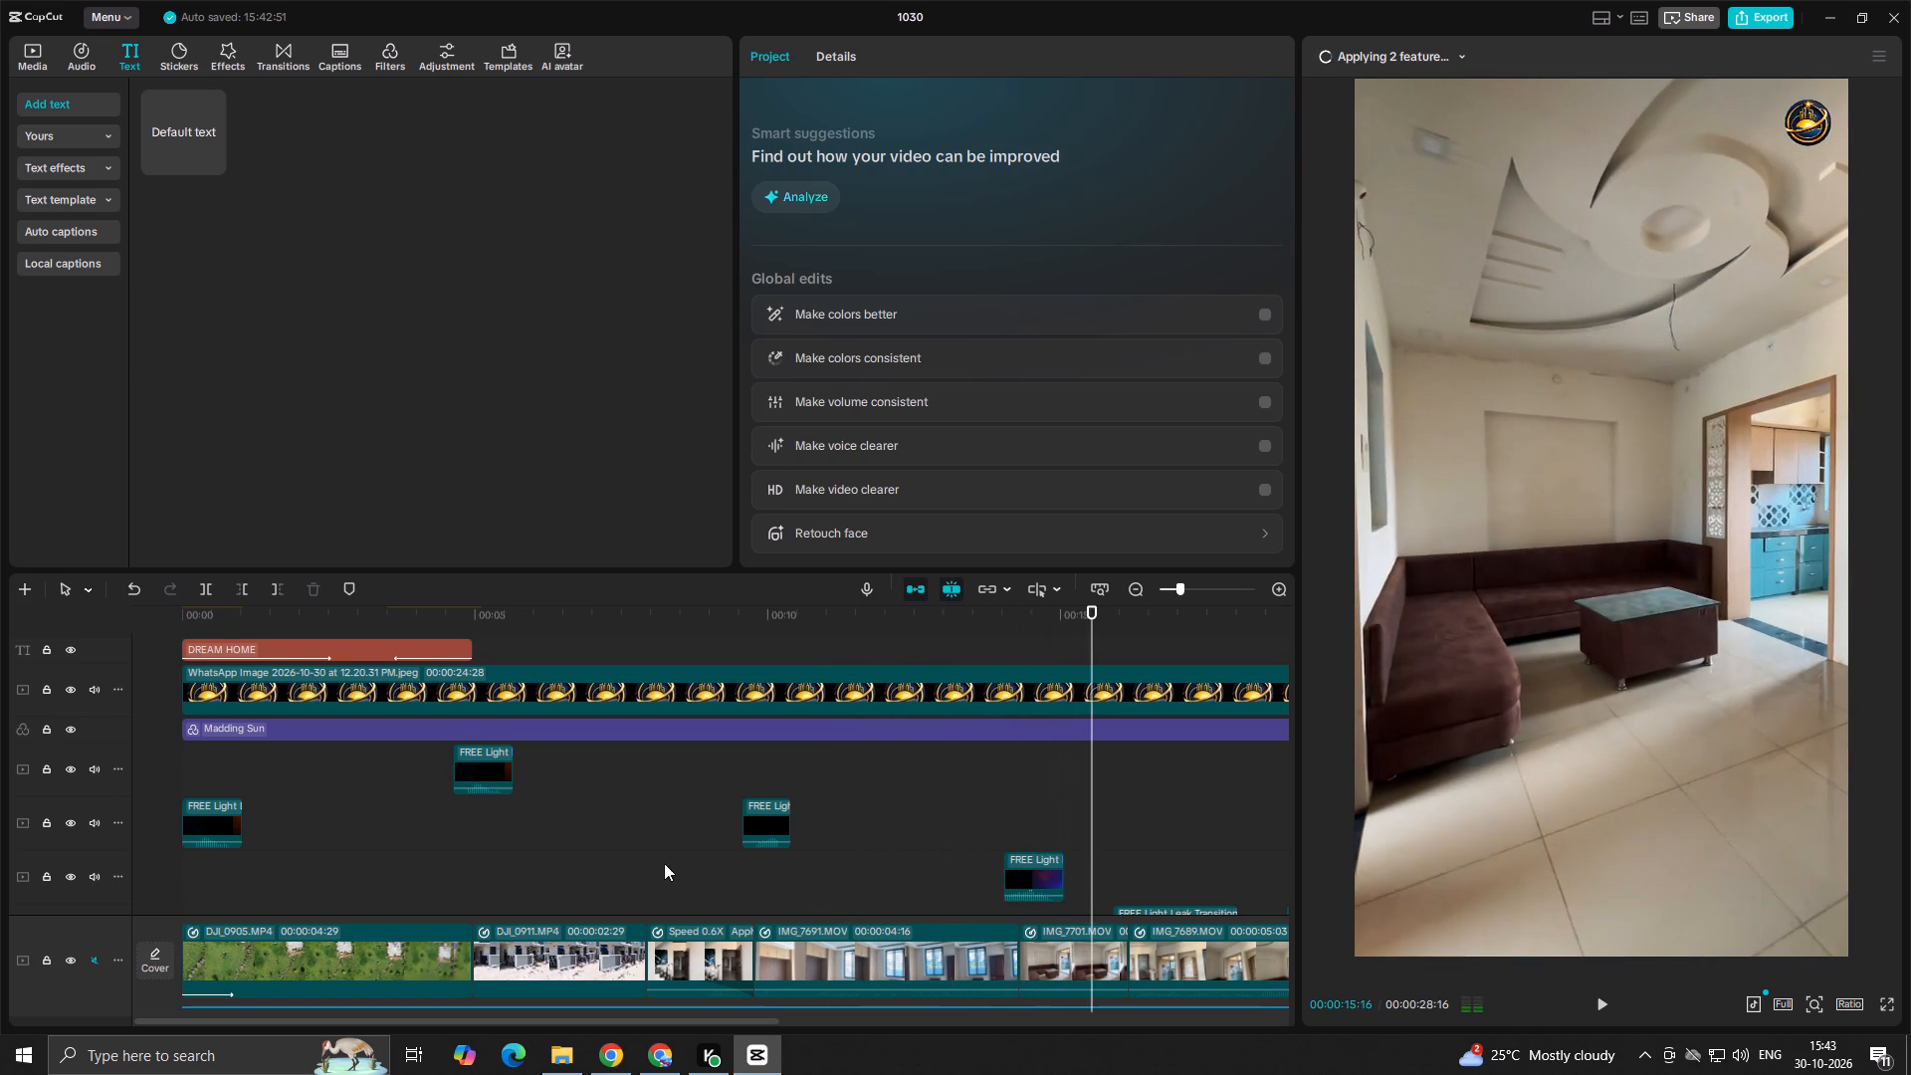
pyautogui.click(615, 866)
pyautogui.press('space')
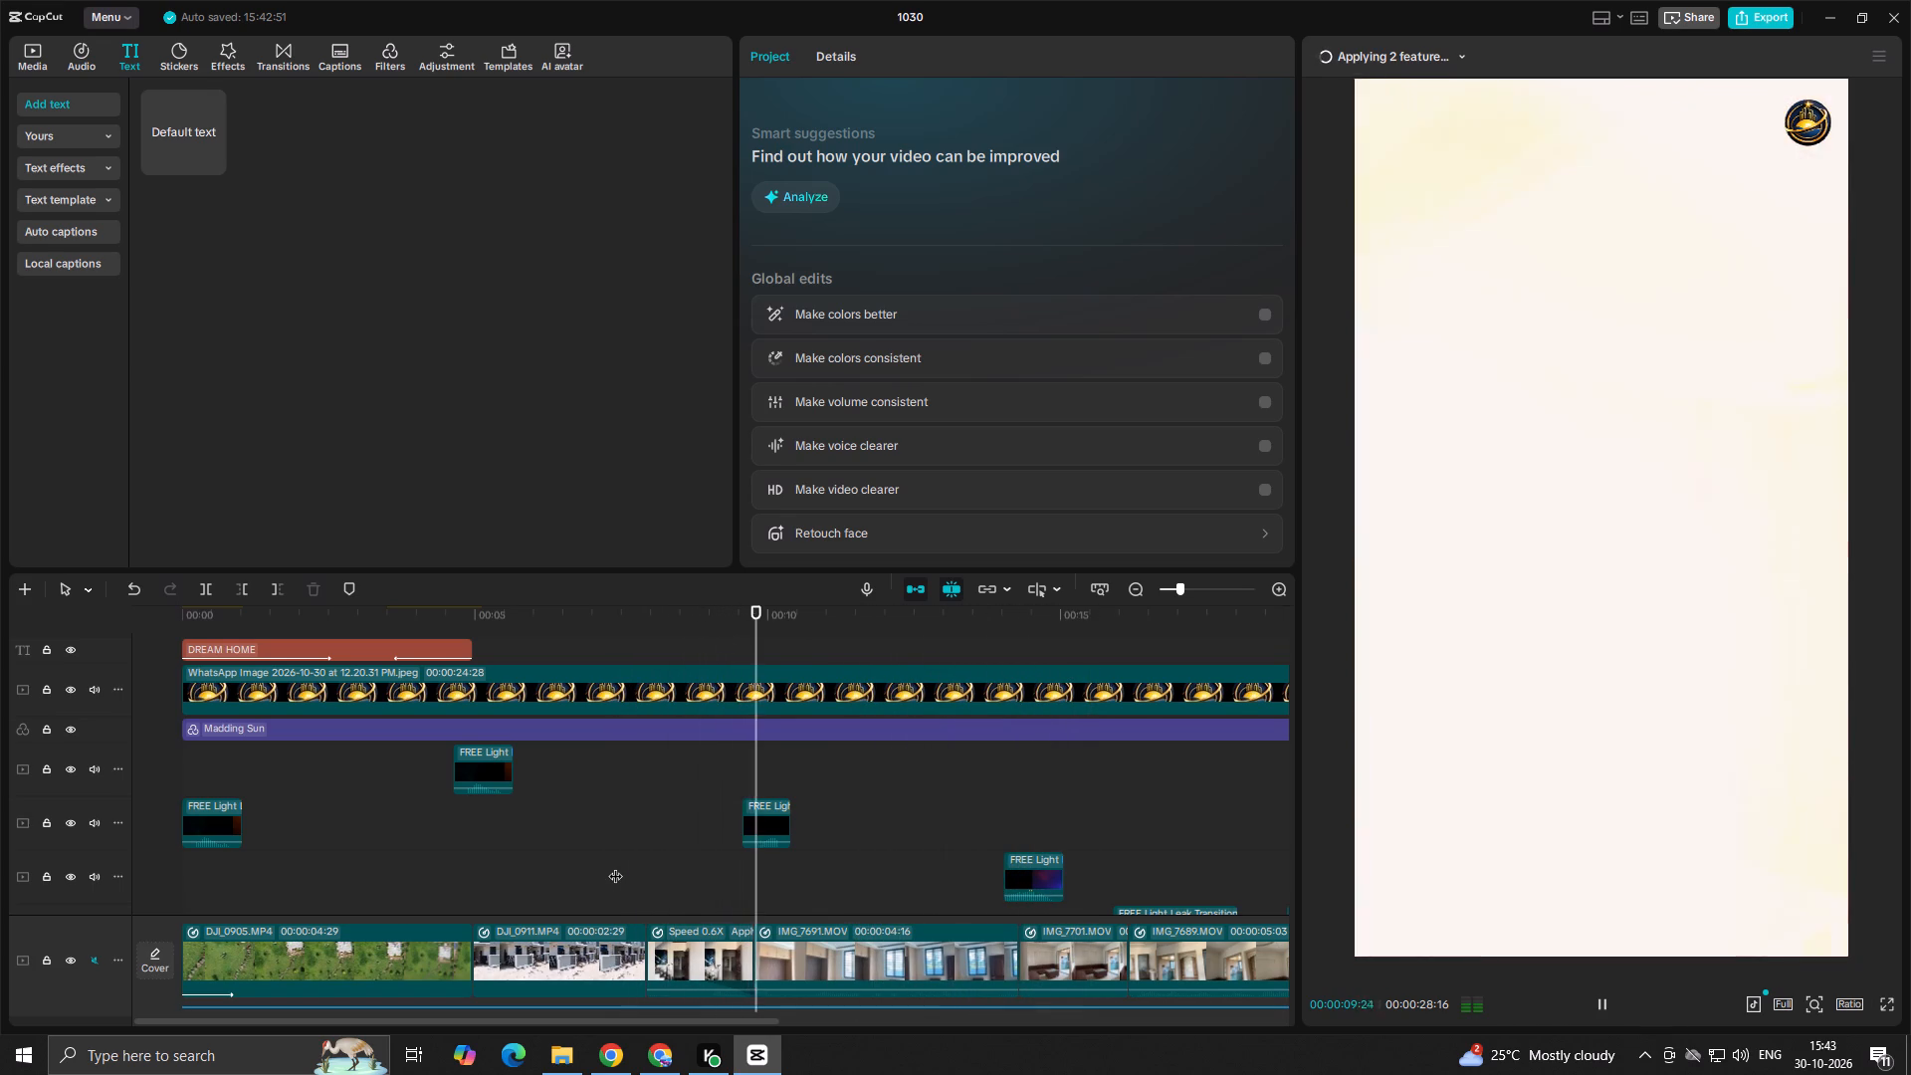
pyautogui.click(615, 866)
pyautogui.press('space')
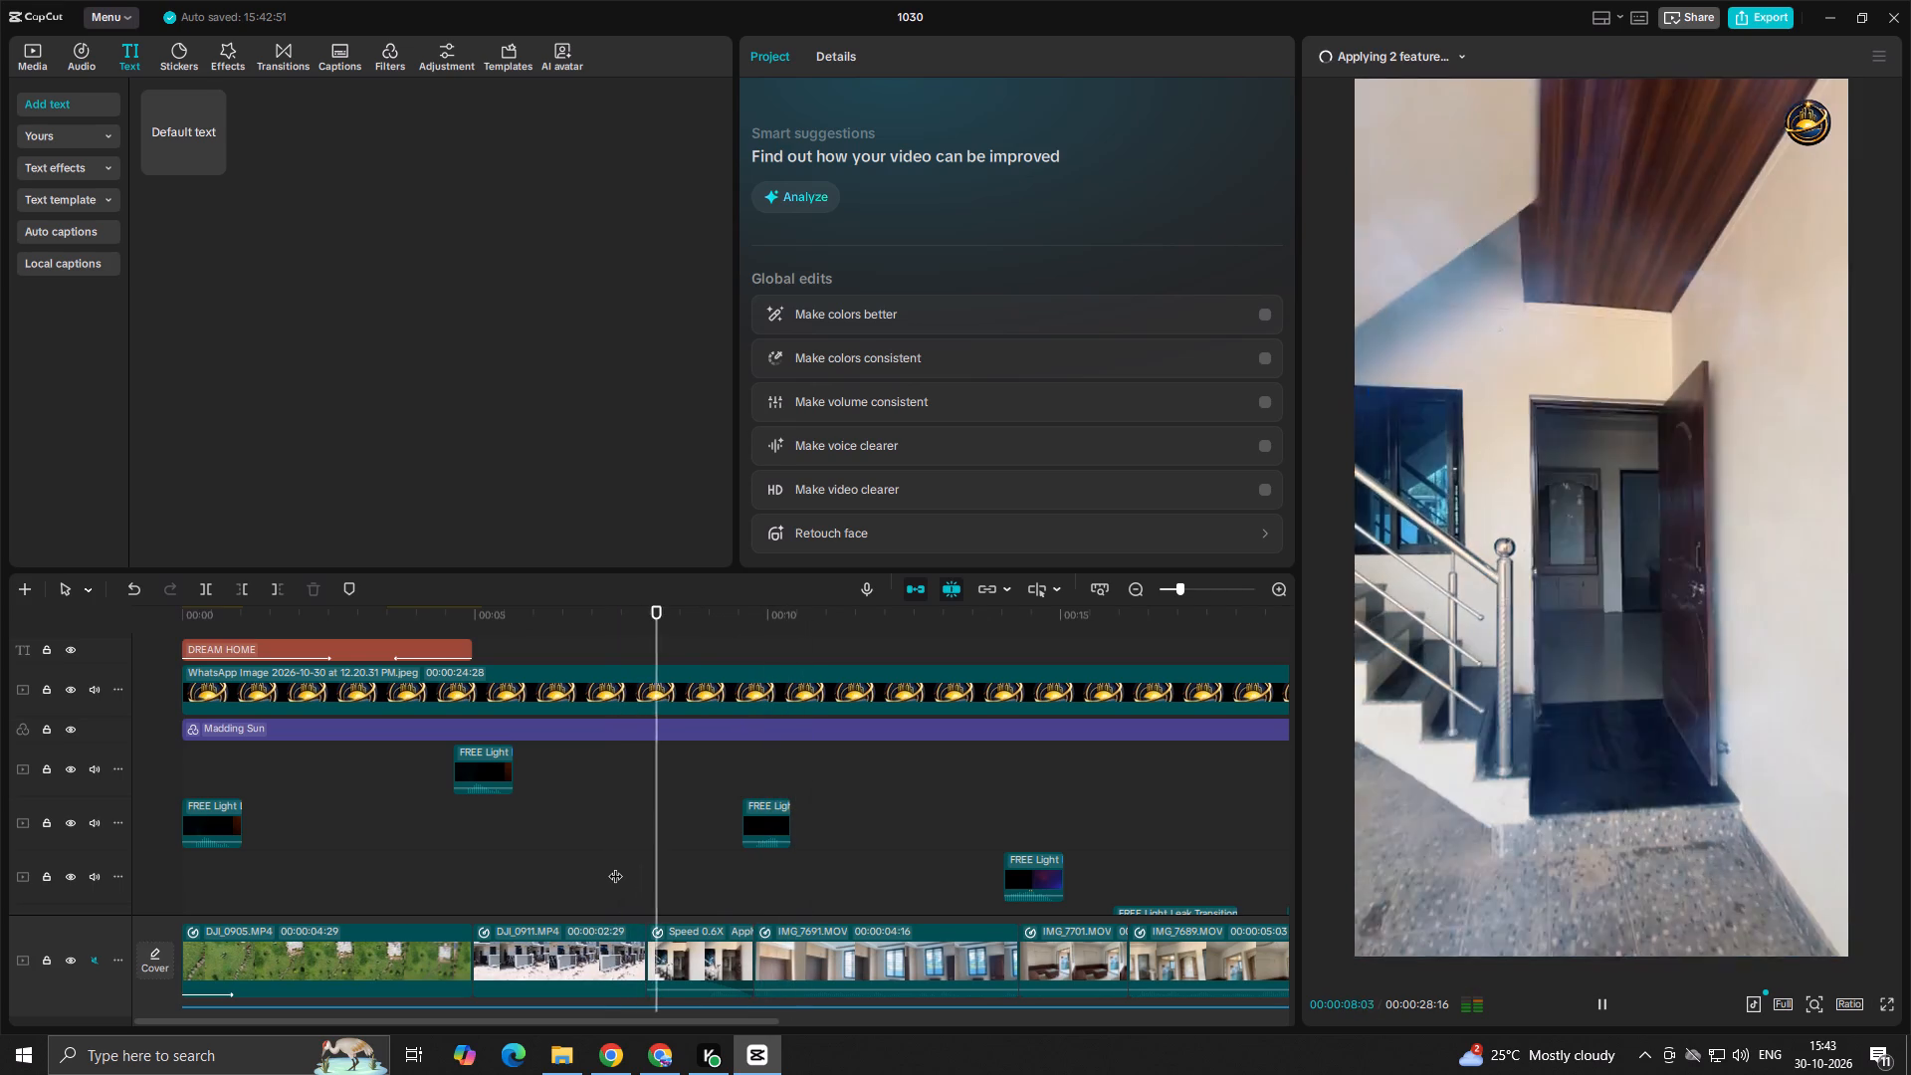
pyautogui.press('space')
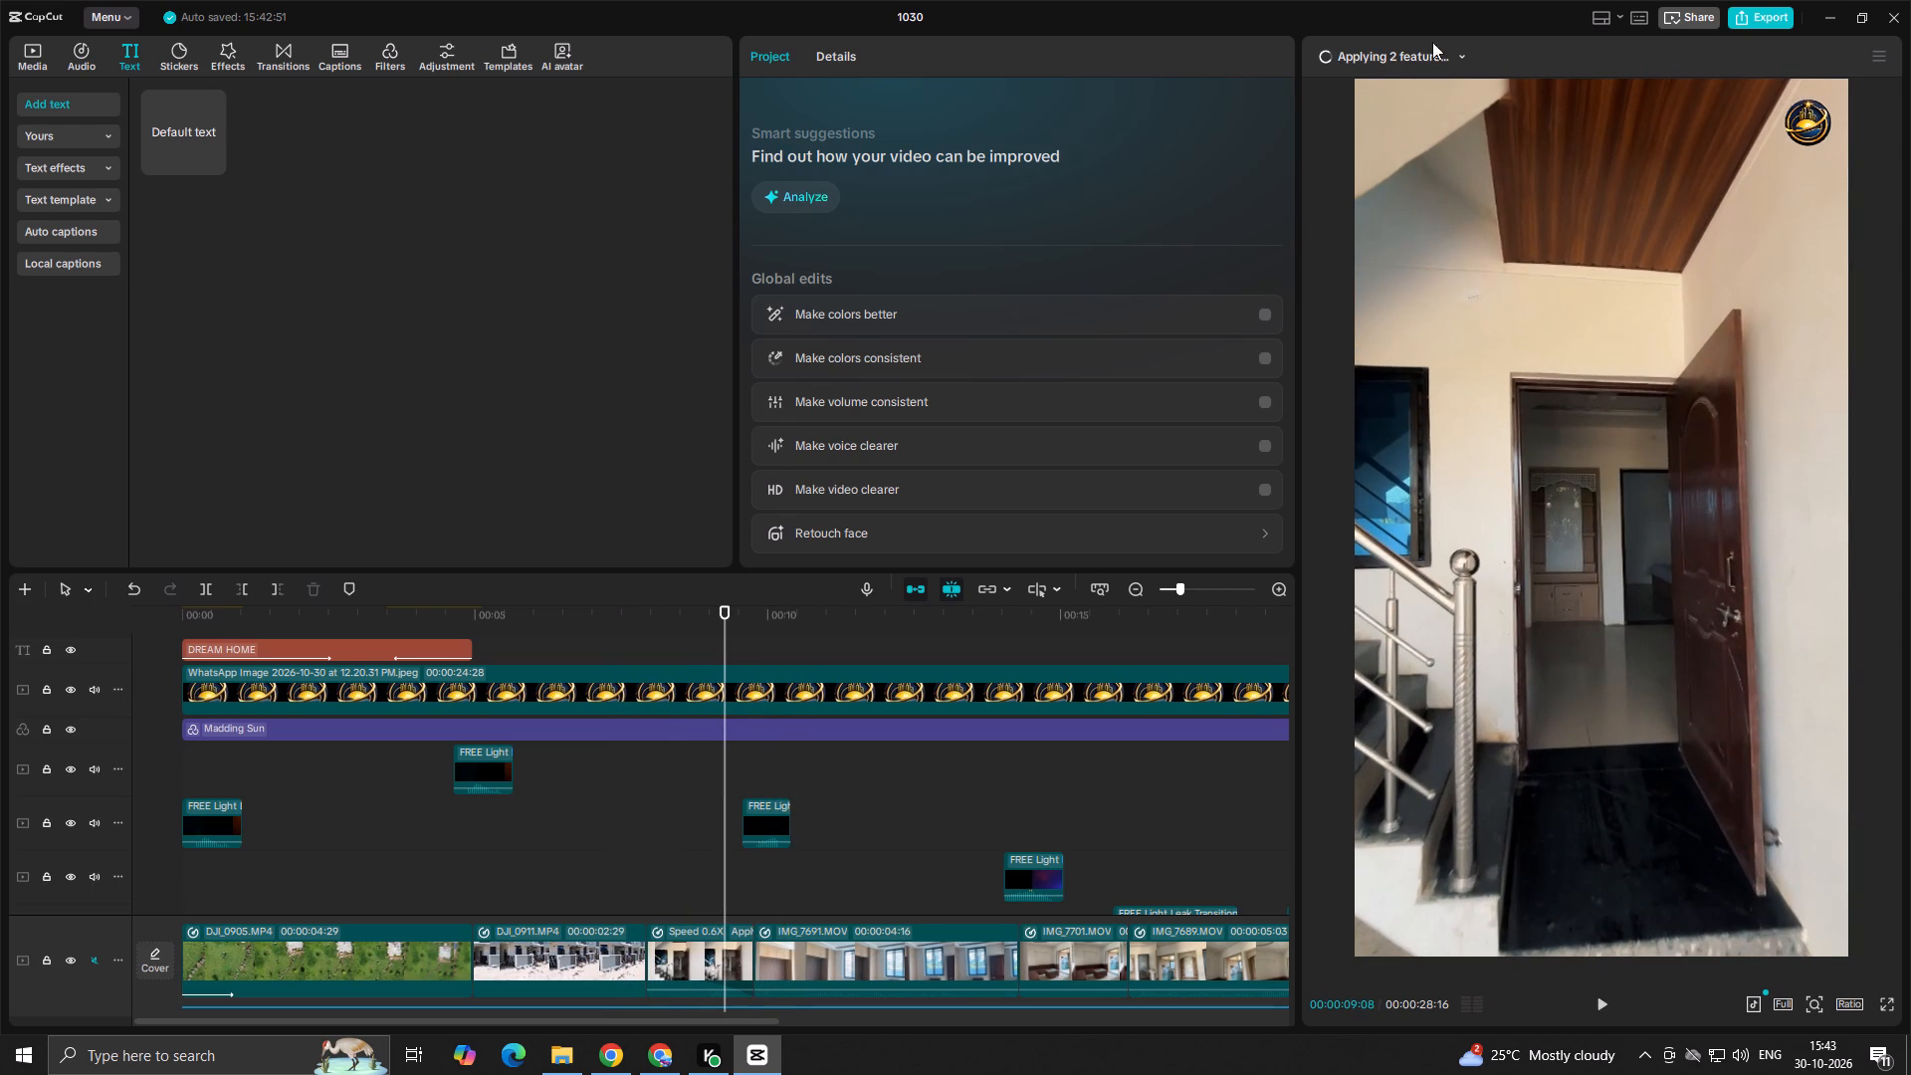
pyautogui.click(1431, 55)
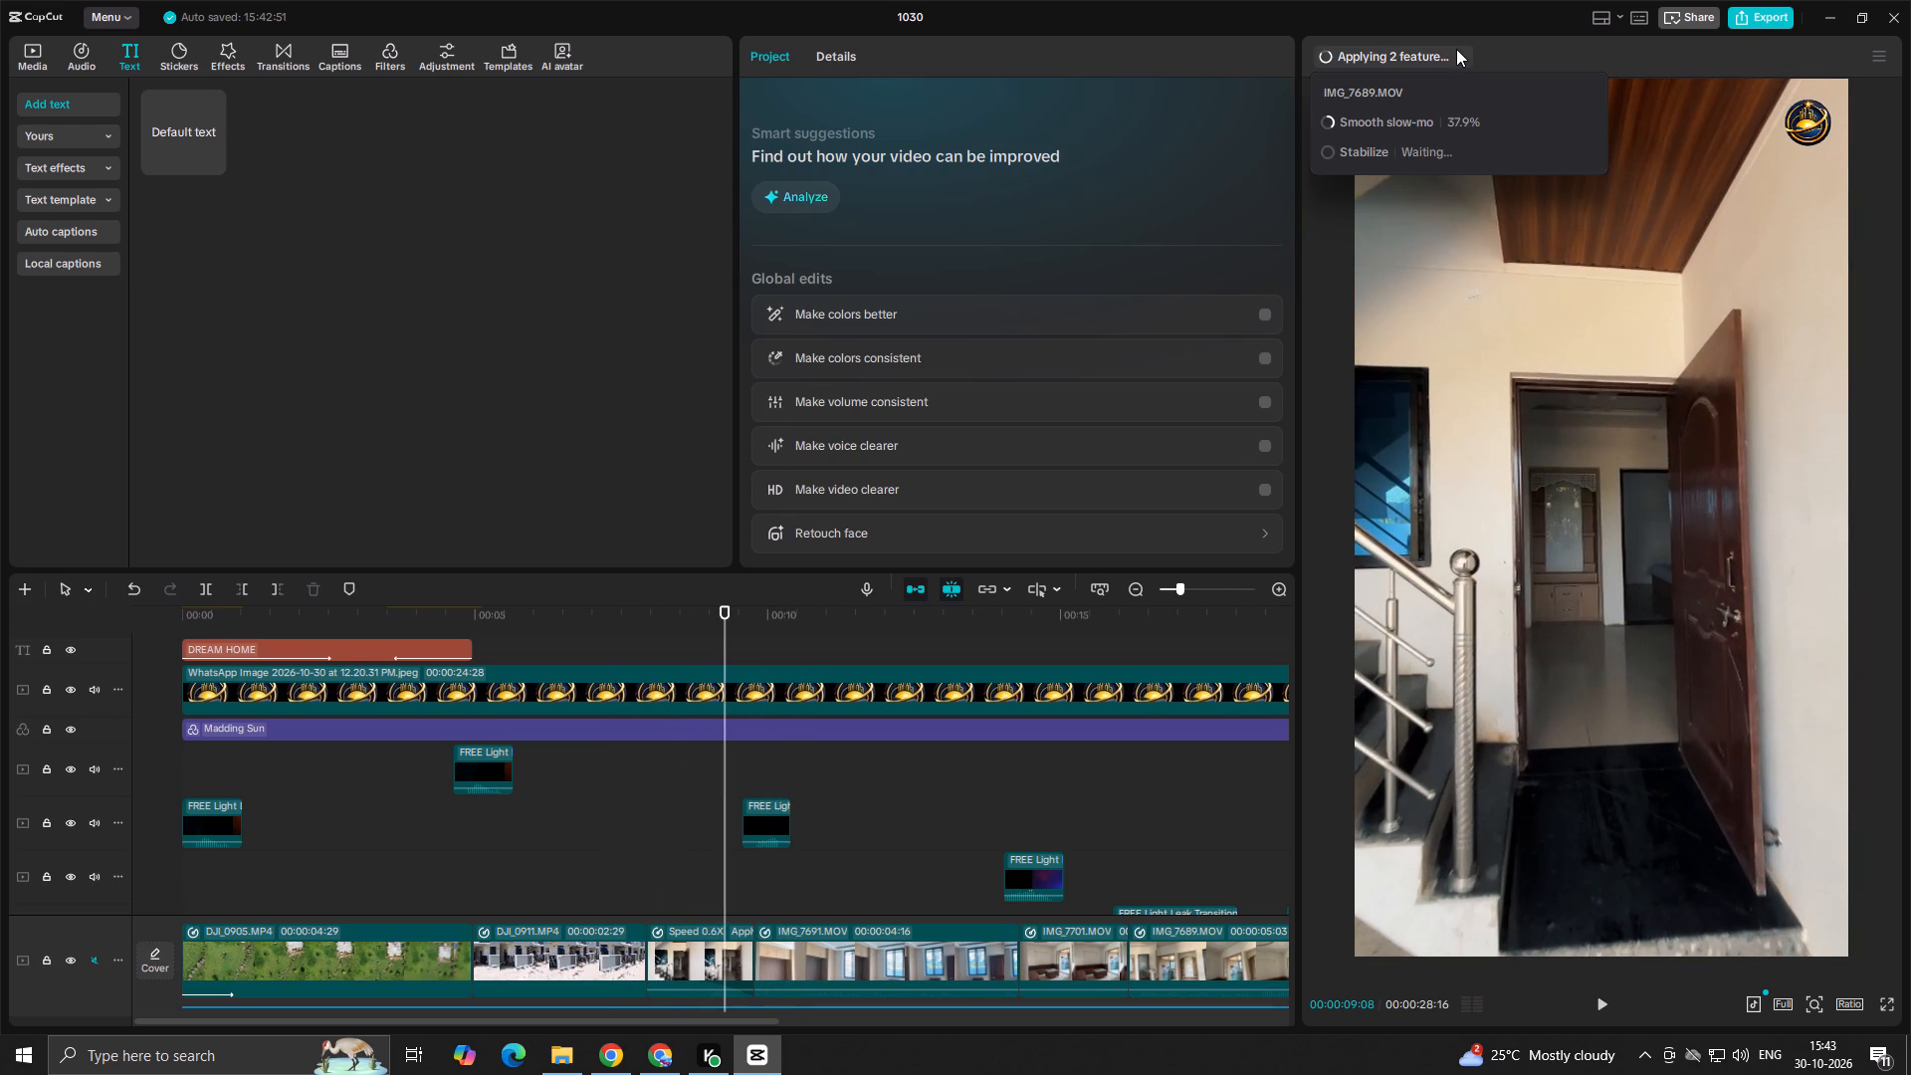
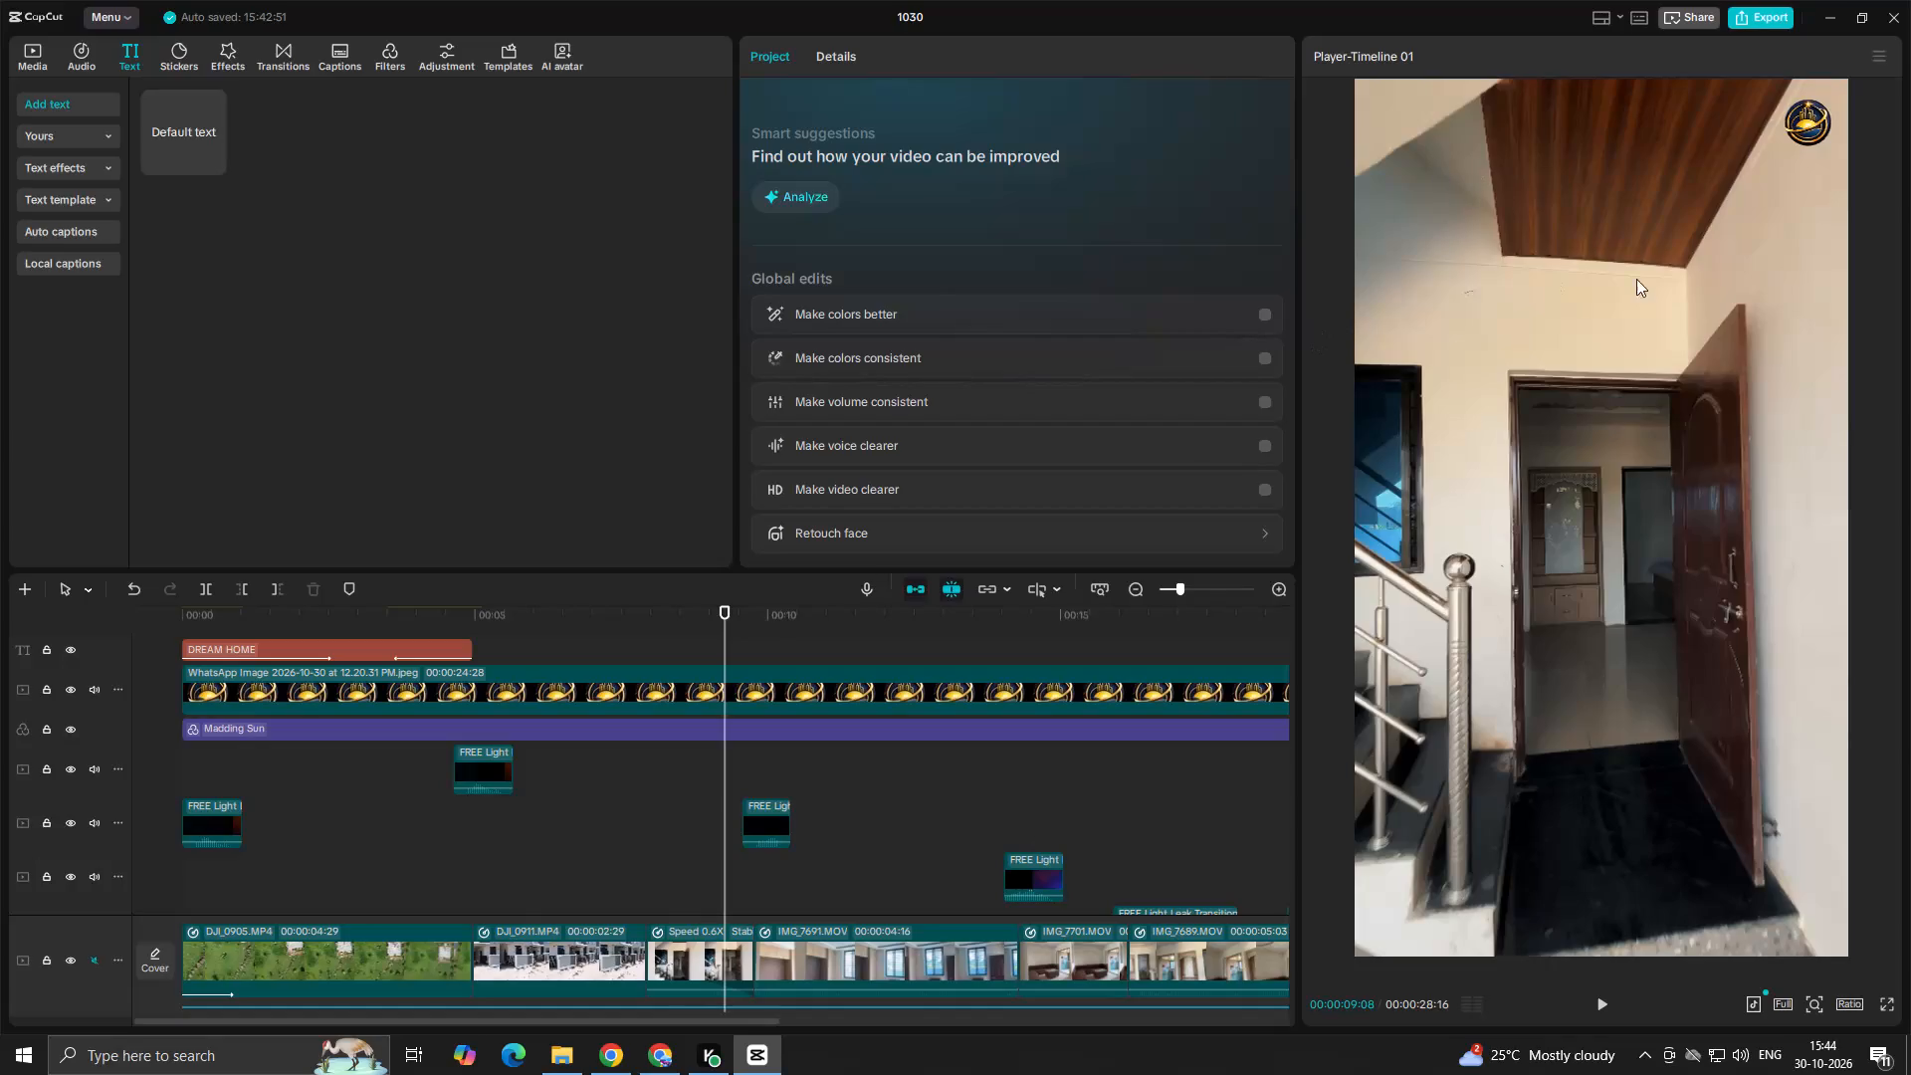
# Play back the reel around the entrance clip, and the opening light-leak transition into the row-house footage, to check the edit.
pyautogui.click(607, 886)
pyautogui.press('space')
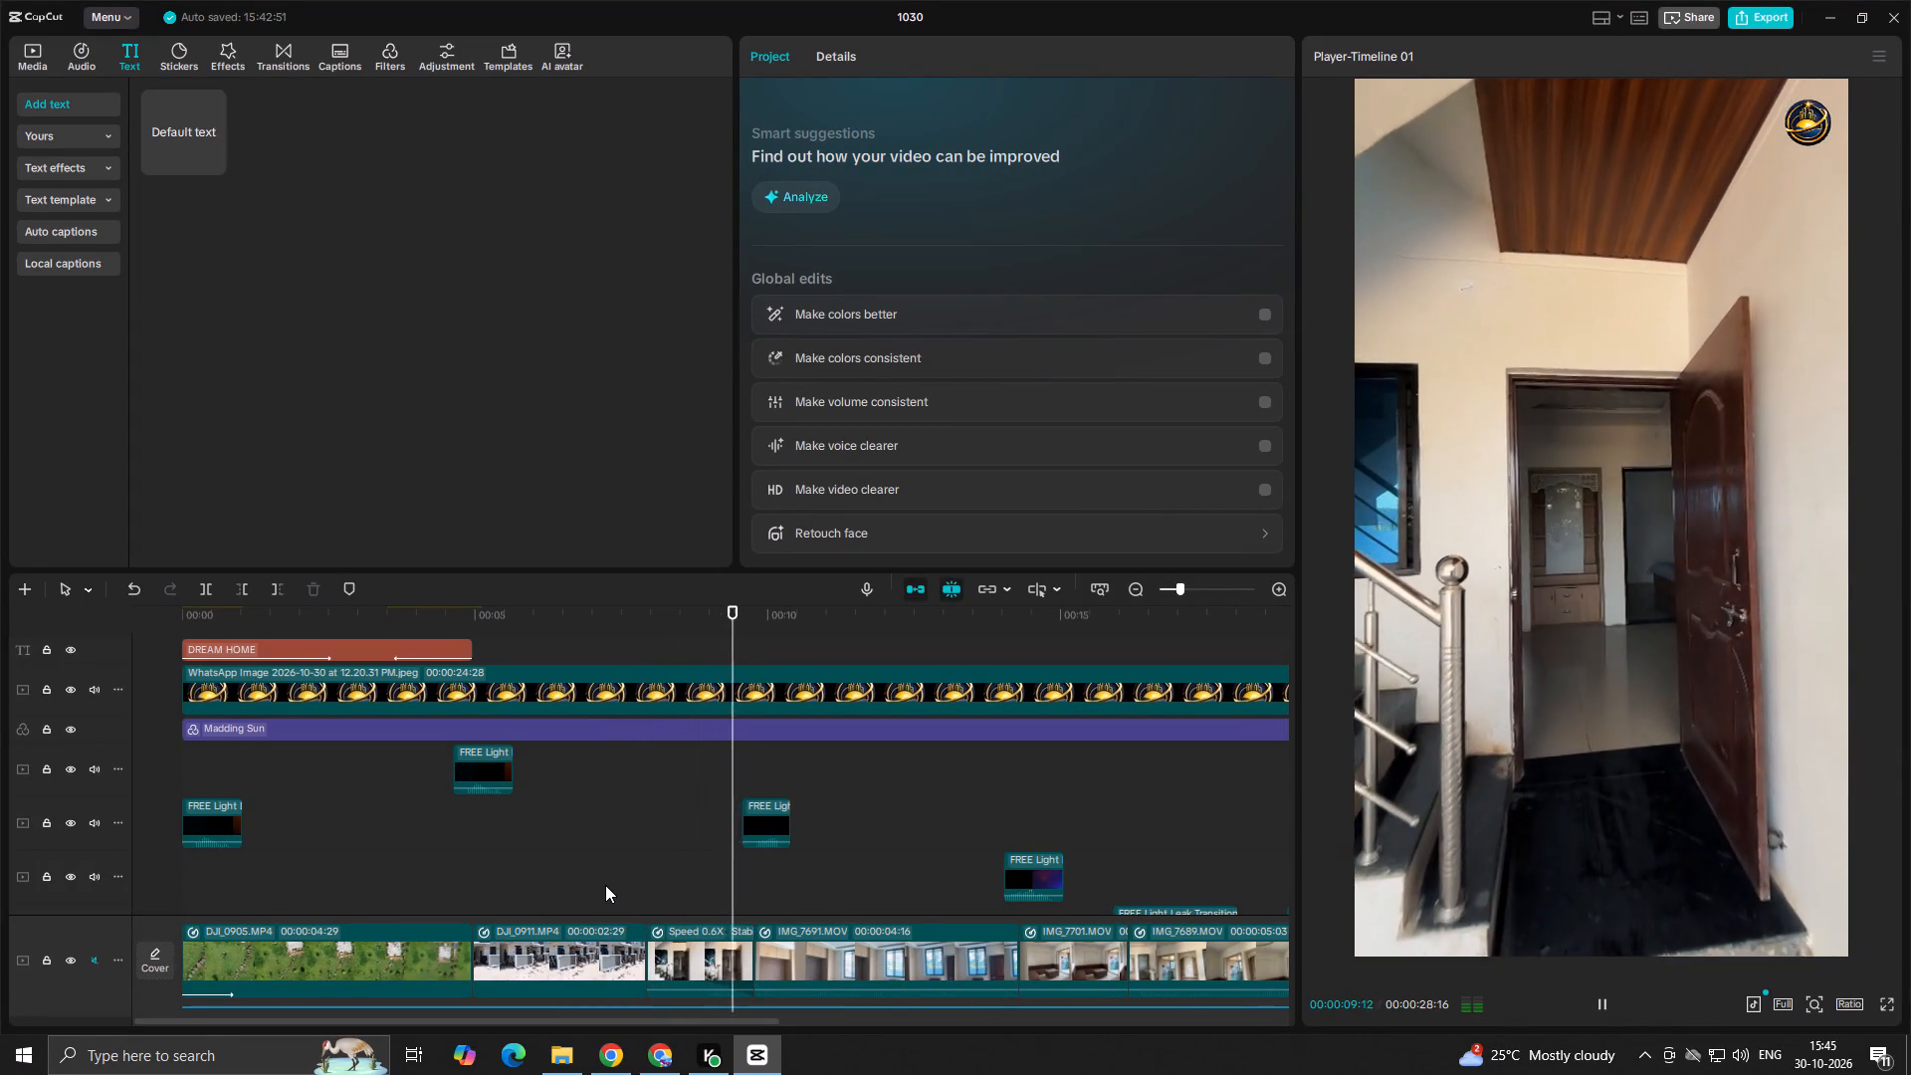
pyautogui.press('space')
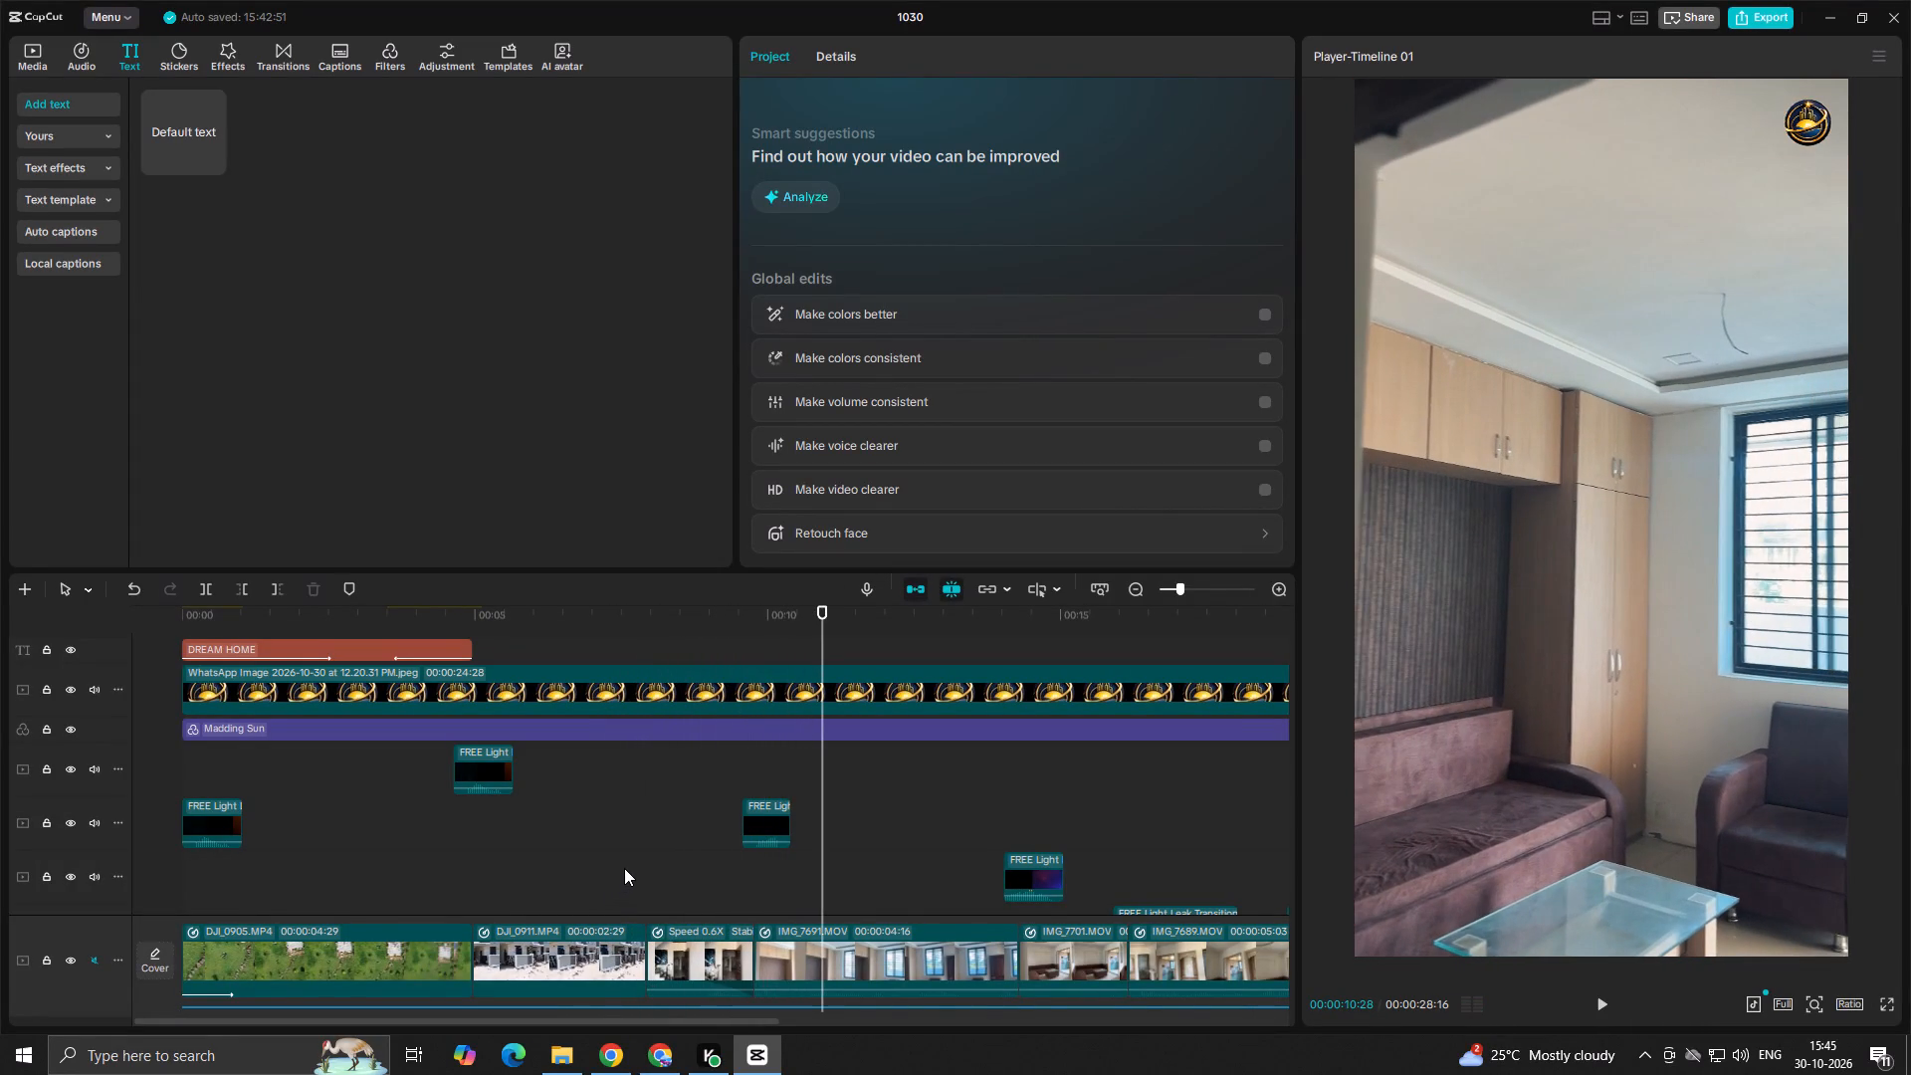
pyautogui.keyDown('ctrl'); pyautogui.scroll(-6, 624, 867); pyautogui.keyUp('ctrl')
pyautogui.keyDown('ctrl'); pyautogui.scroll(1, 620, 869); pyautogui.keyUp('ctrl')
pyautogui.keyDown('ctrl'); pyautogui.scroll(-9, 619, 869); pyautogui.keyUp('ctrl')
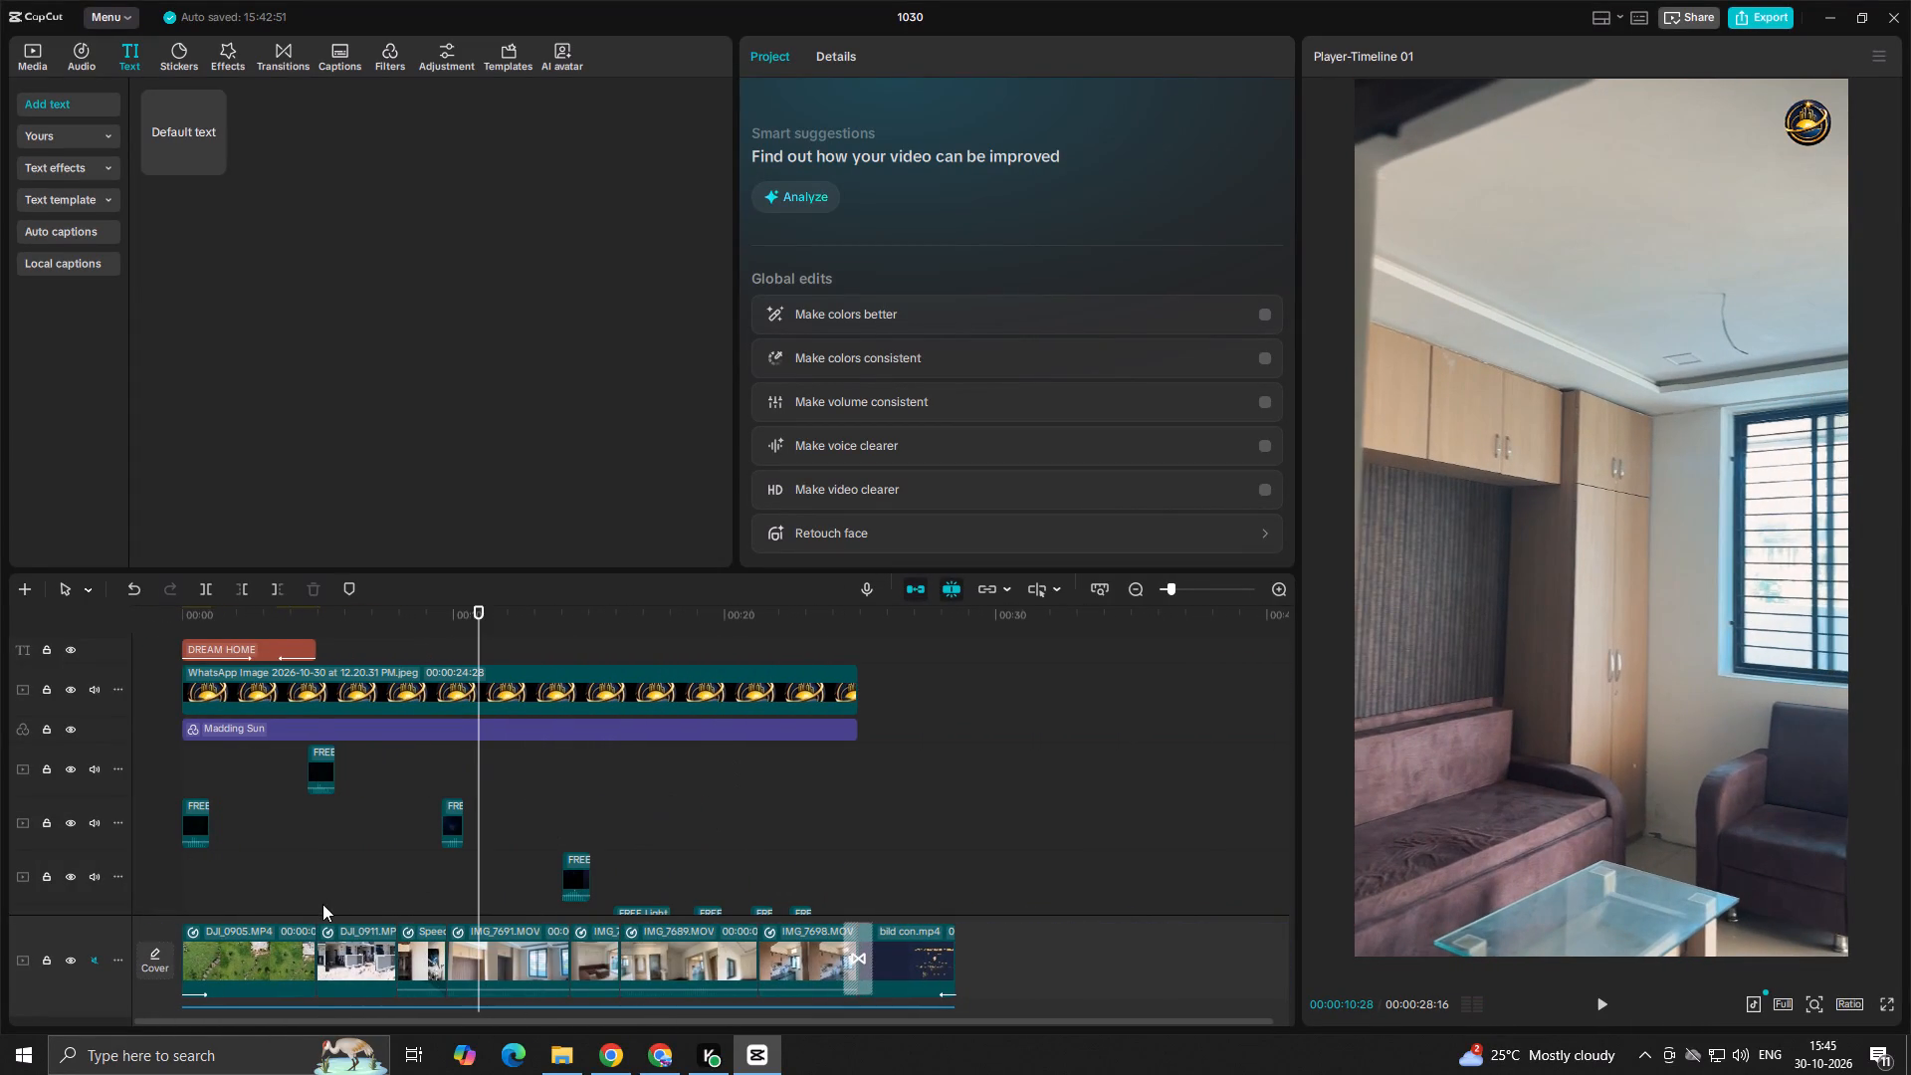
pyautogui.click(323, 904)
pyautogui.moveTo(321, 902); pyautogui.dragTo(0, 1005)
pyautogui.press('space')
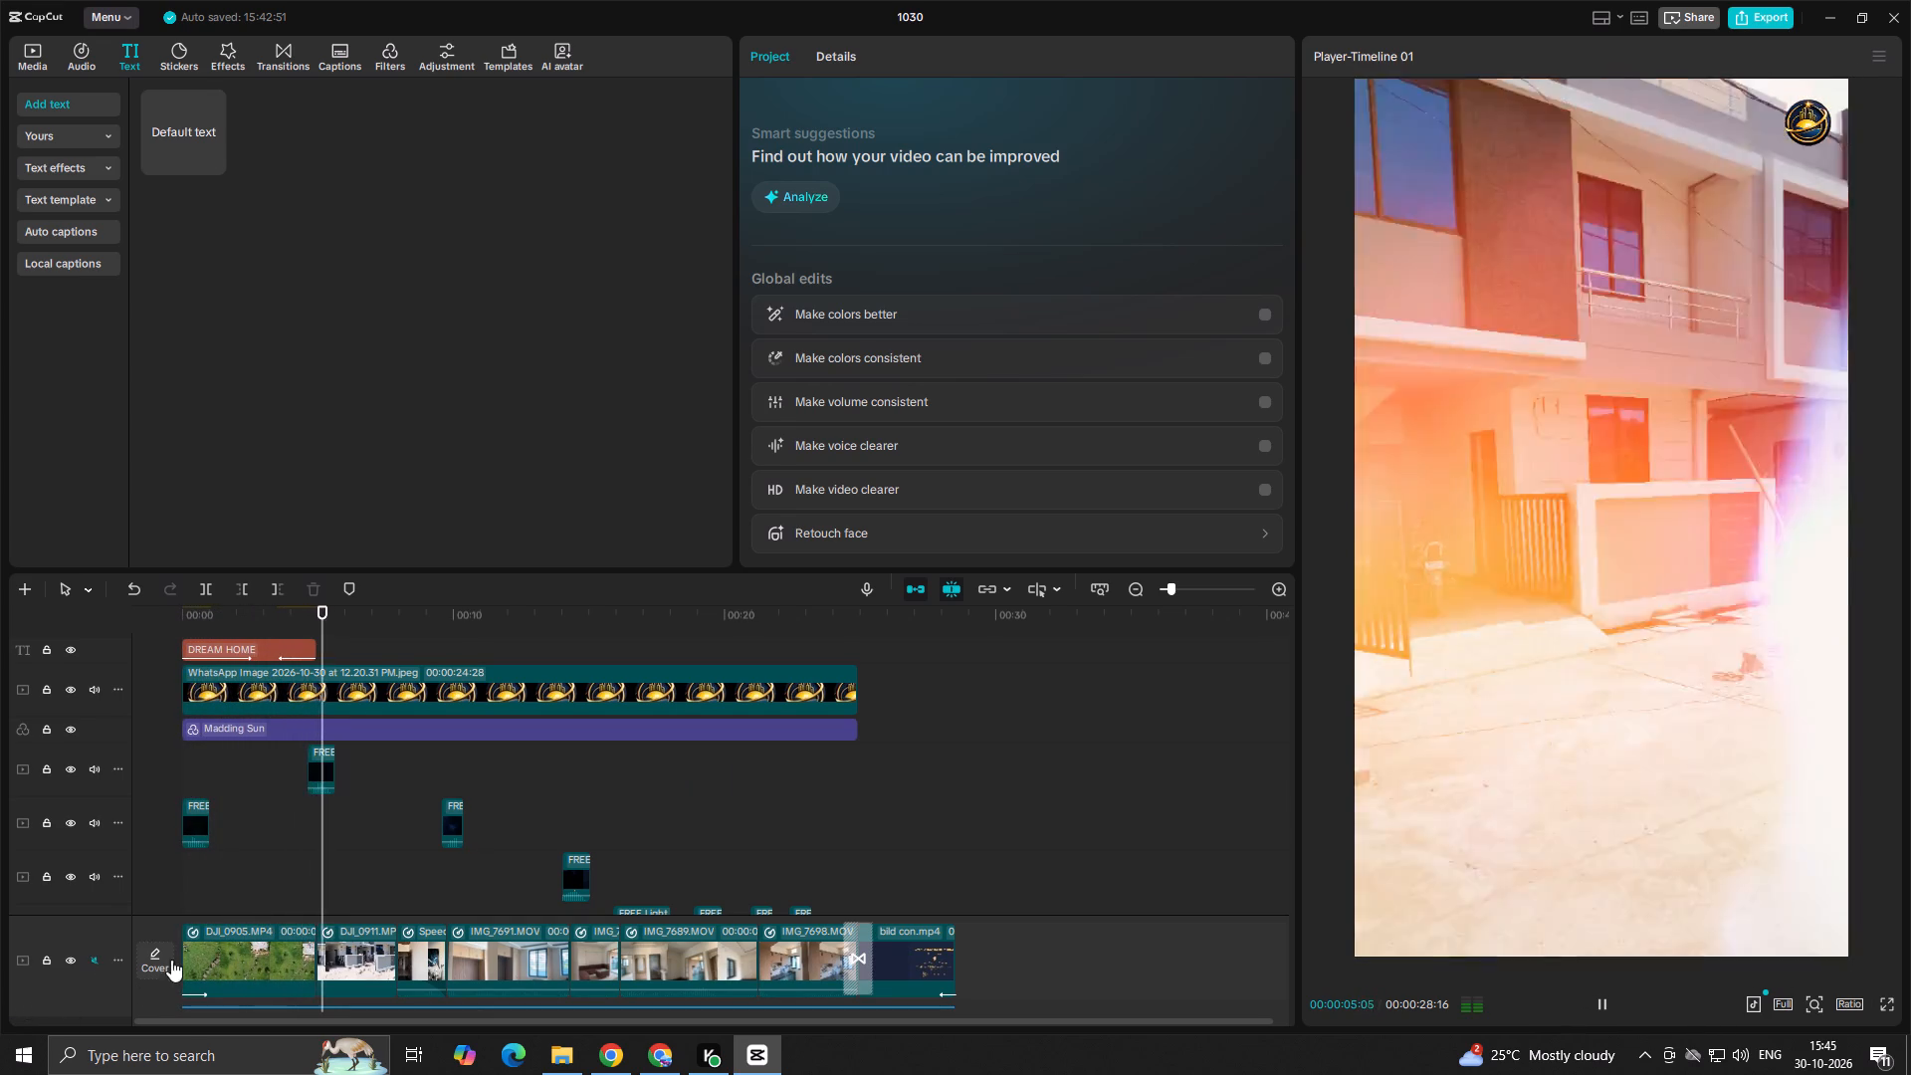
pyautogui.press('space')
pyautogui.click(235, 866)
pyautogui.moveTo(236, 866); pyautogui.dragTo(111, 932)
pyautogui.press('space')
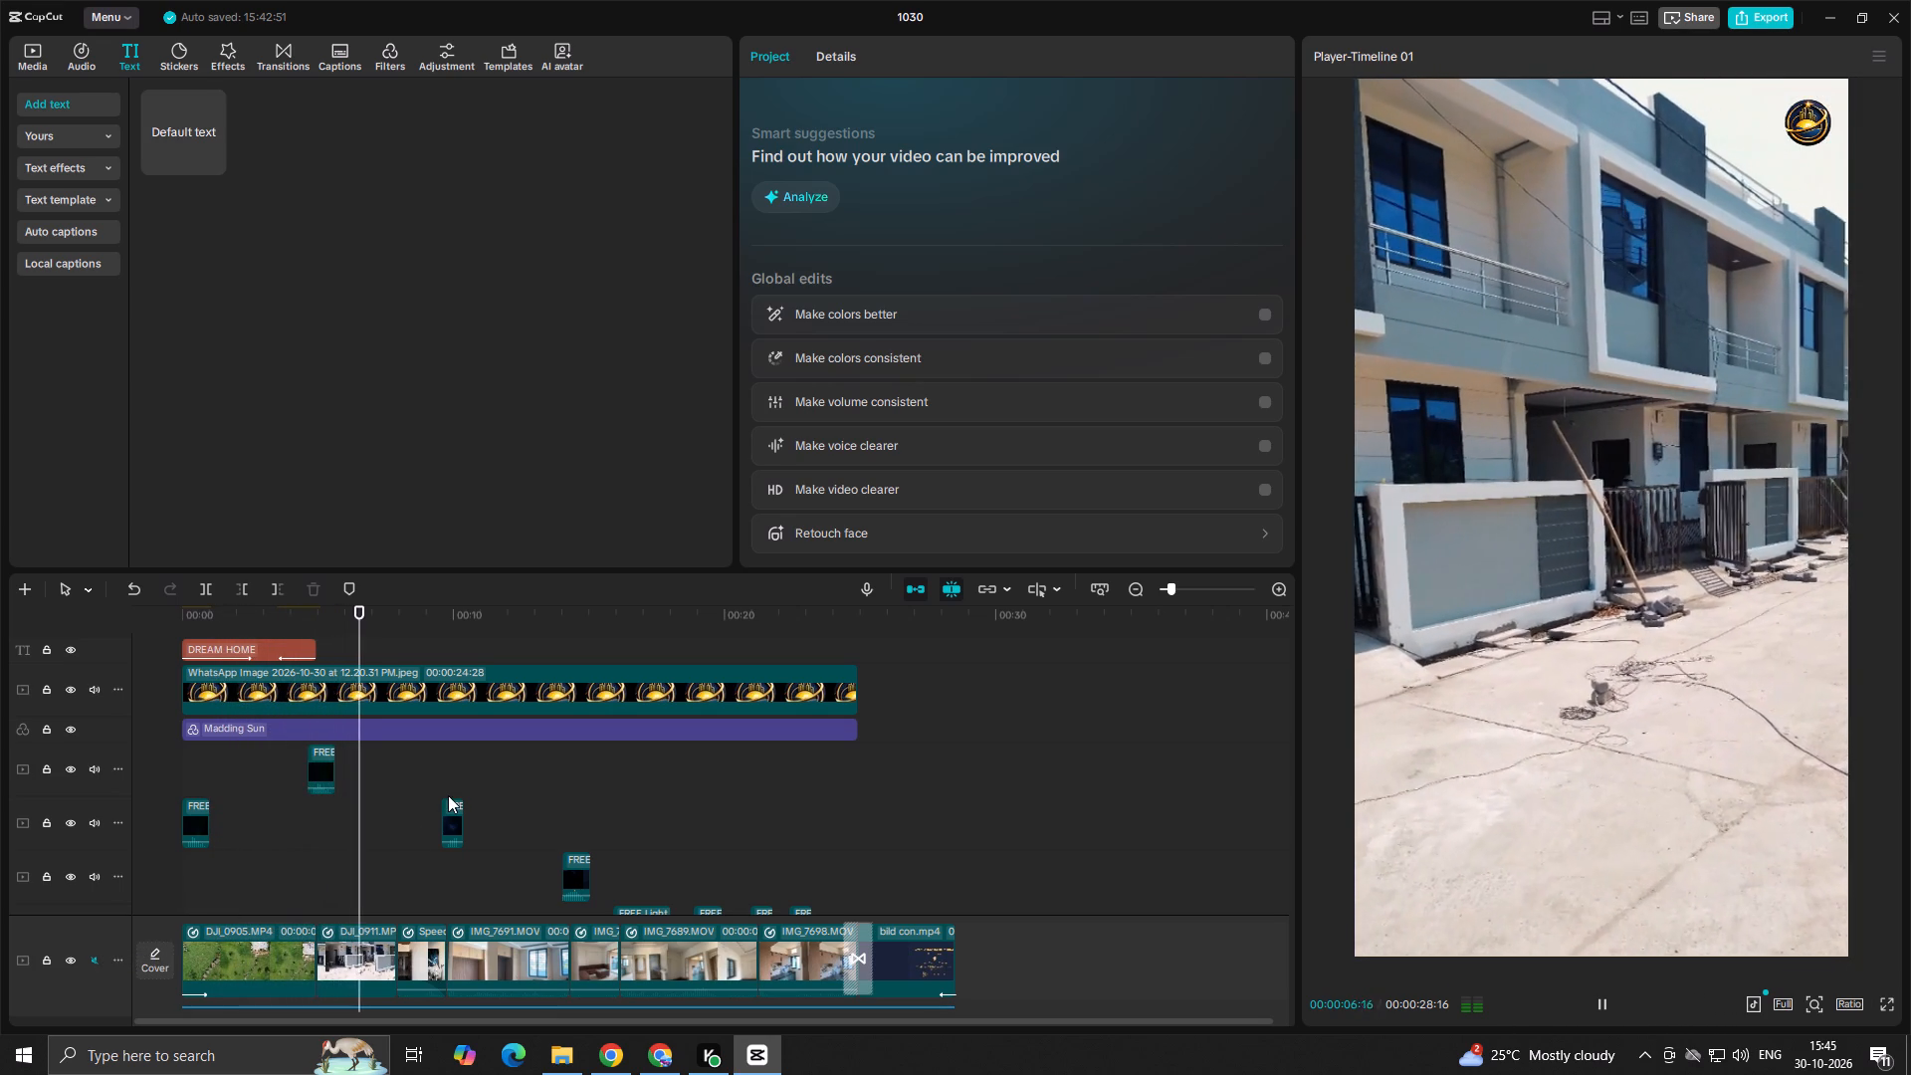
pyautogui.press('space')
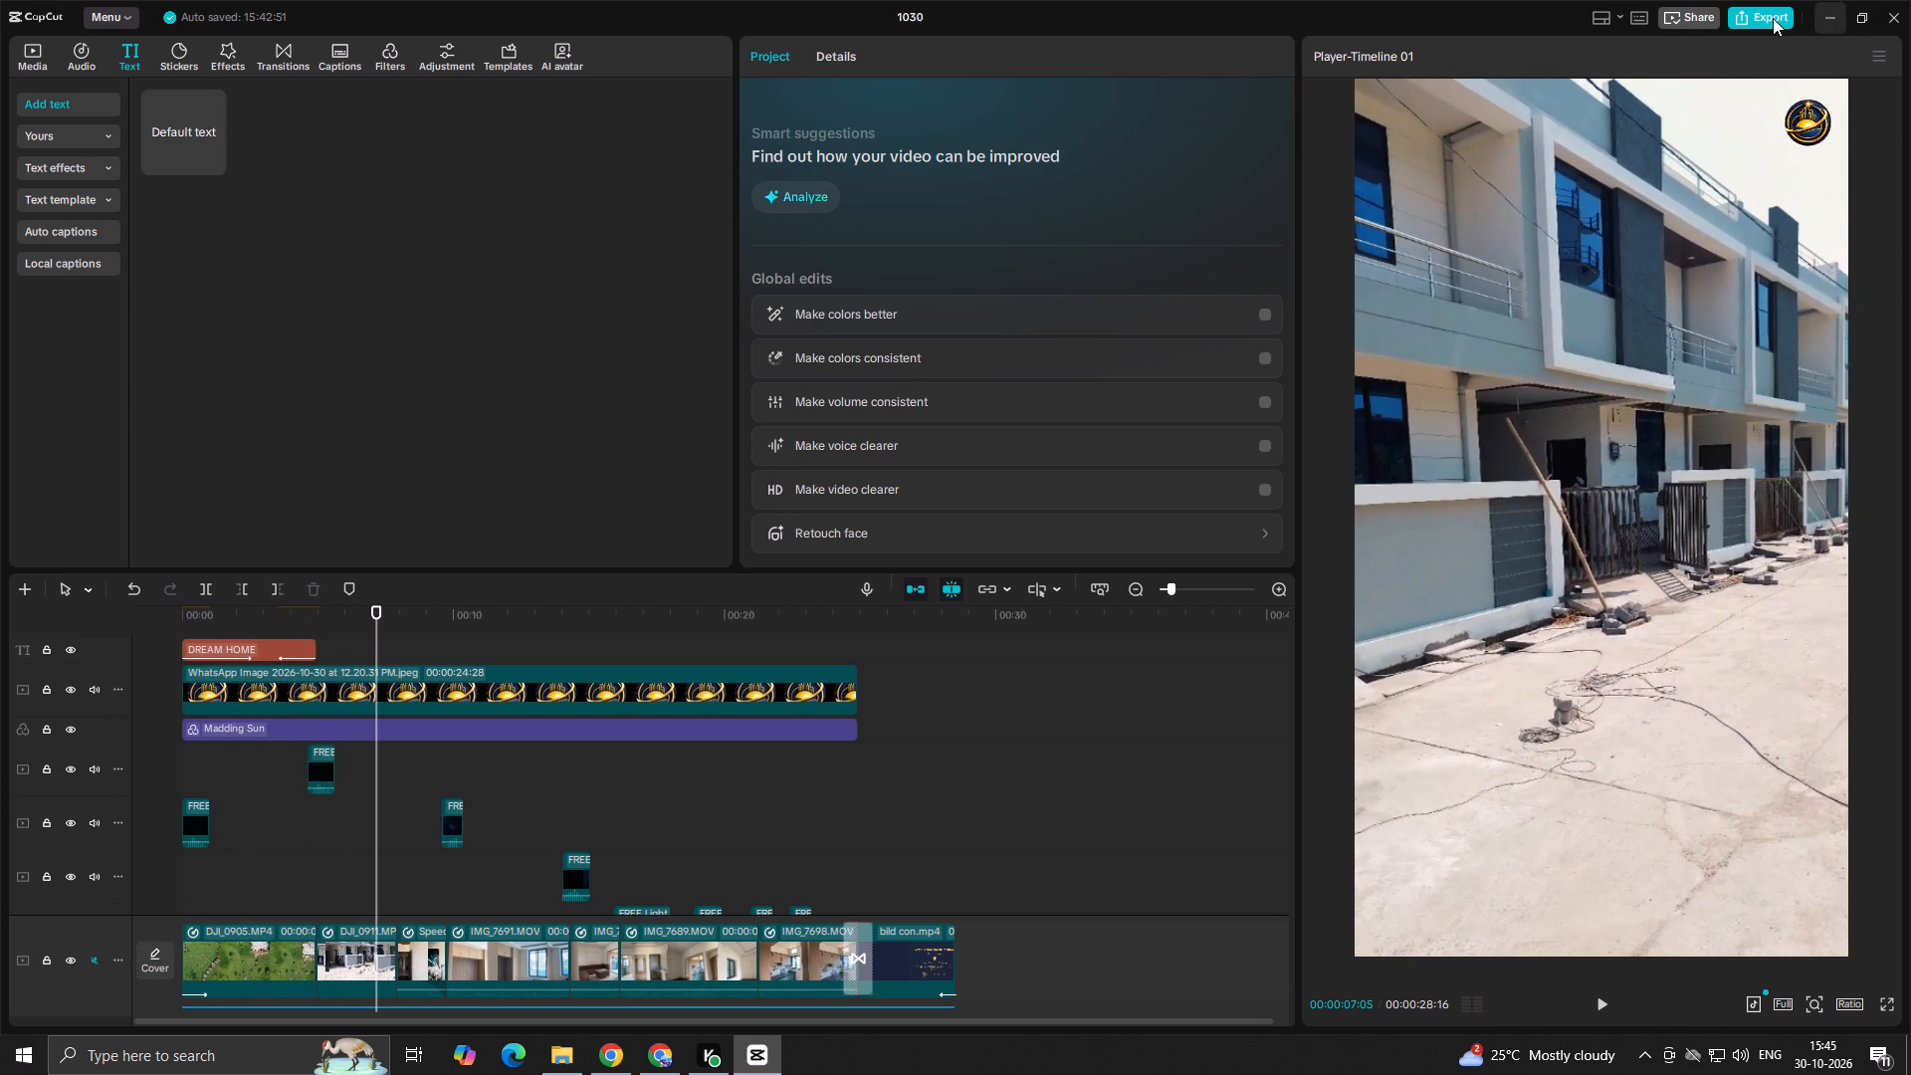
# Open the export settings, name the video DEWAM HOME, and start the export.
pyautogui.click(1773, 18)
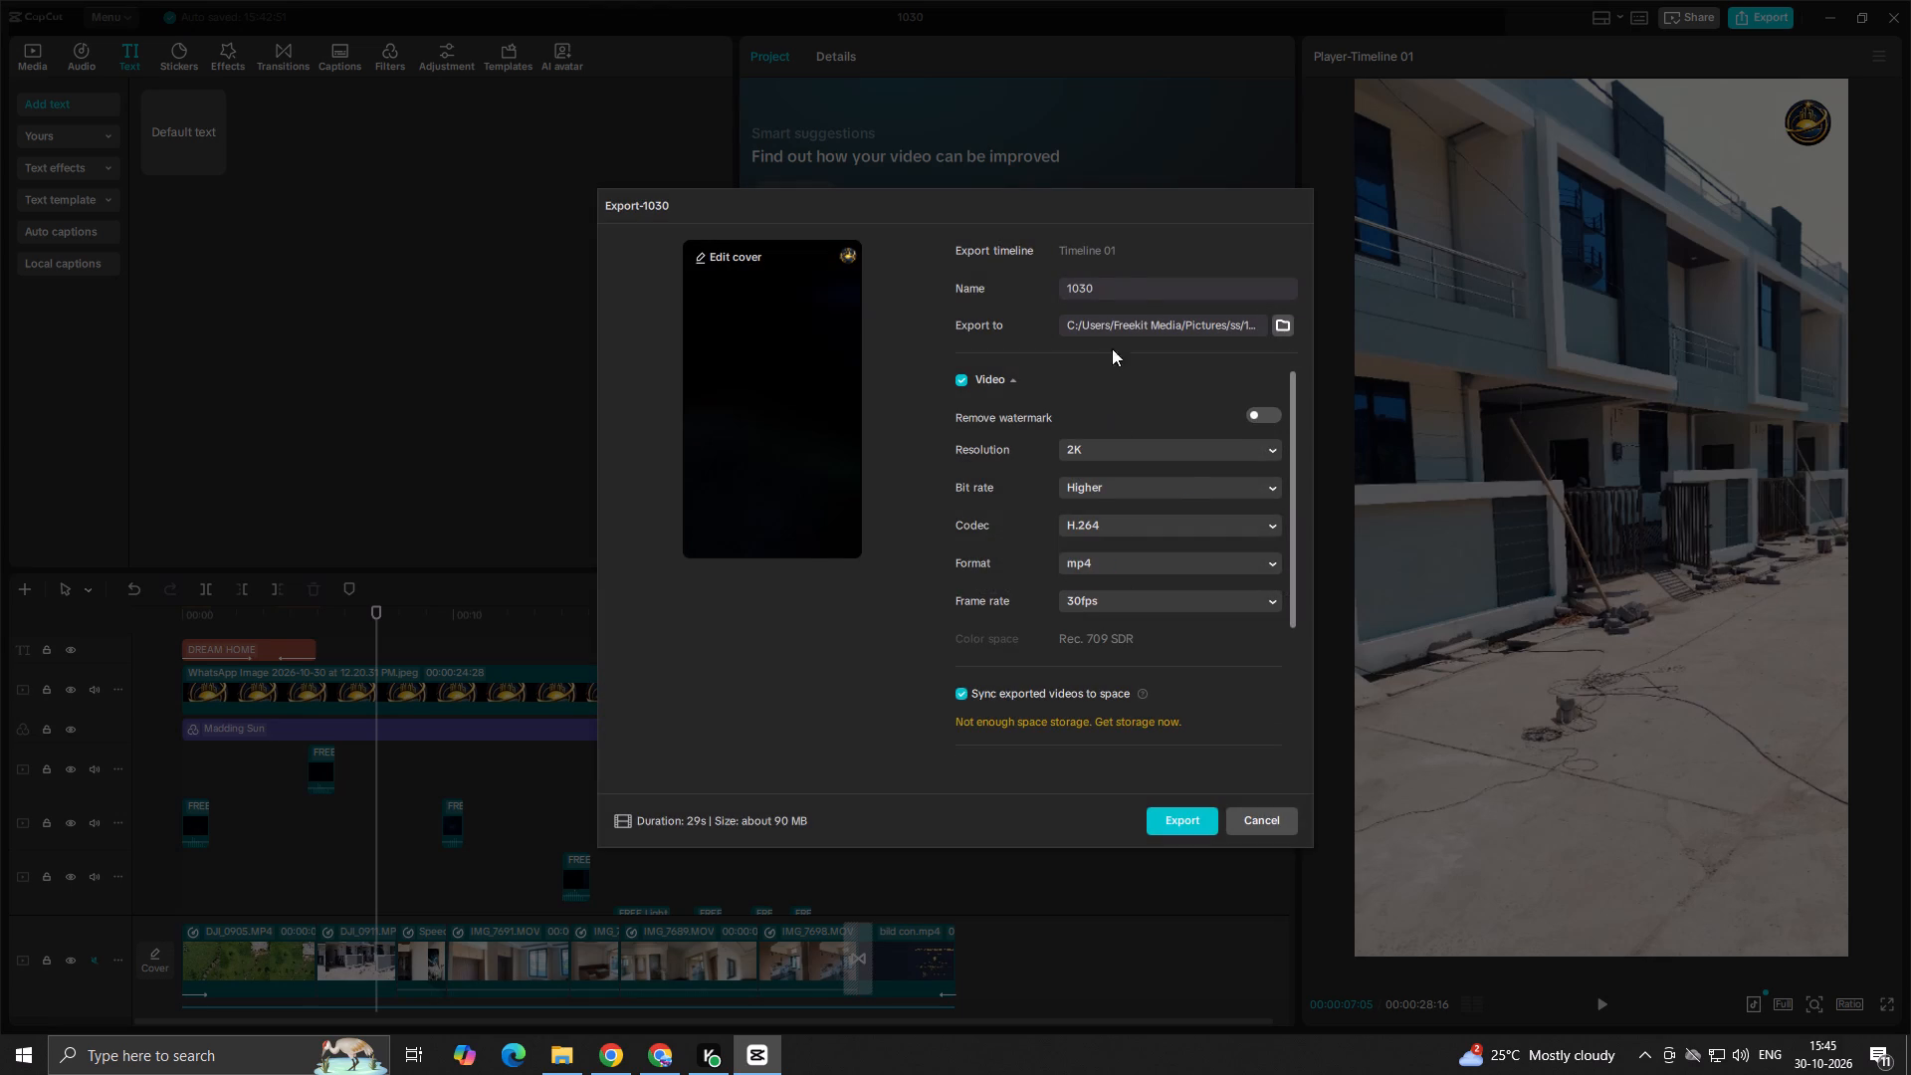
pyautogui.moveTo(1125, 288); pyautogui.dragTo(554, 351)
pyautogui.write('DEW')
pyautogui.write('AM HOME')
pyautogui.press('space')
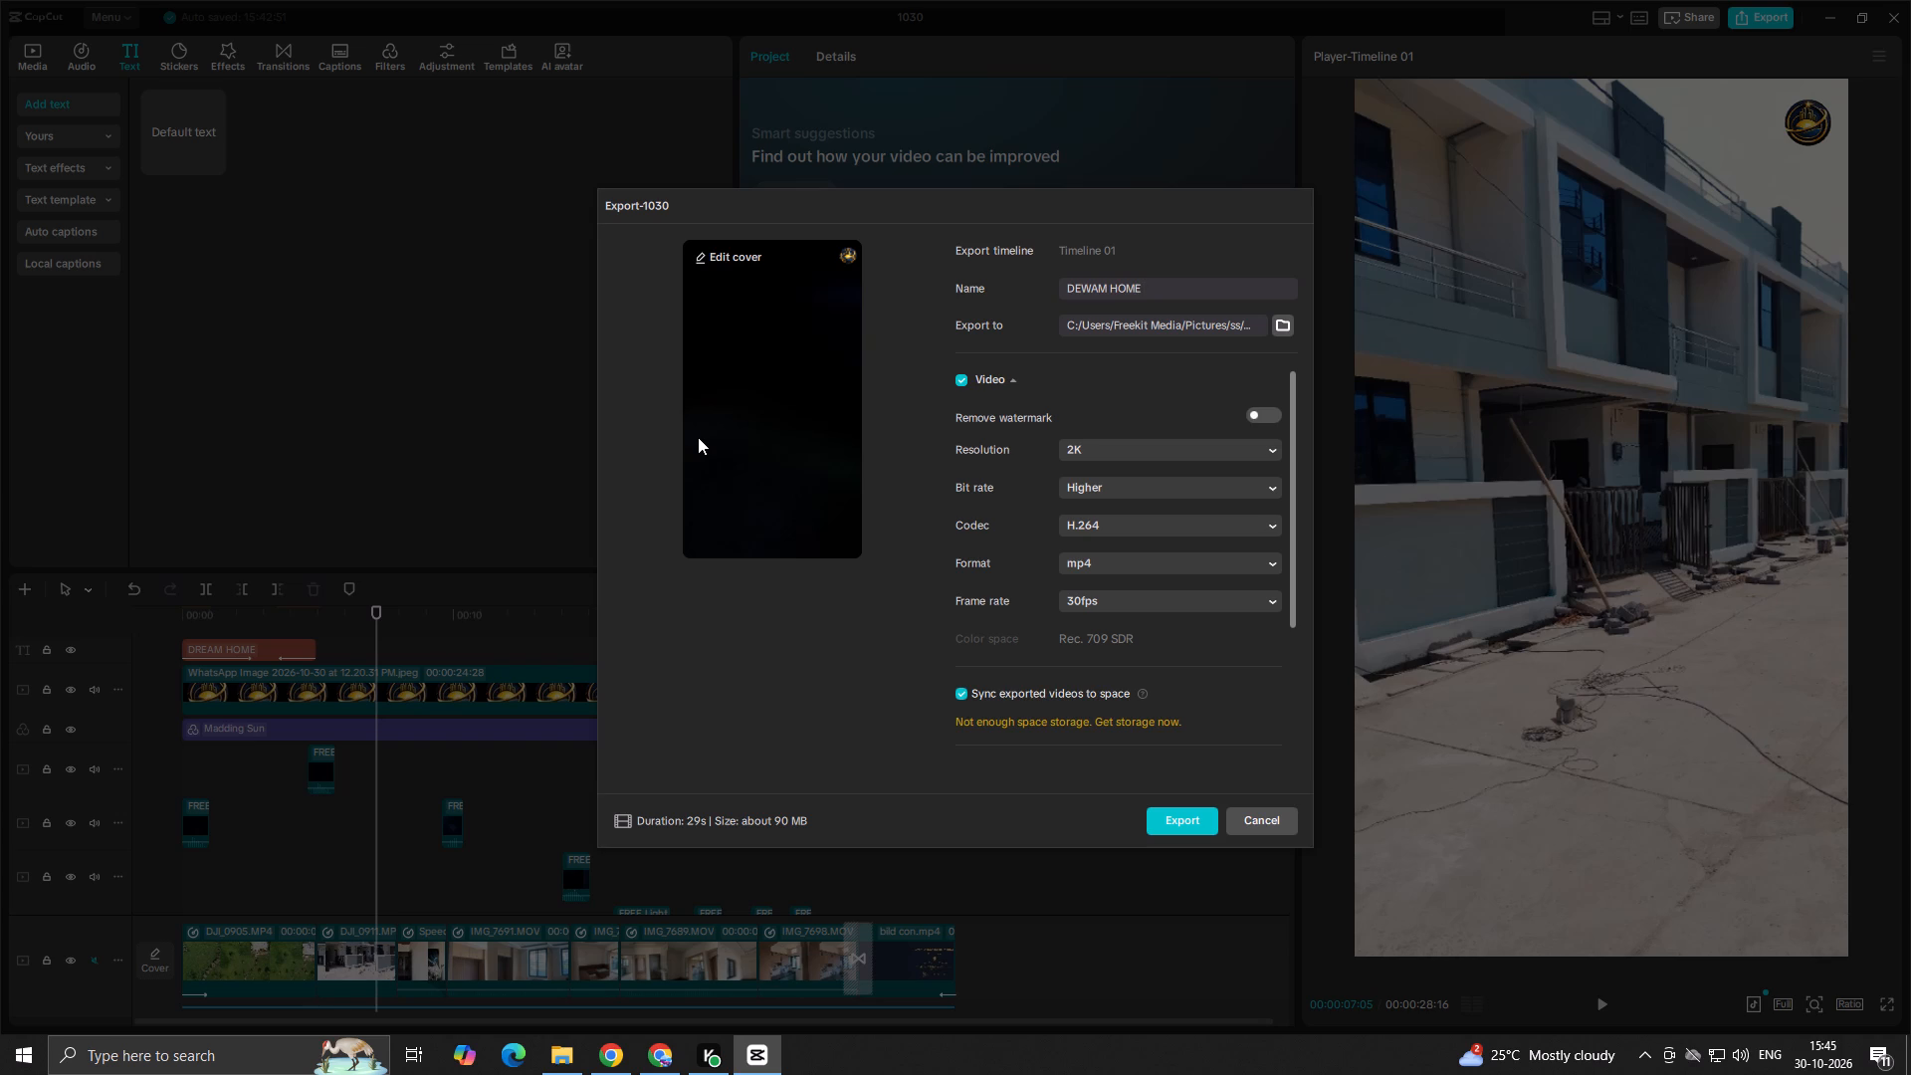
pyautogui.press('Return')
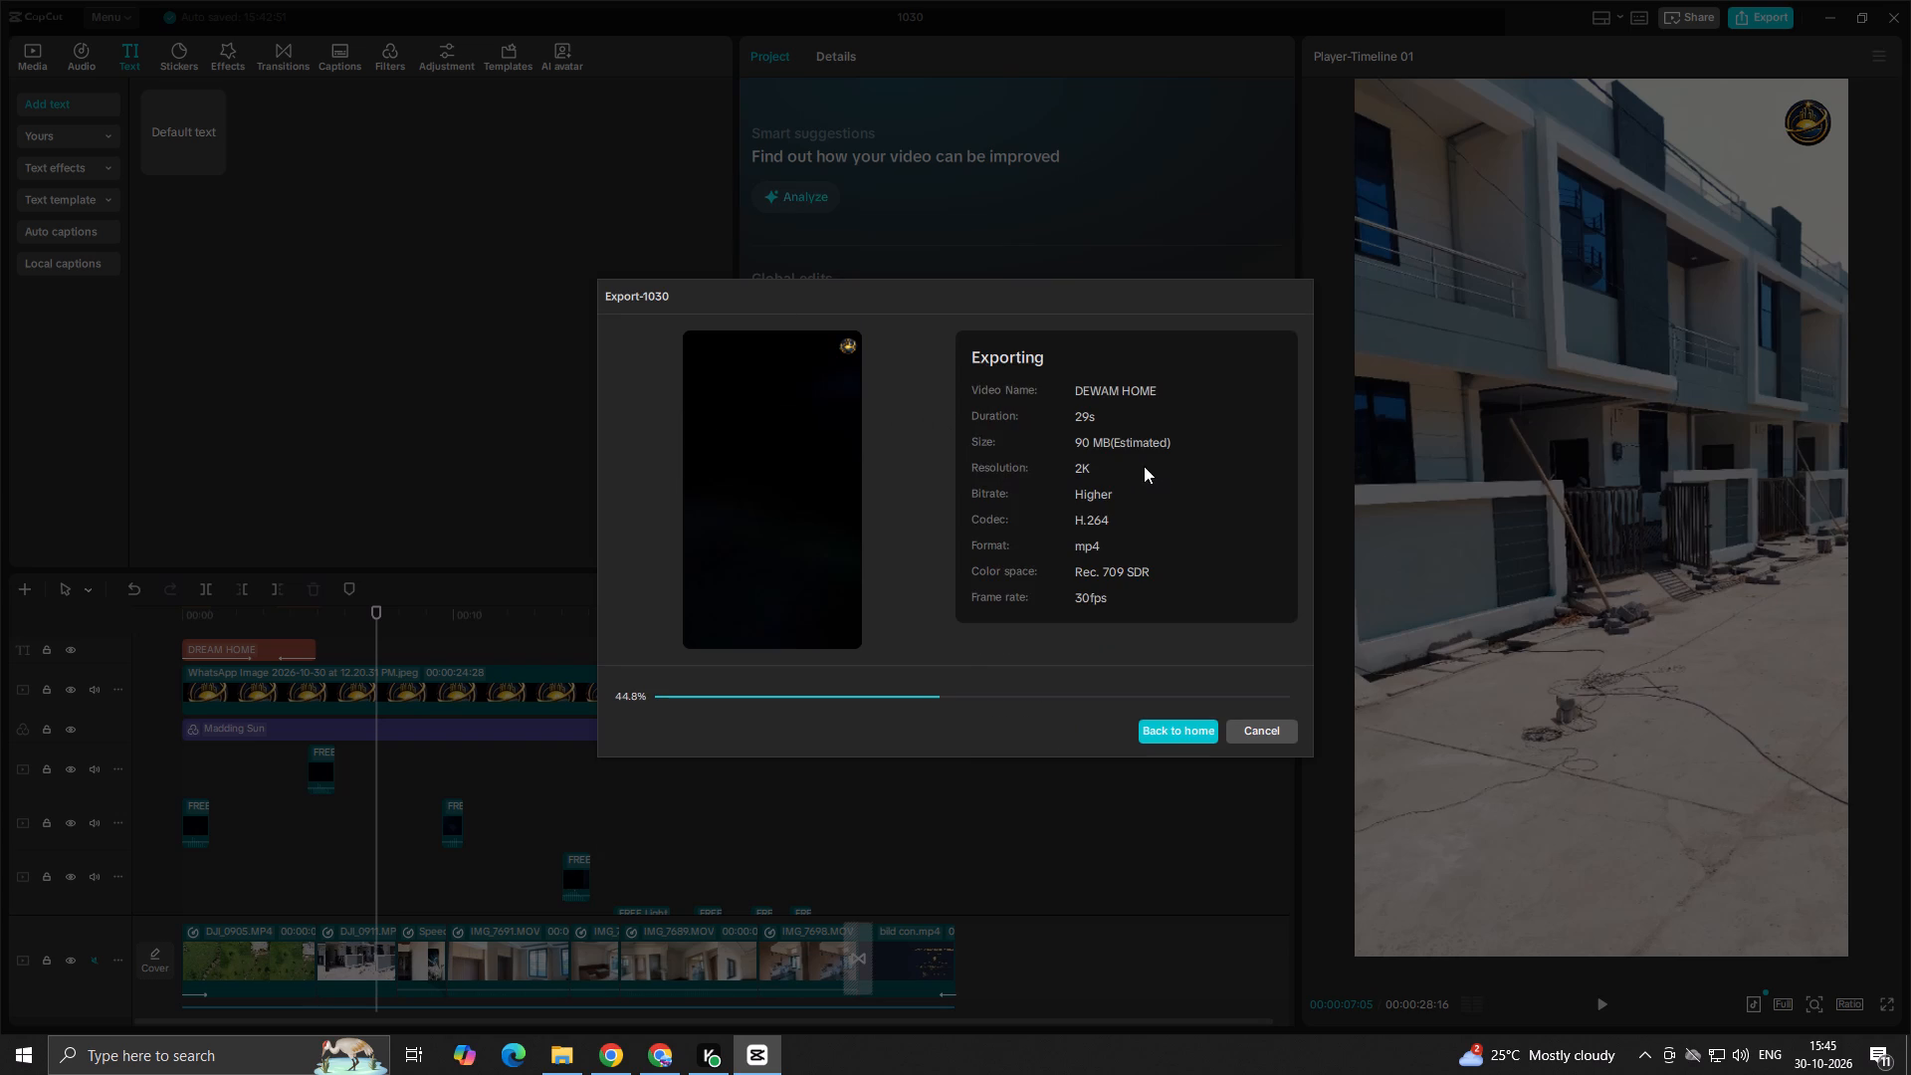
# Stop the running export.
pyautogui.click(1261, 726)
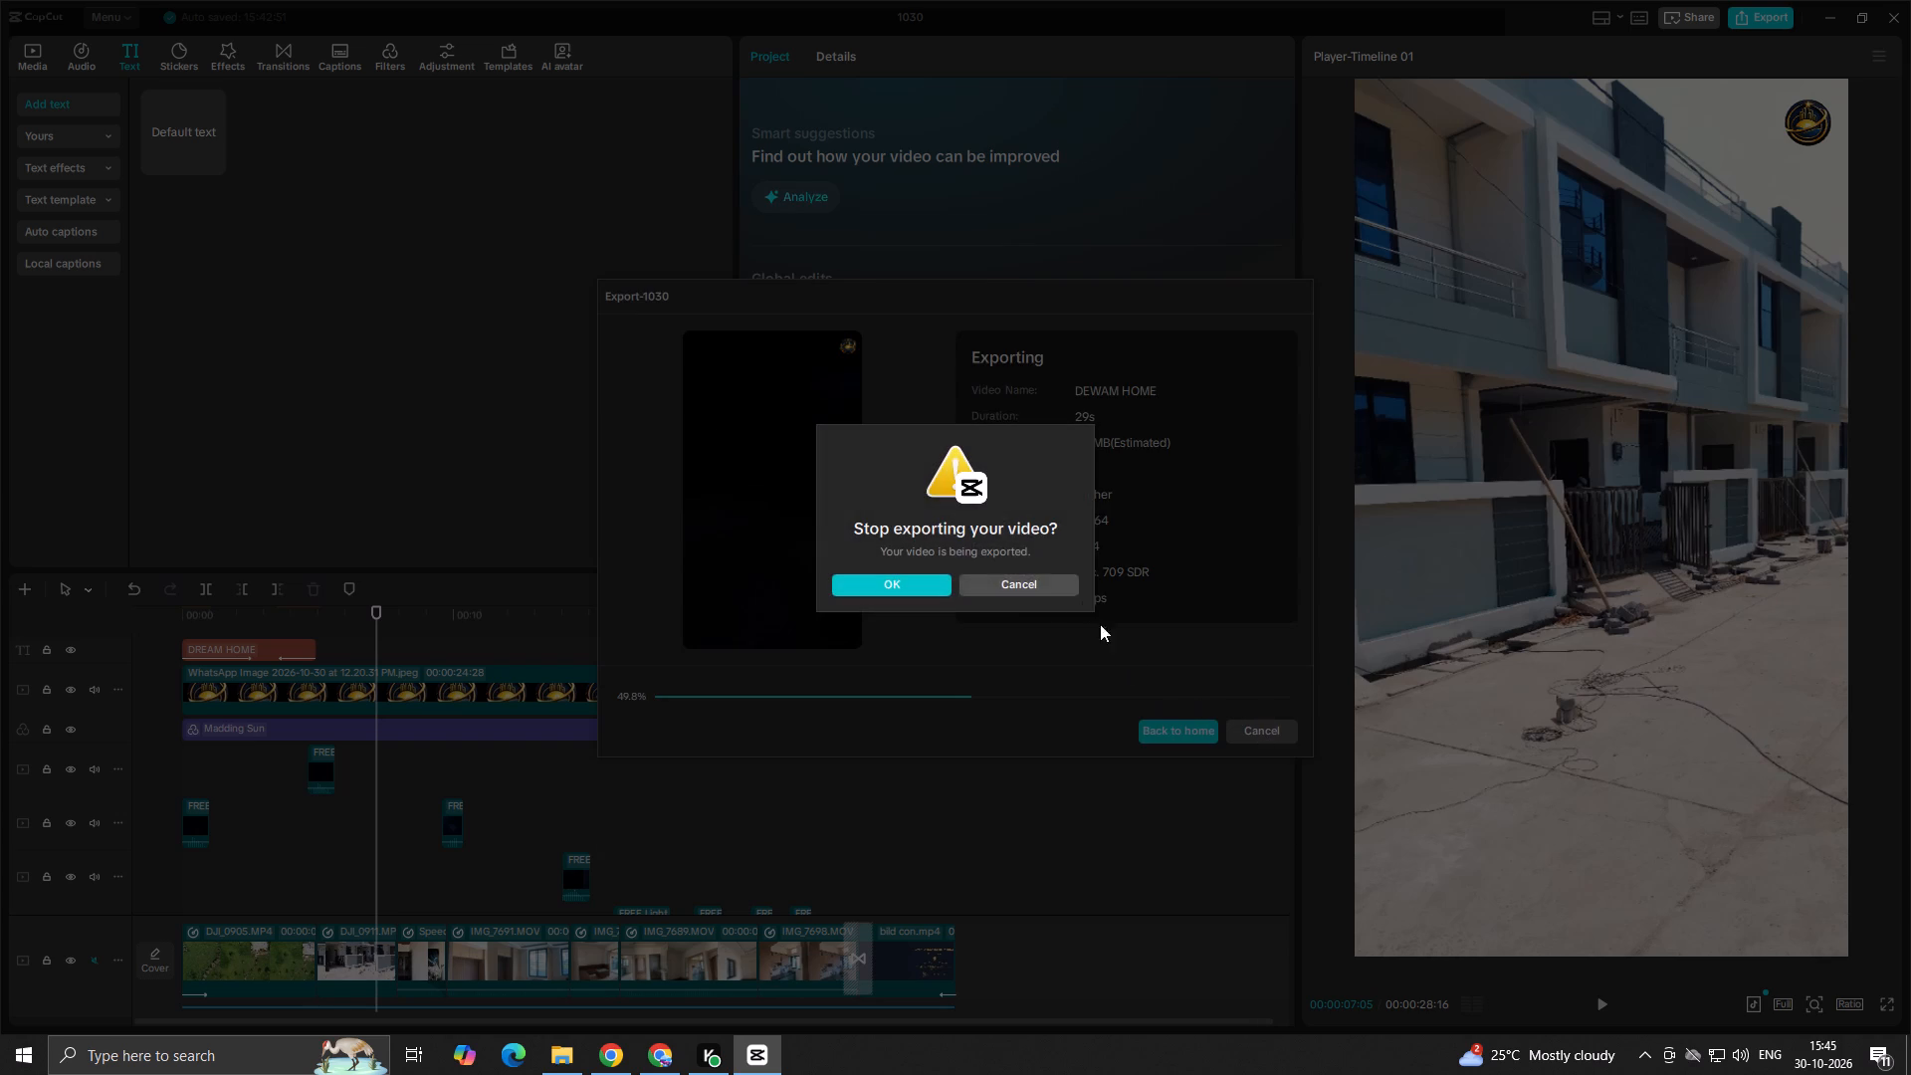
pyautogui.click(927, 599)
pyautogui.click(908, 579)
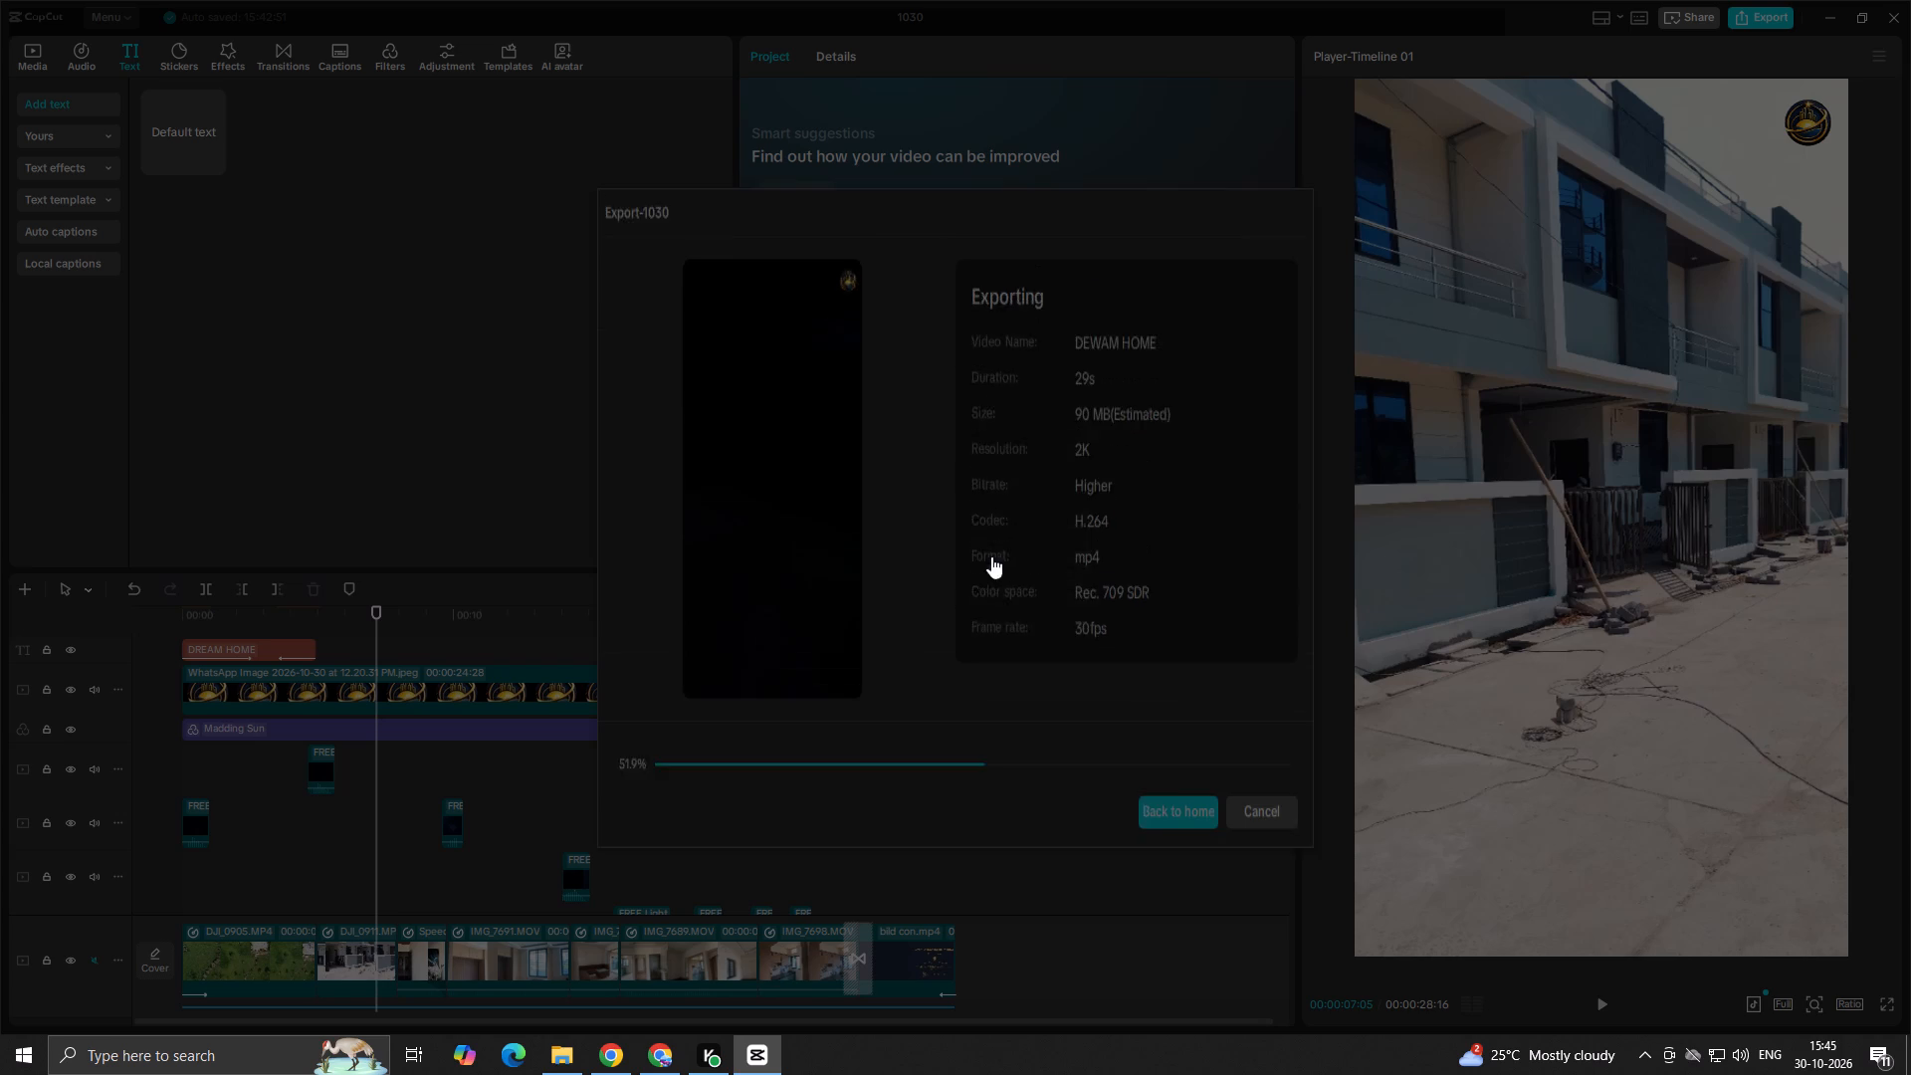
# Correct the export name to DREAM HOME and export the video.
pyautogui.click(1089, 283)
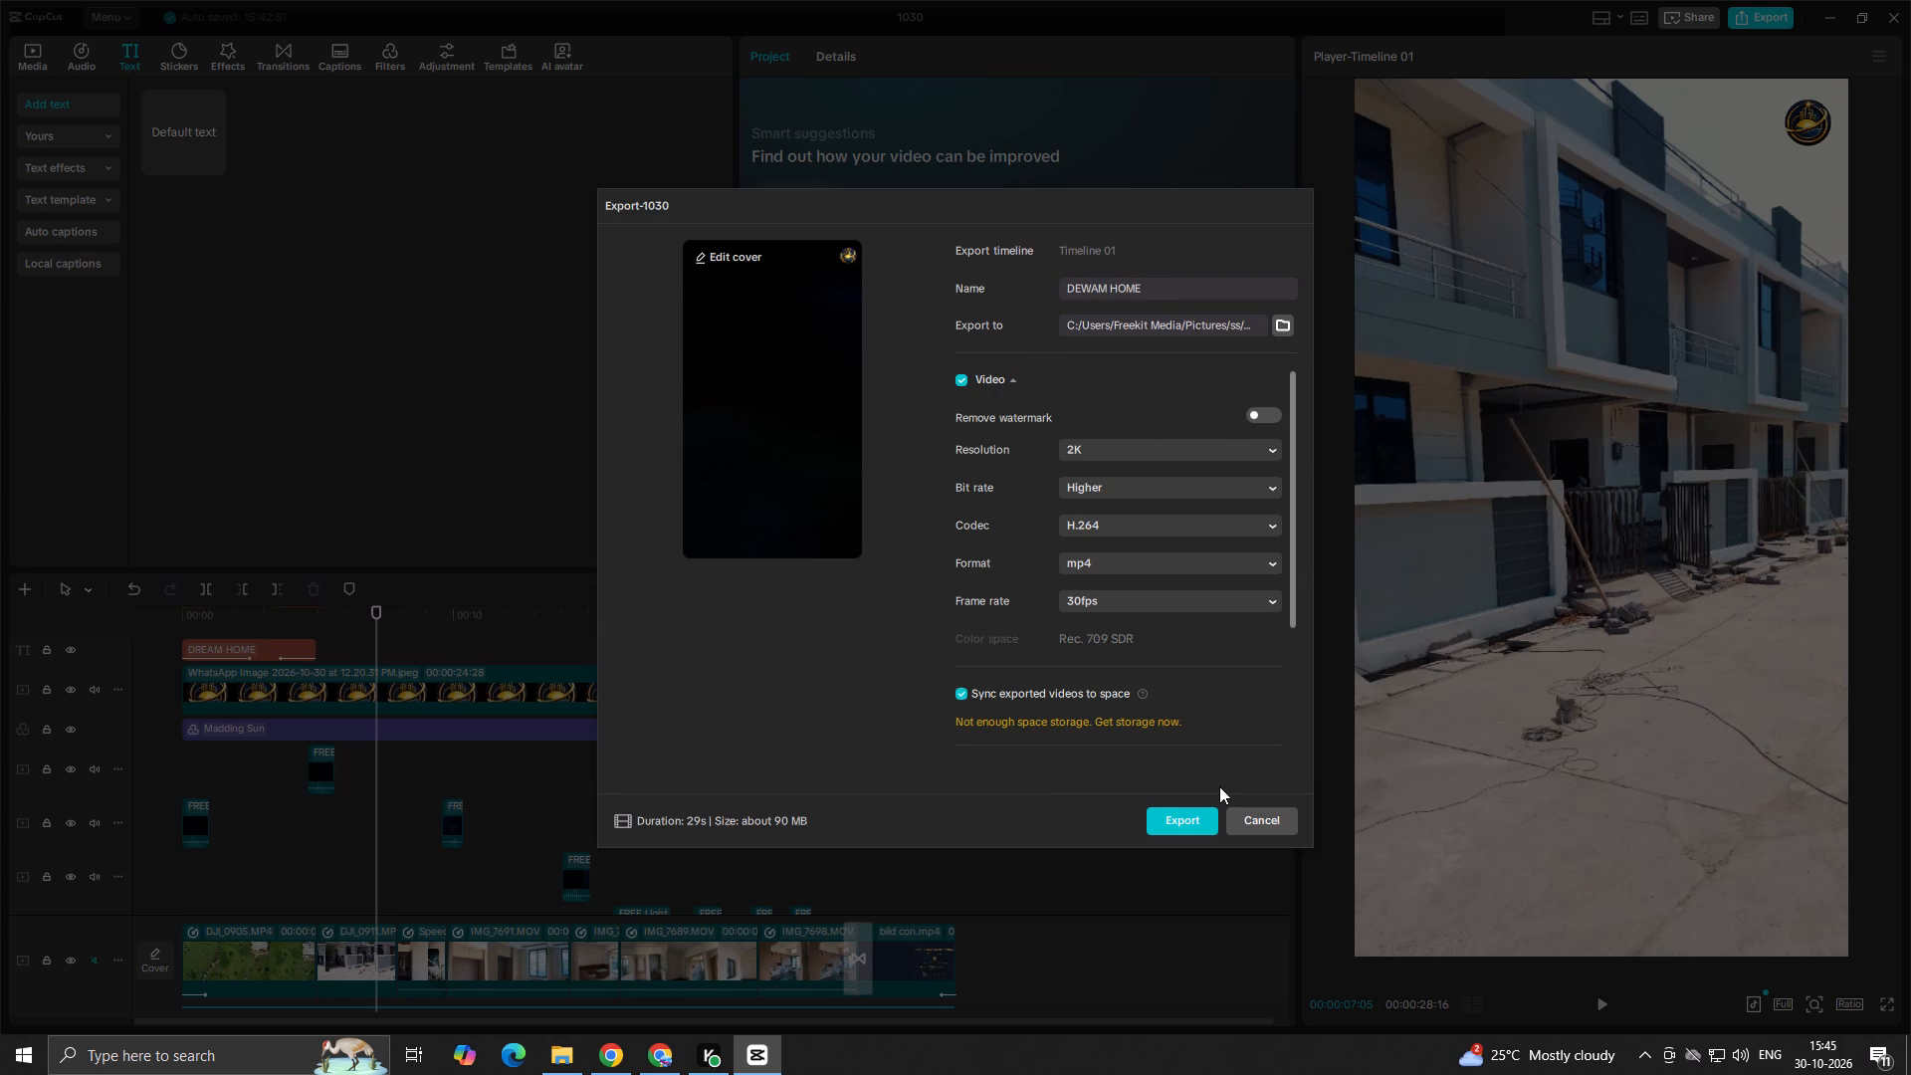
pyautogui.press('BackSpace')
pyautogui.press('BackSpace')
pyautogui.hotkey('shift', 'r')
pyautogui.hotkey('shift', 'e')
pyautogui.scroll(1, 1248, 794)
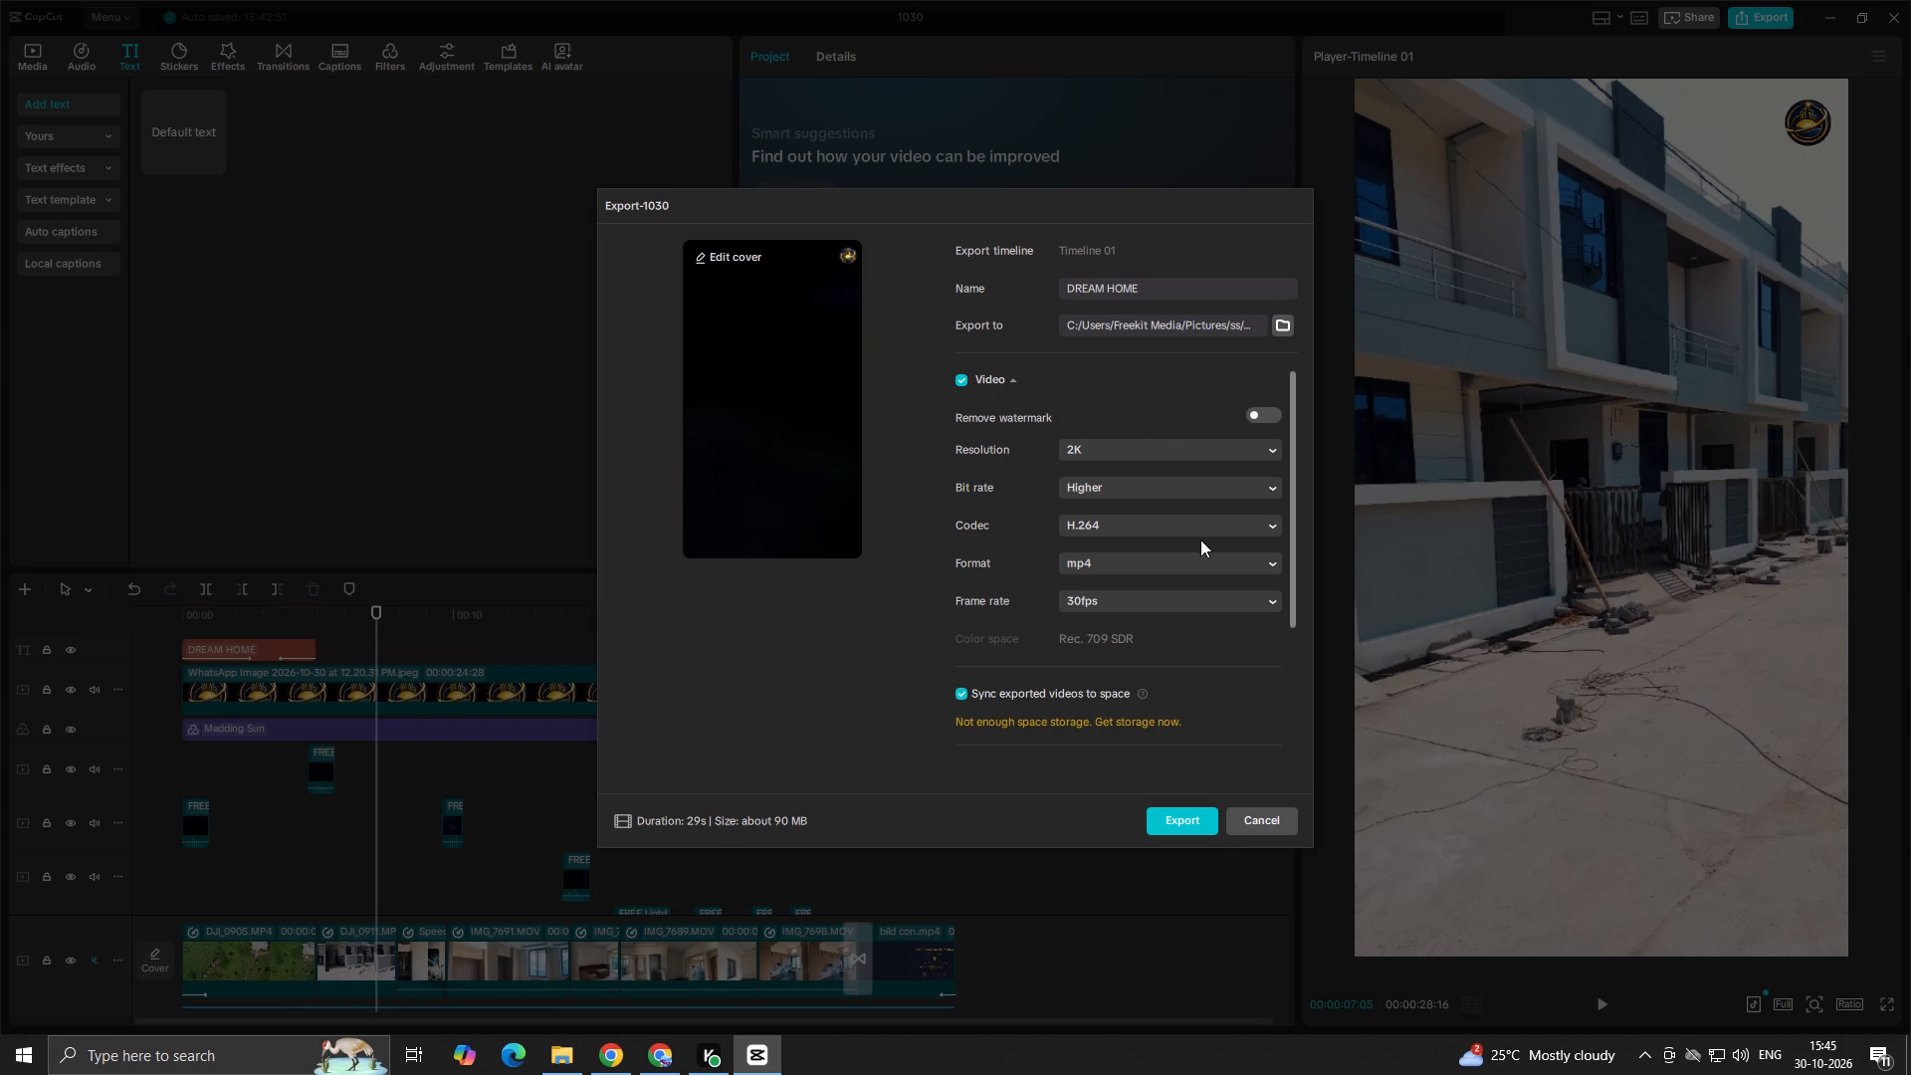
pyautogui.click(1204, 824)
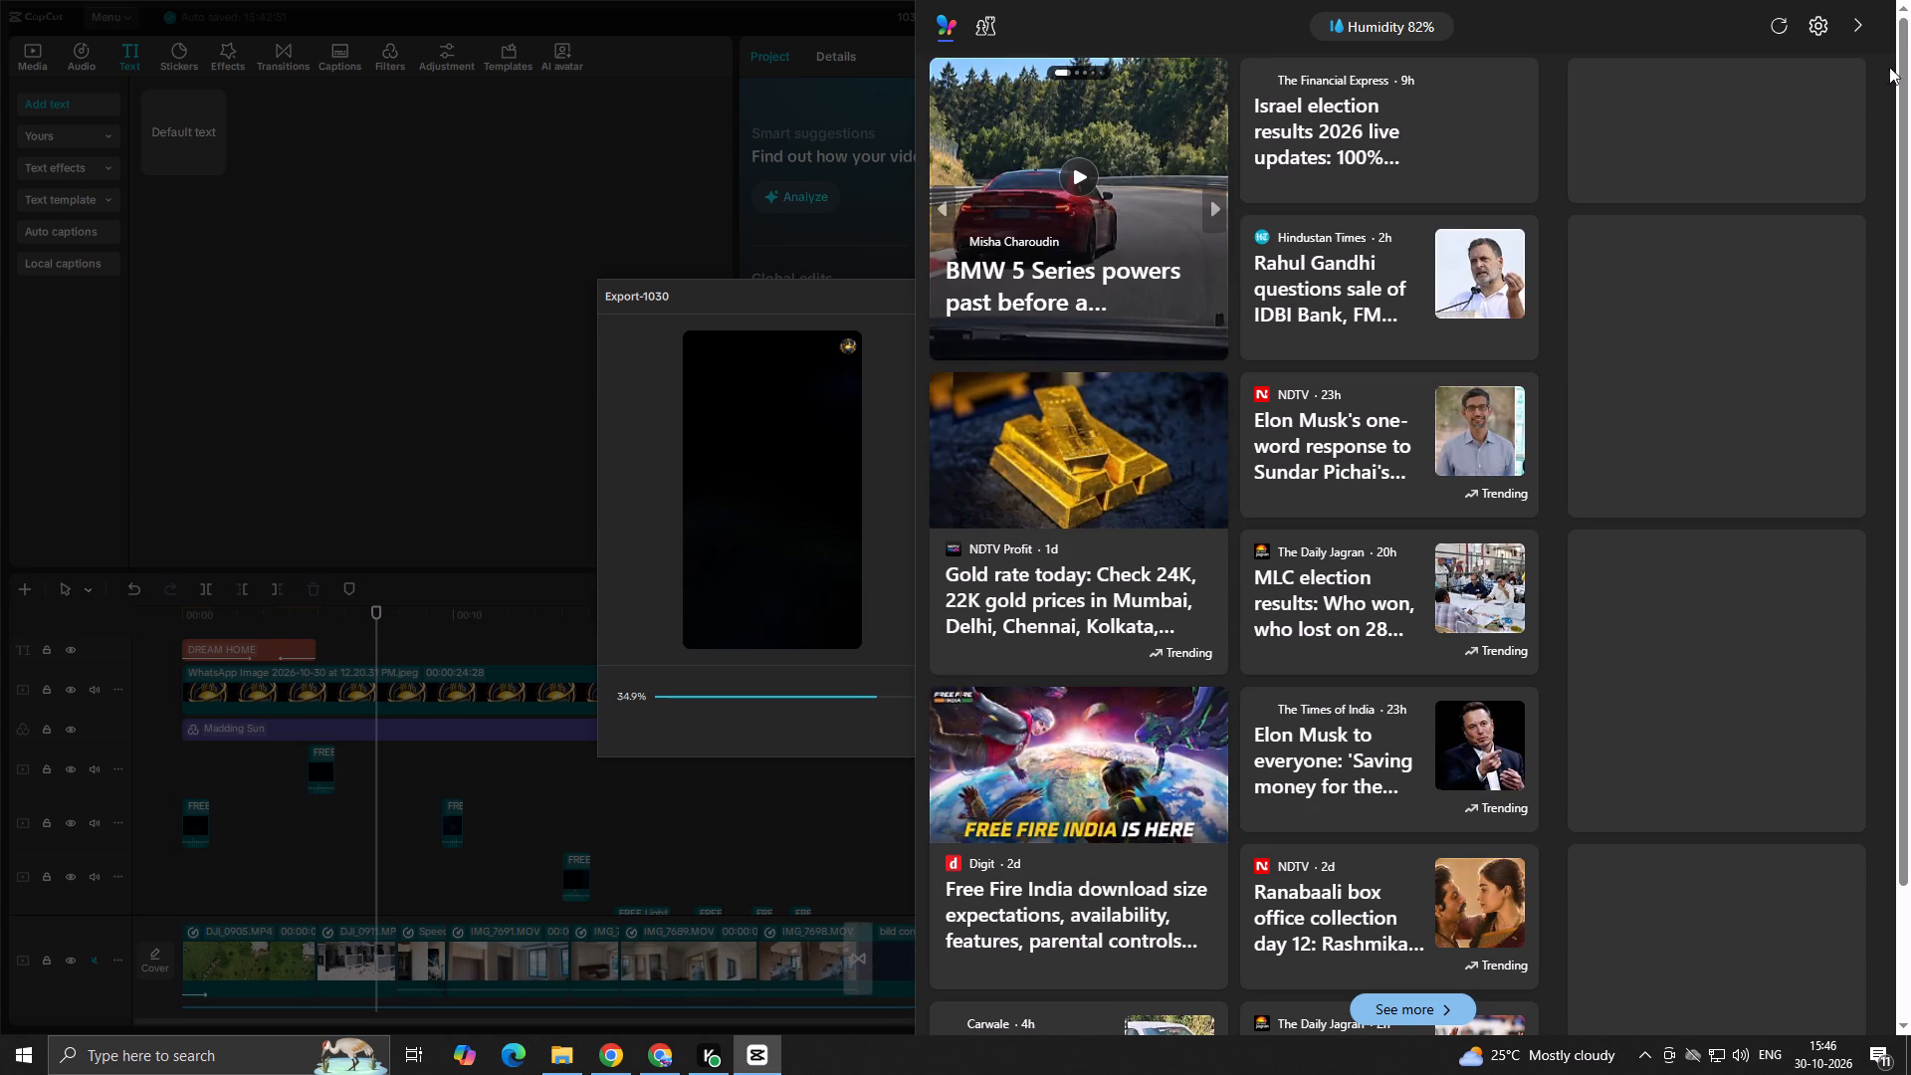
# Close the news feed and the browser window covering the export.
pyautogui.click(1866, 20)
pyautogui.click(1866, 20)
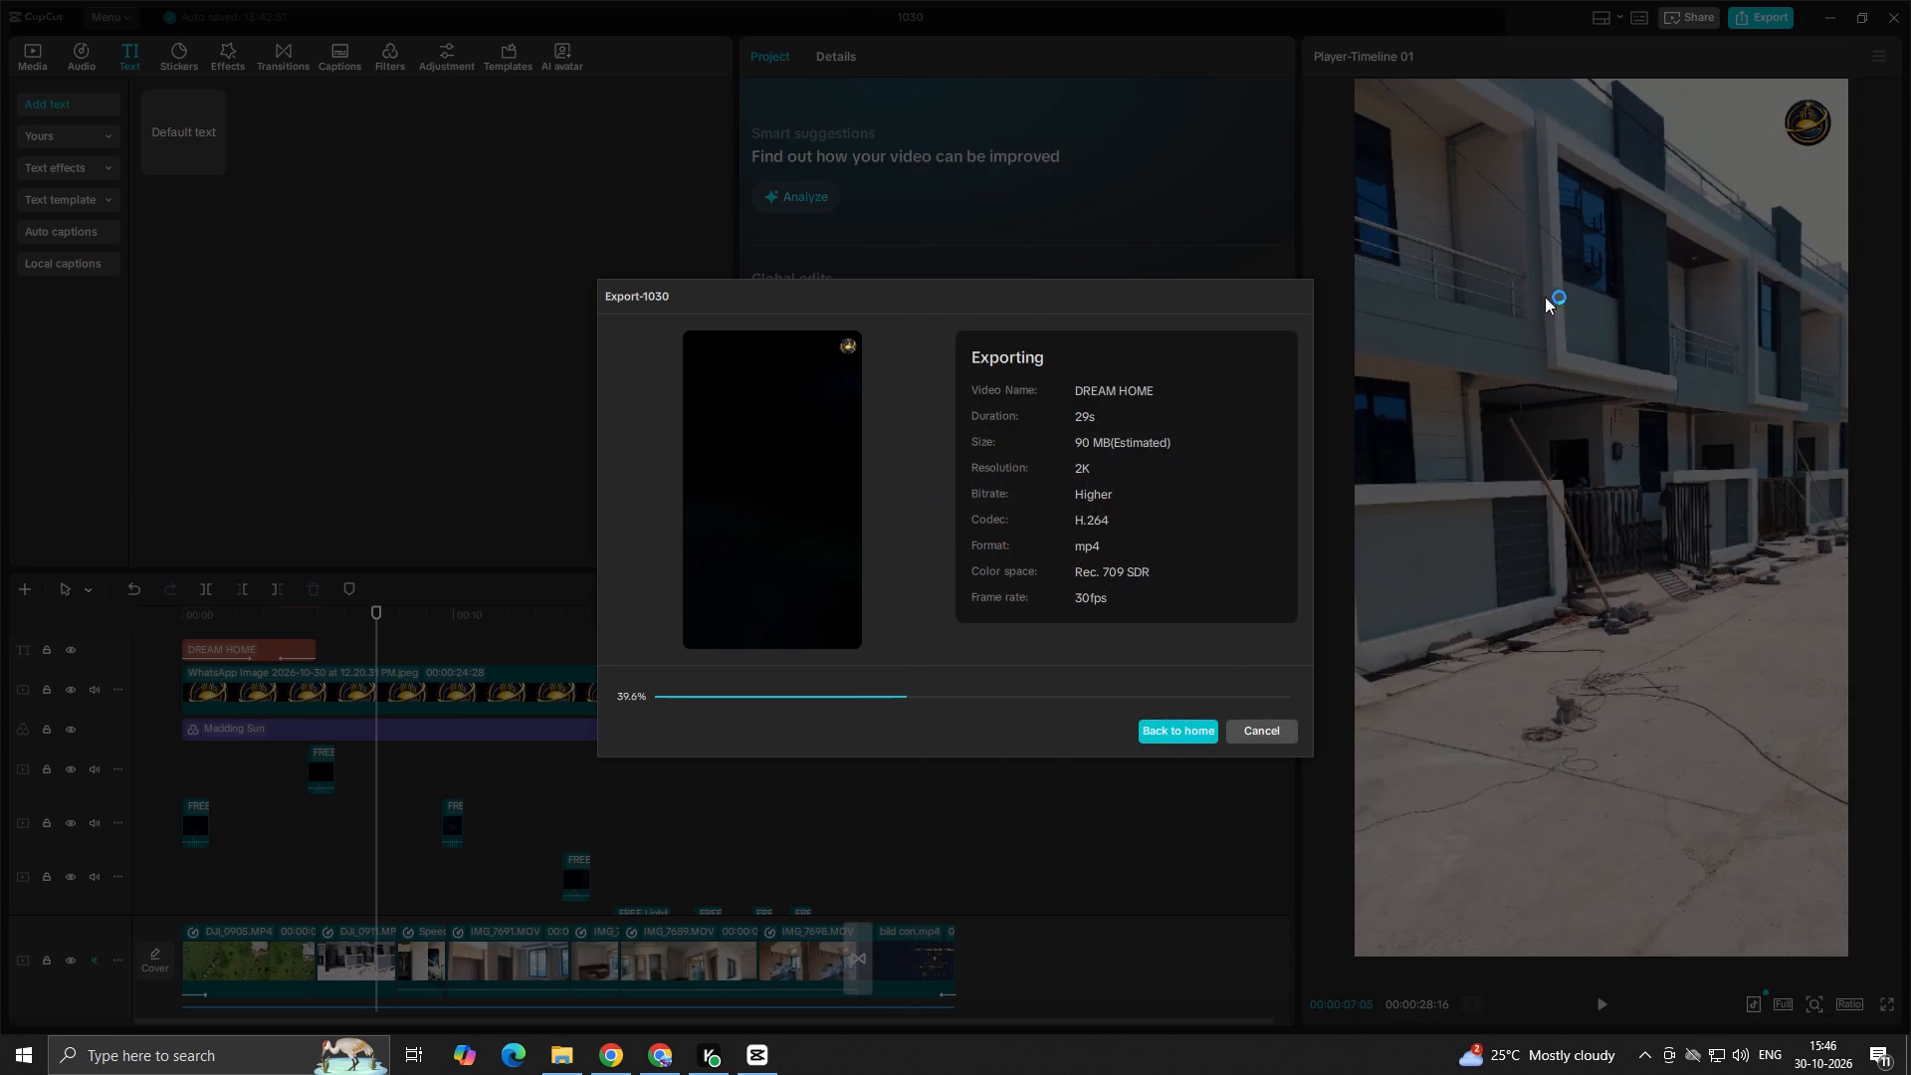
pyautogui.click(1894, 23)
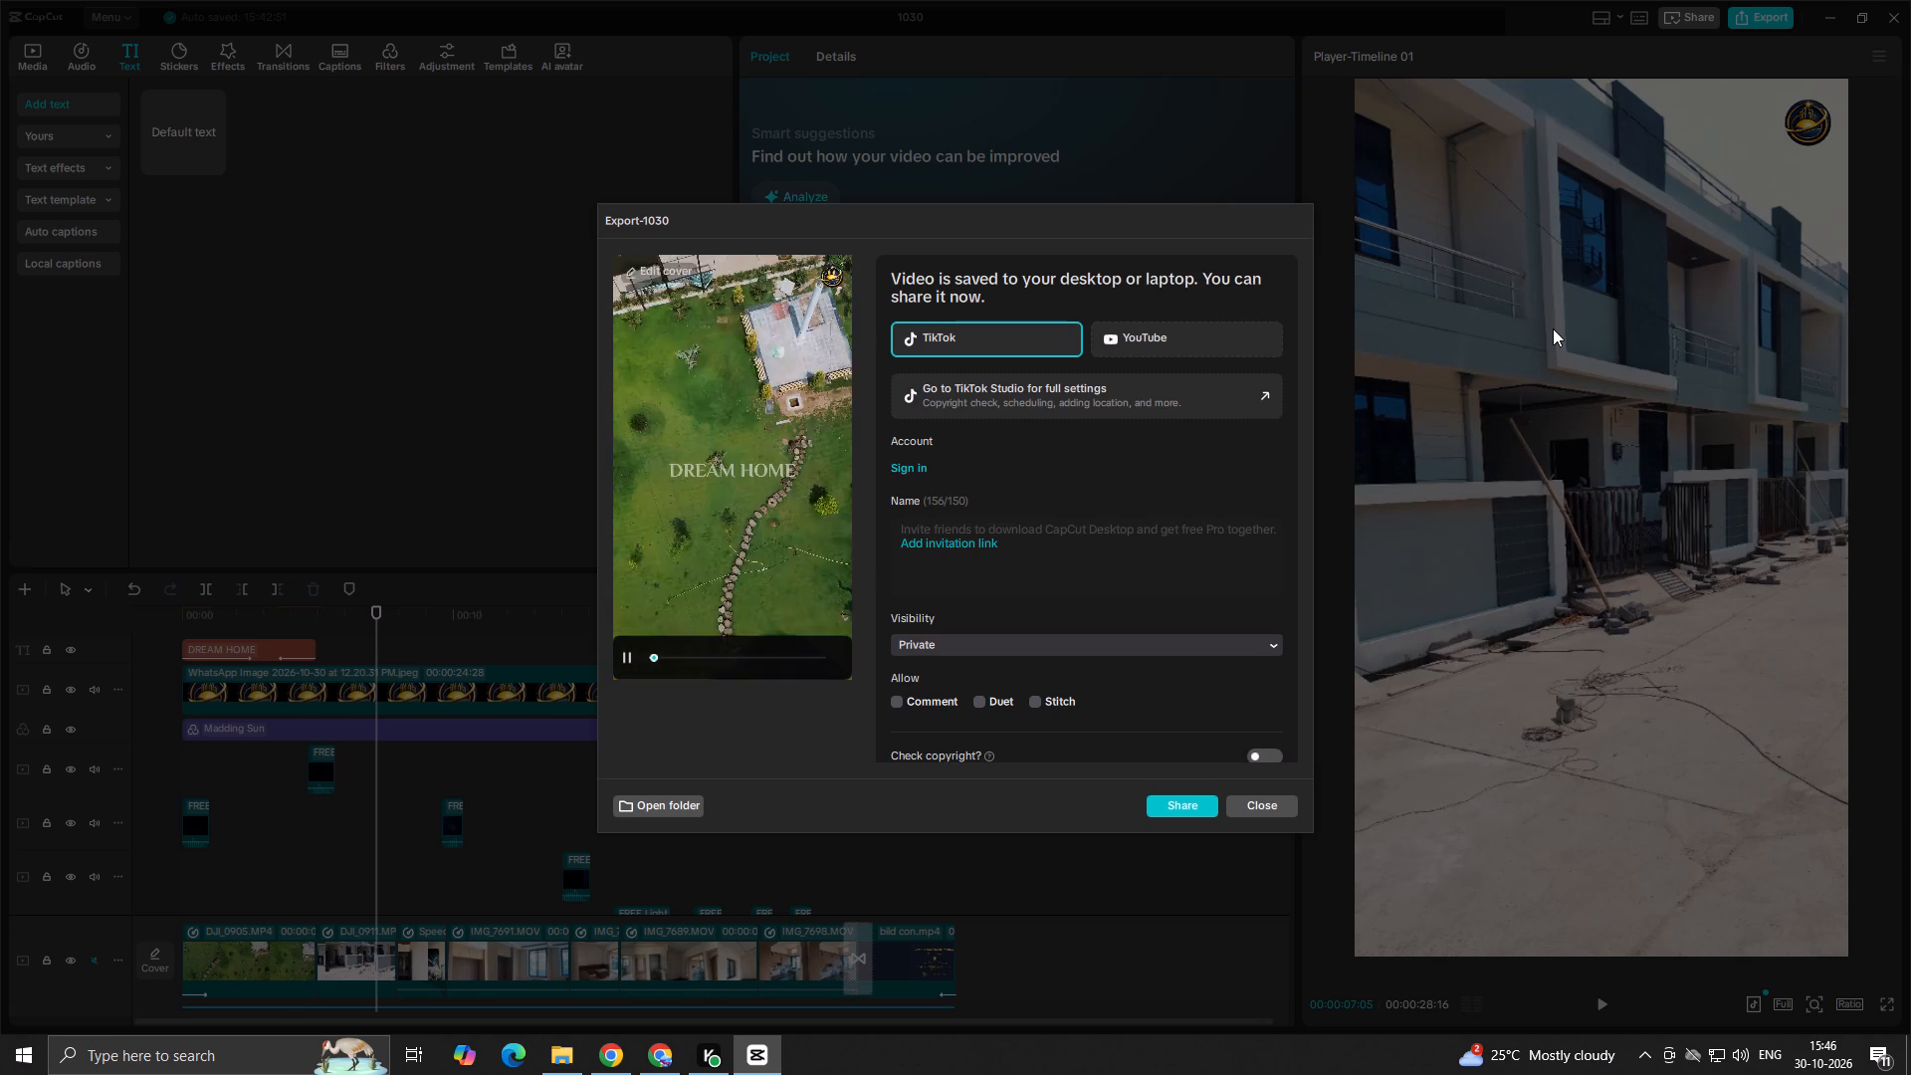
# Pause the preview of the exported video.
pyautogui.press('space')
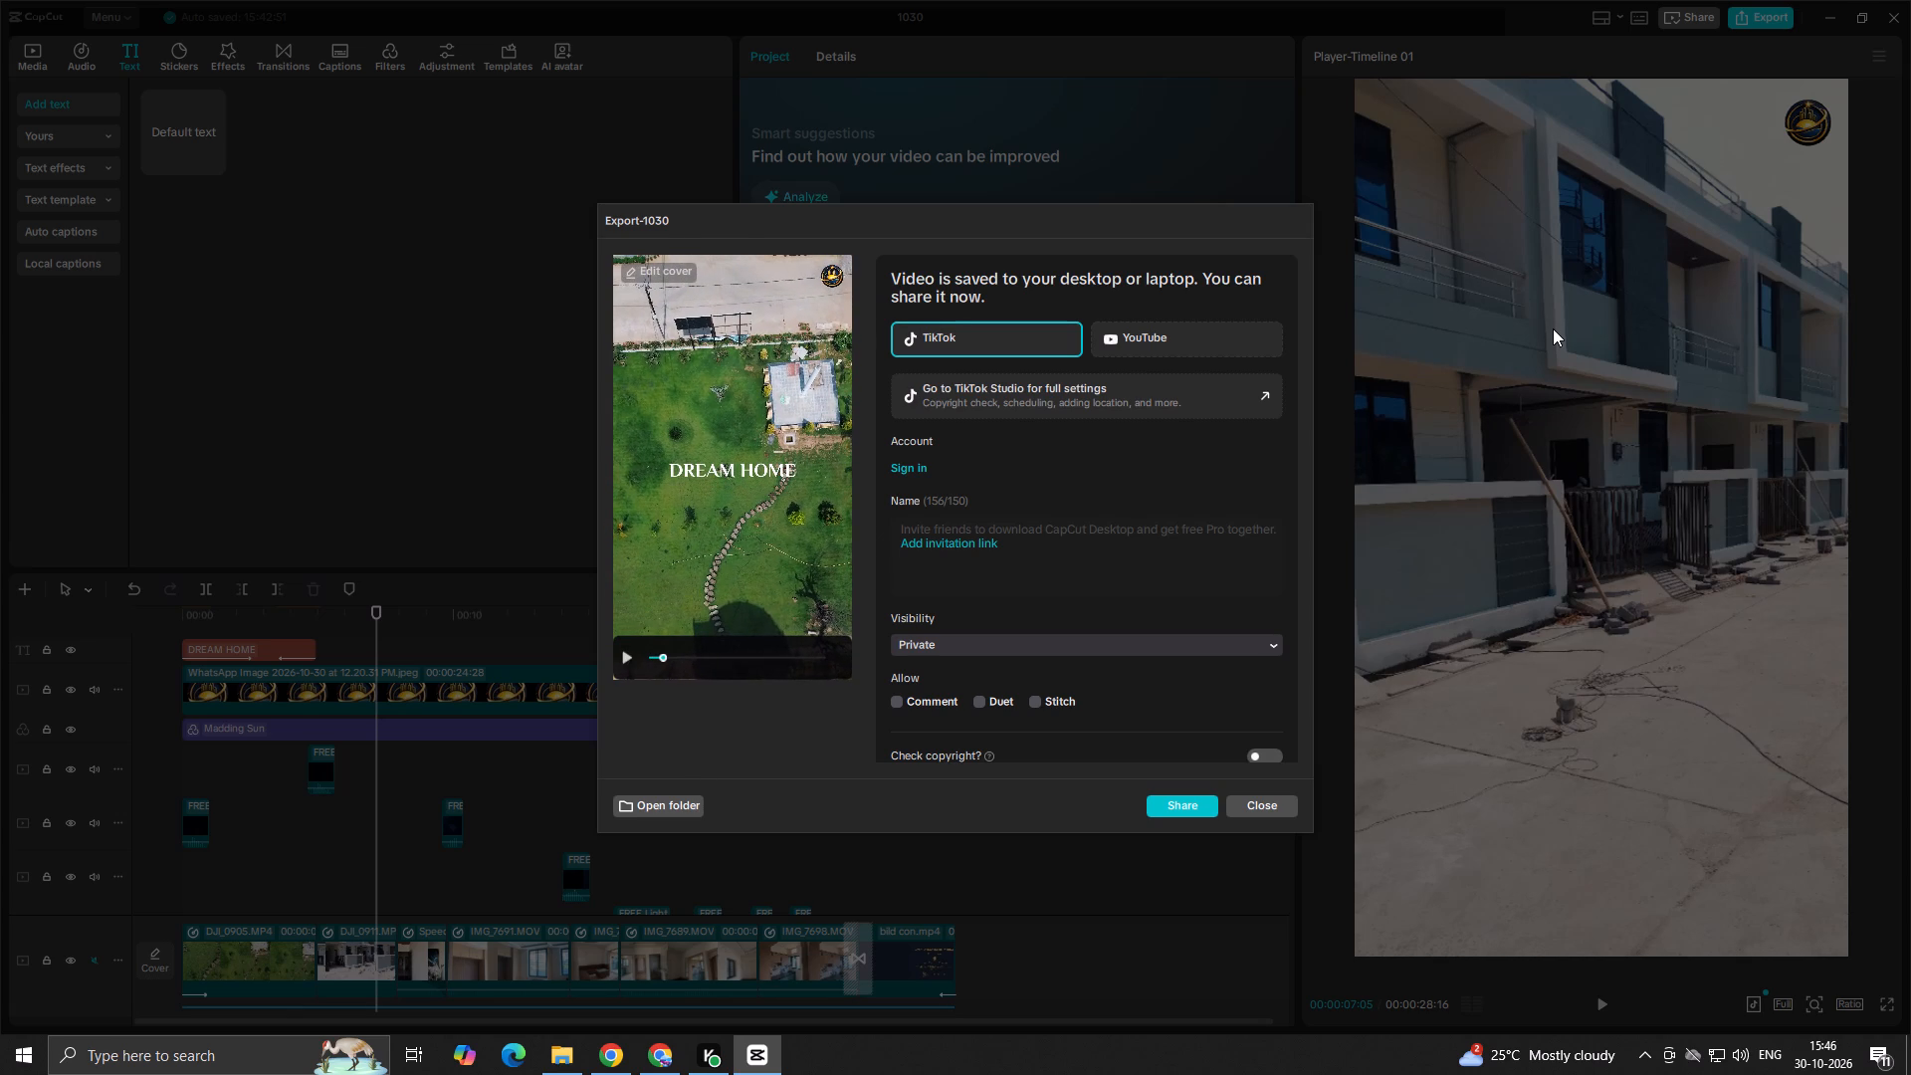
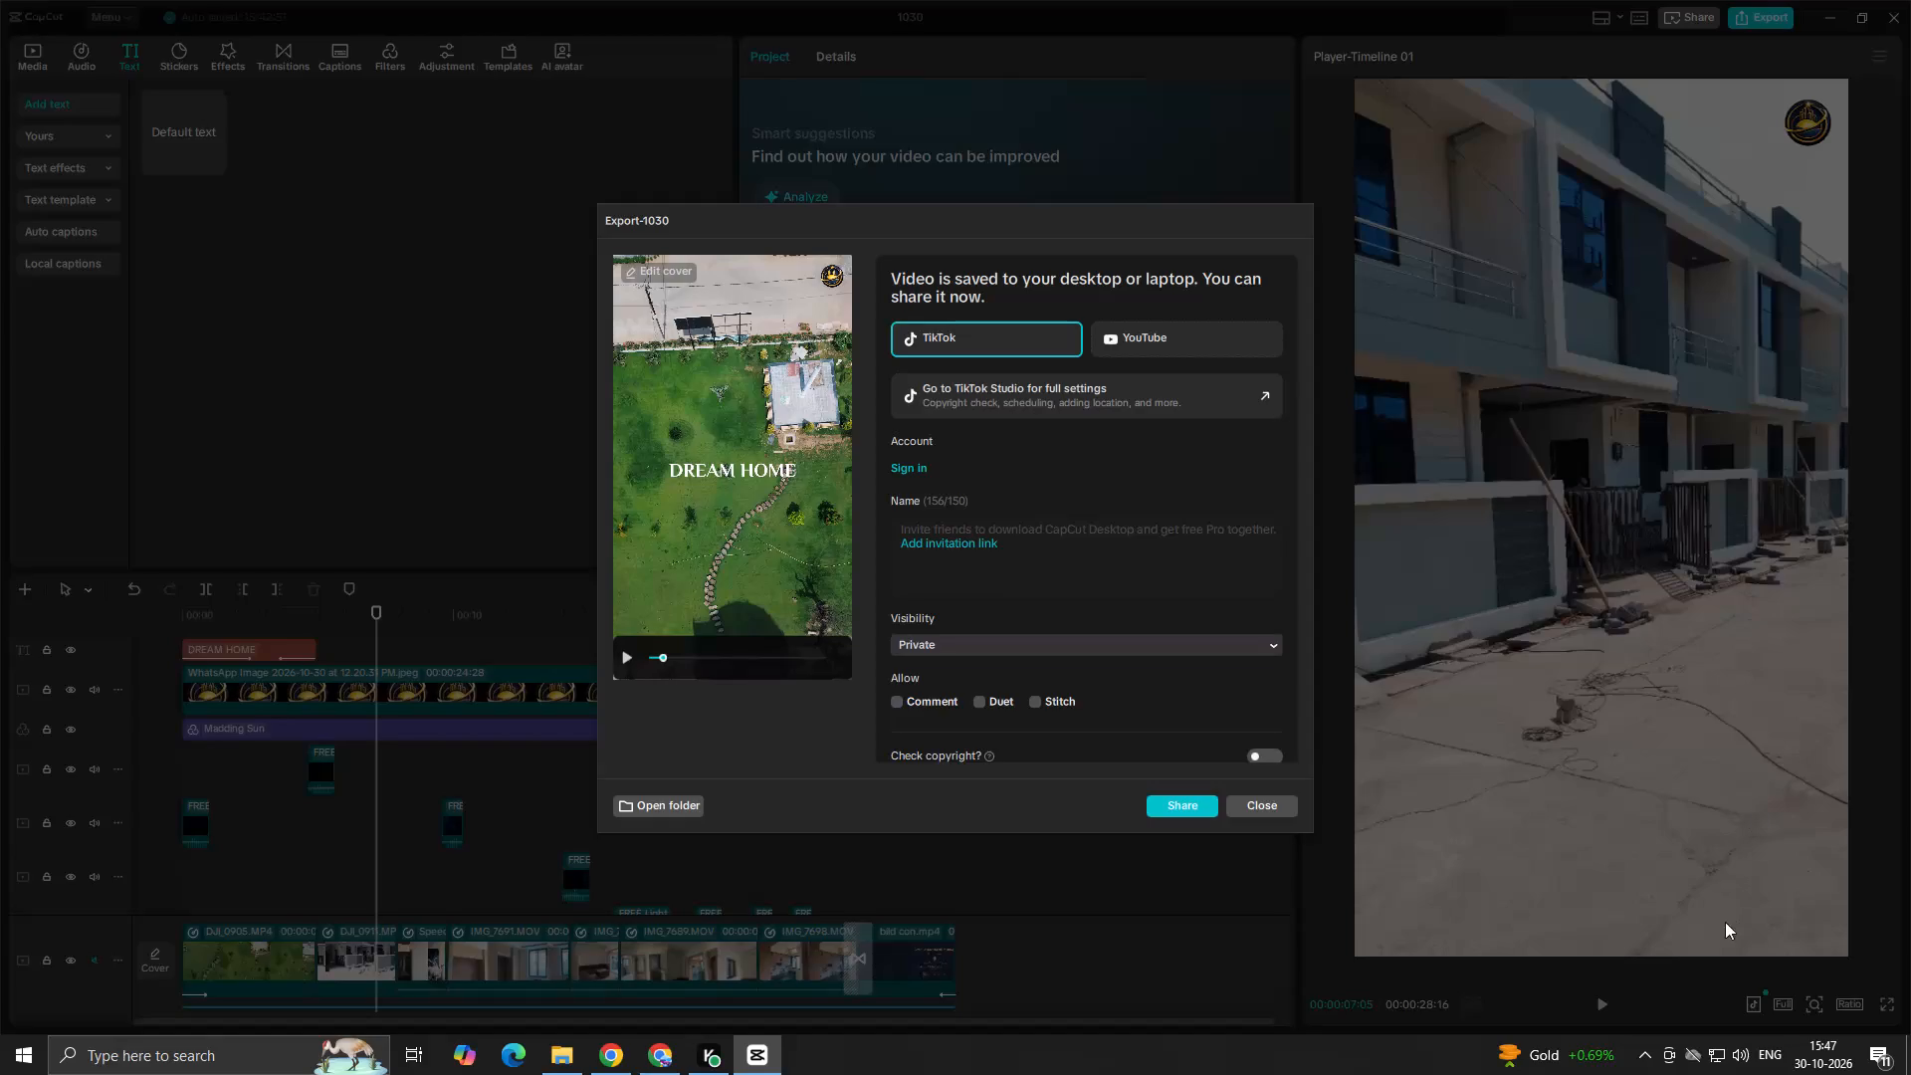
# Dismiss the finished export's sharing window without sharing the video.
pyautogui.click(1269, 808)
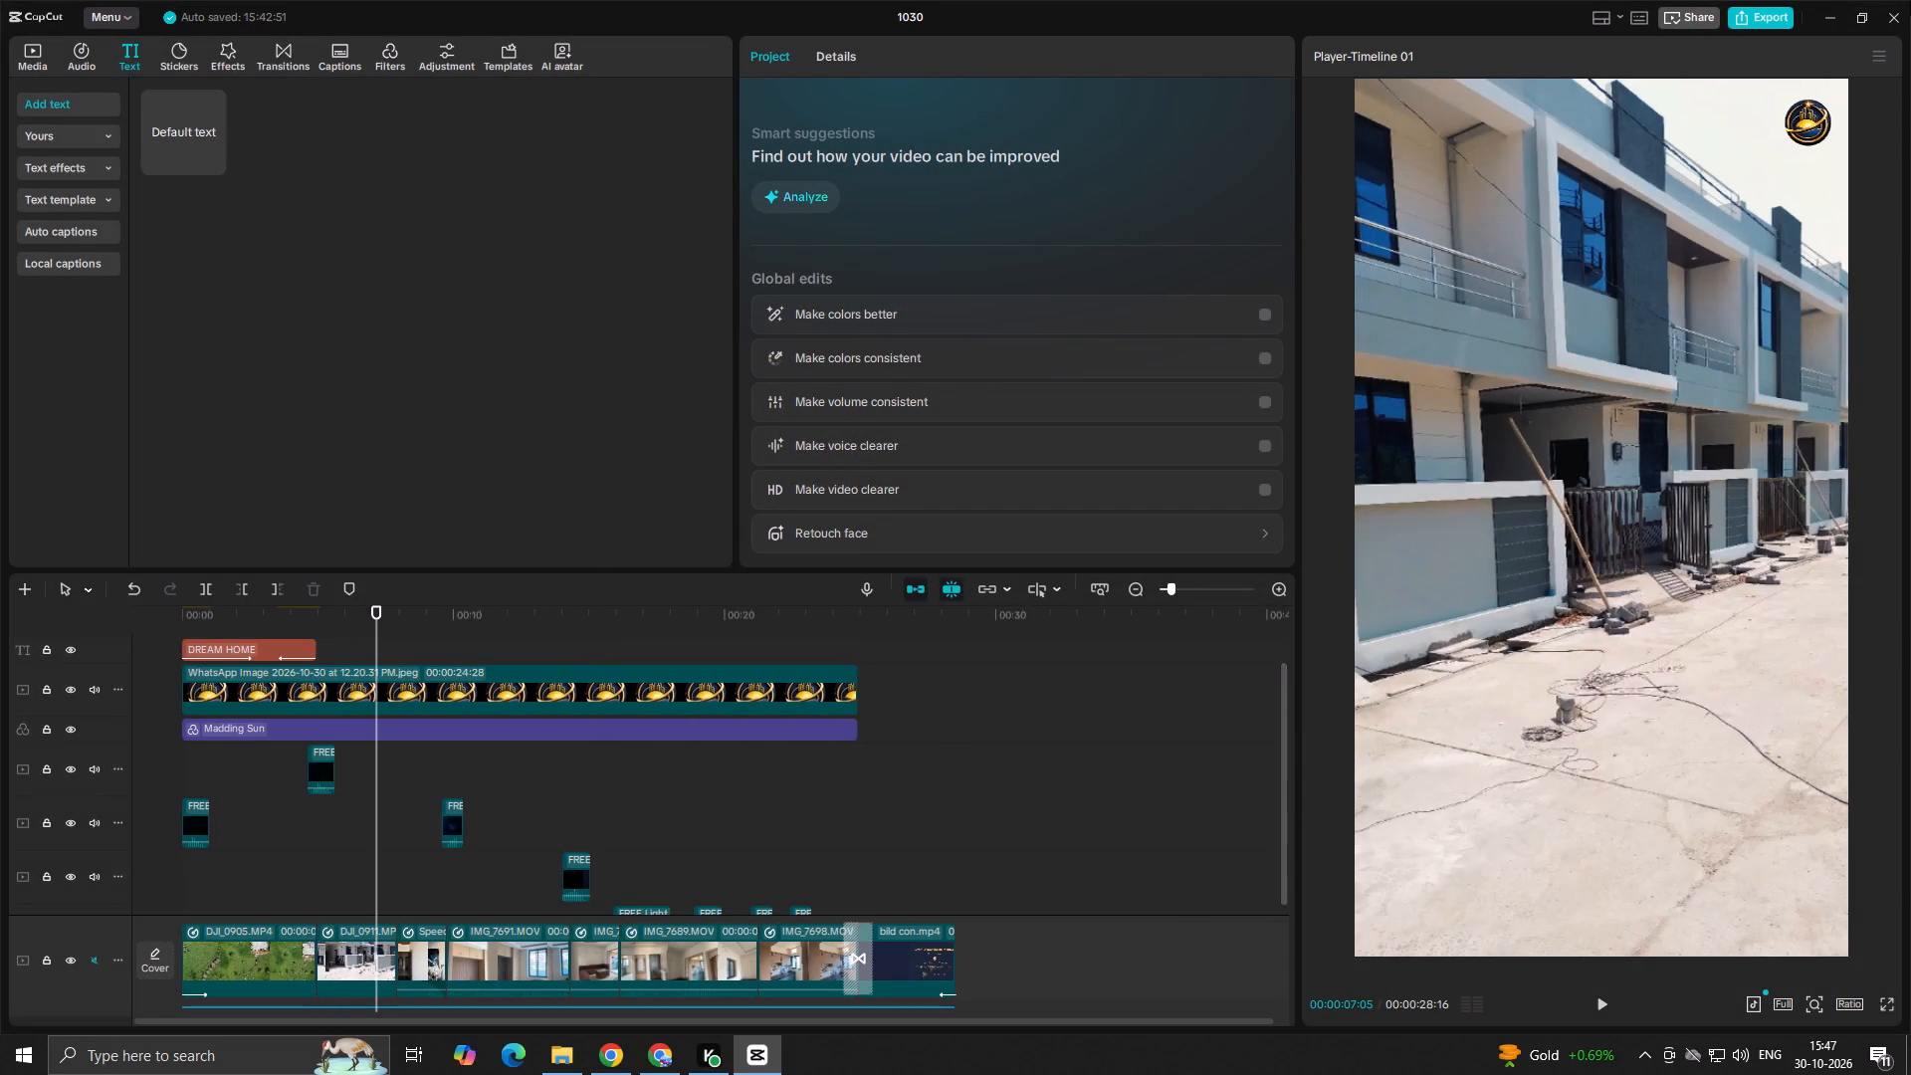
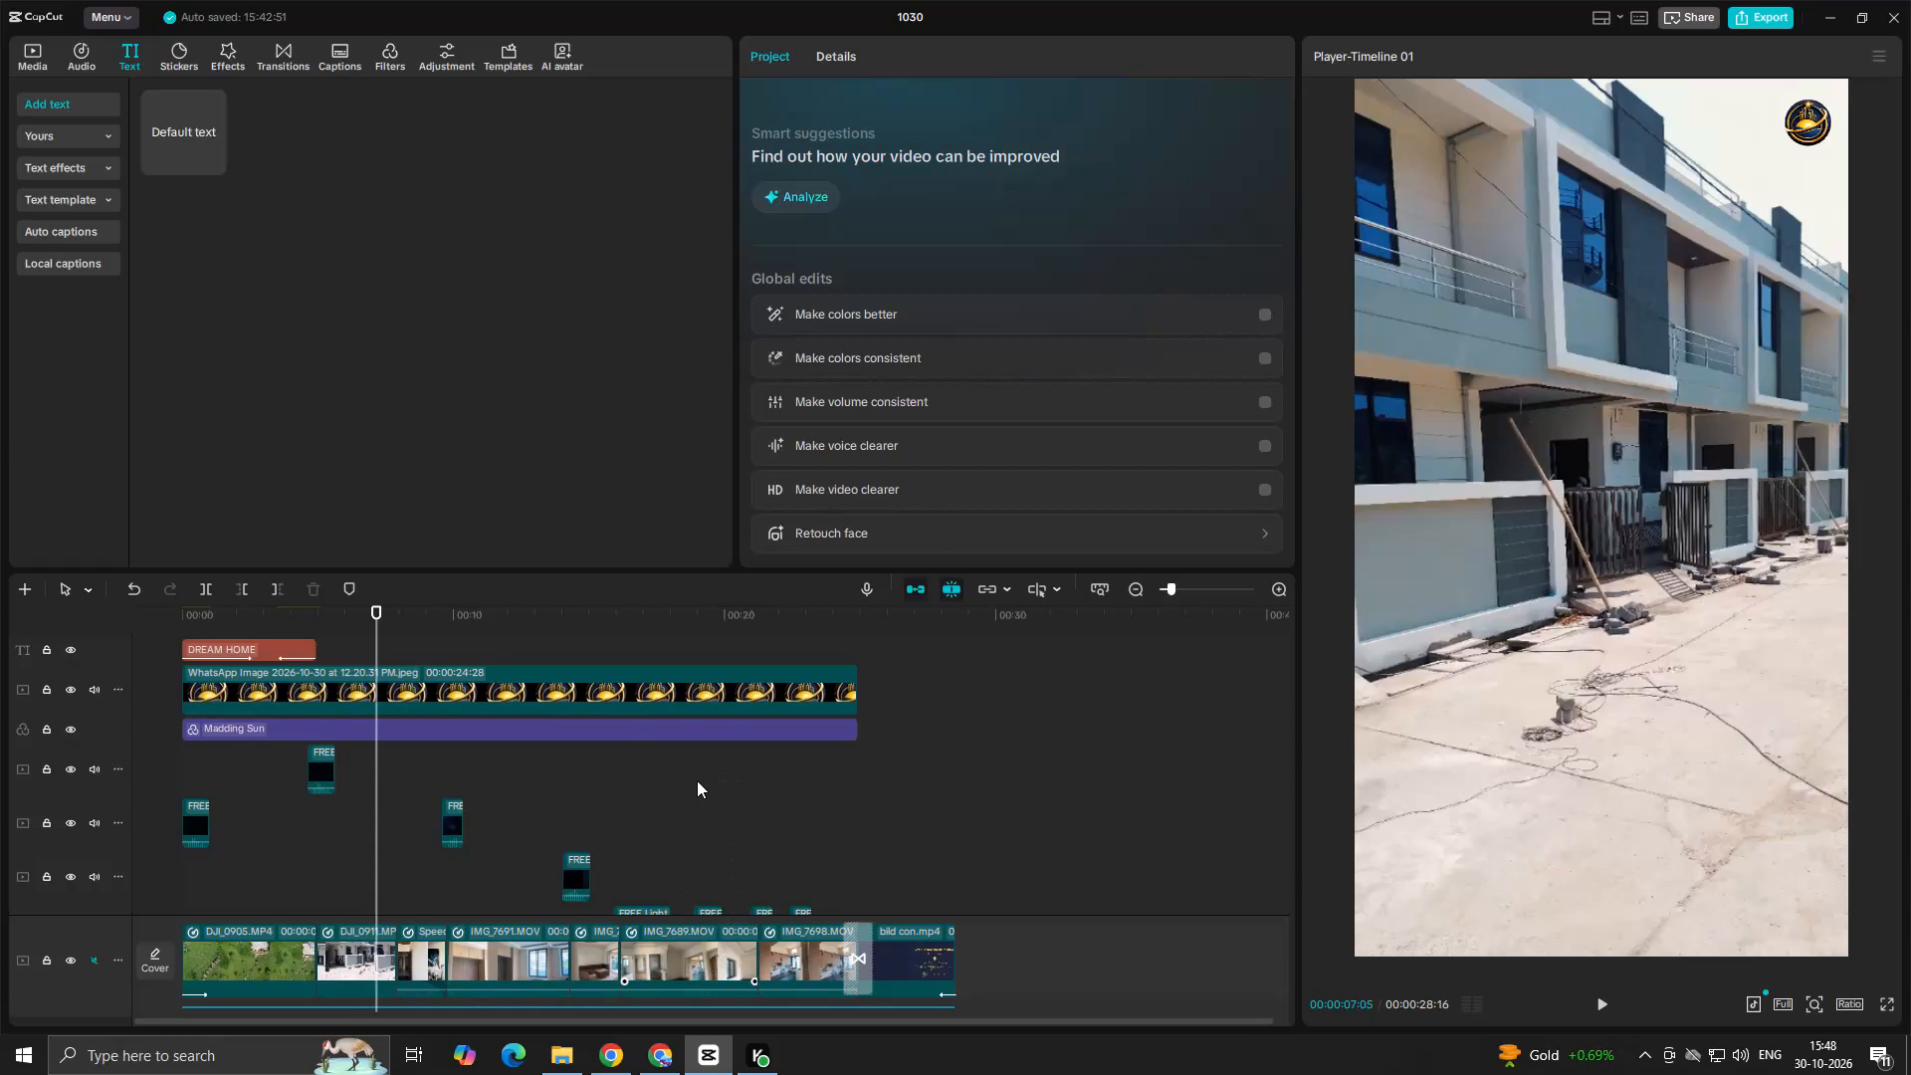
# Review the reel's opening seconds, checking the DREAM HOME title over the aerial clip and the light-flash transition into the DJI_0911 clip.
pyautogui.scroll(1, 697, 780)
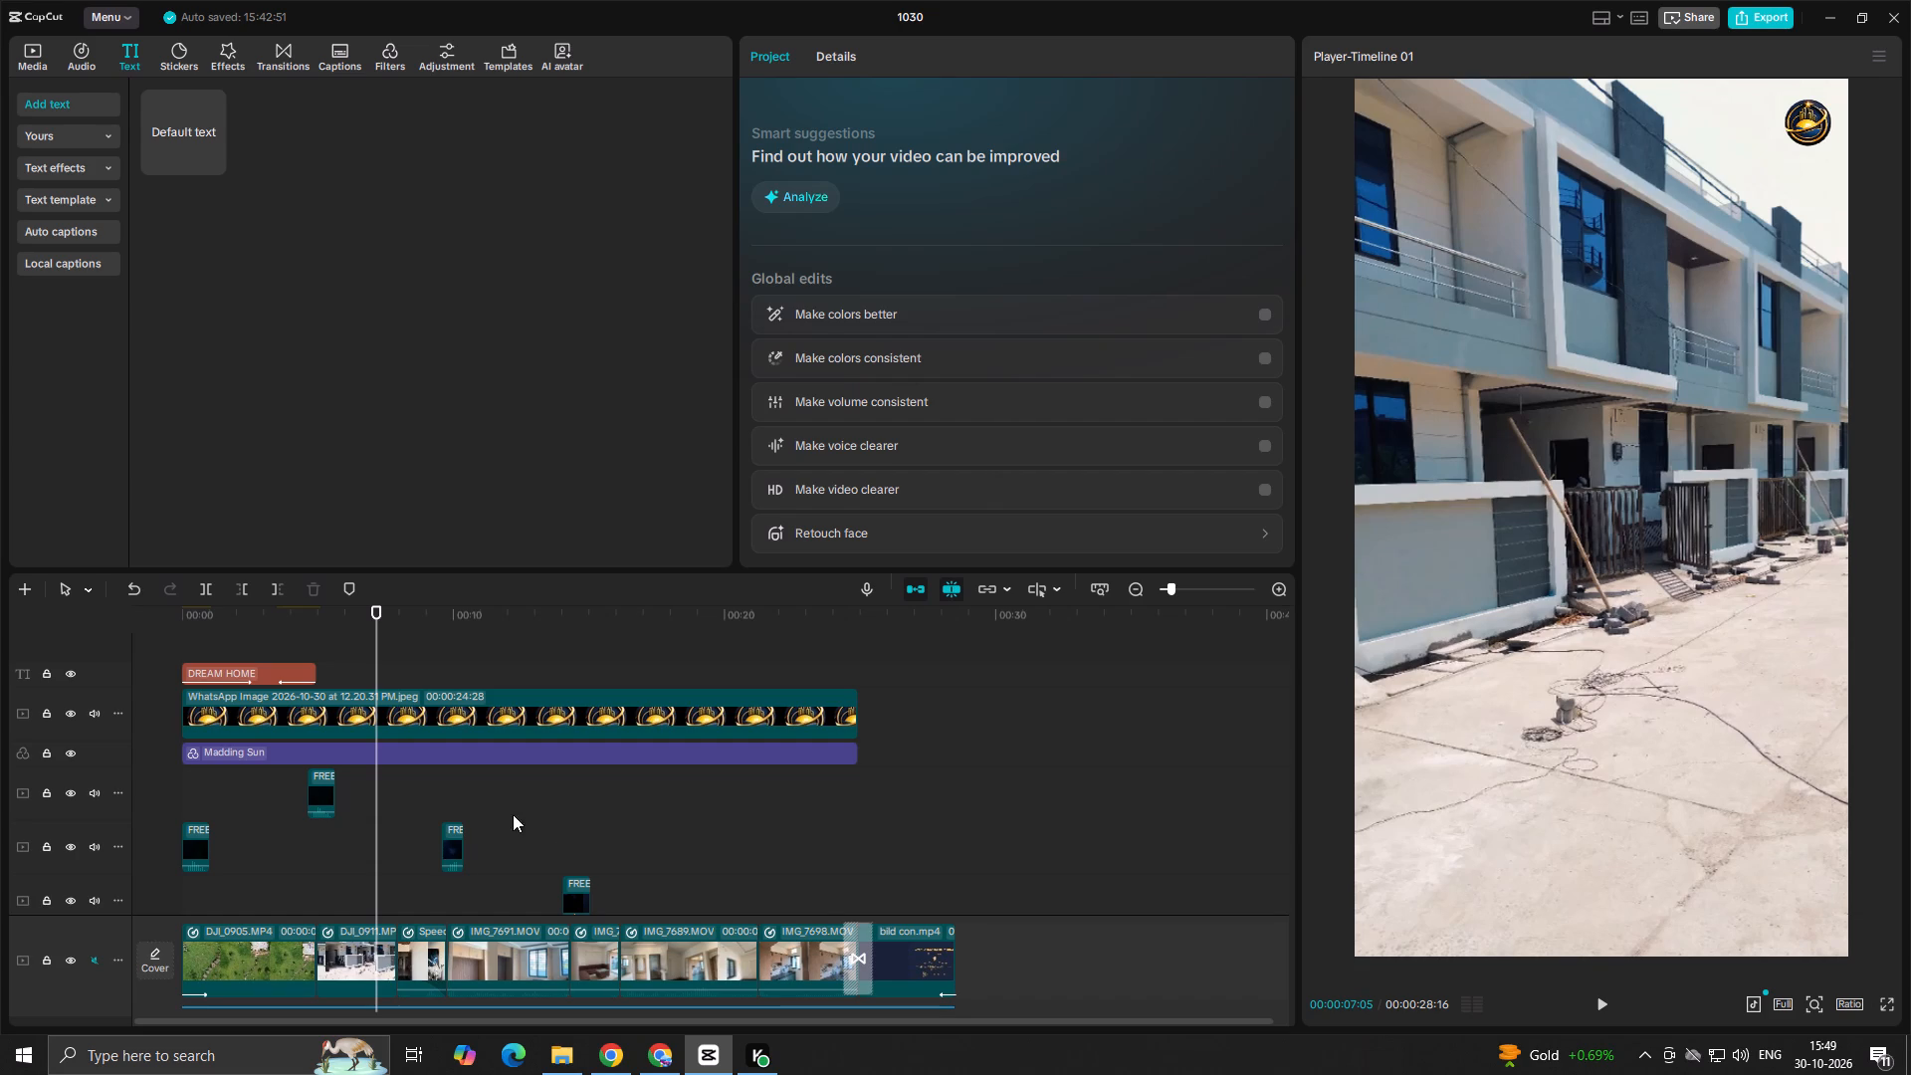
pyautogui.click(454, 803)
pyautogui.moveTo(454, 803); pyautogui.dragTo(317, 848)
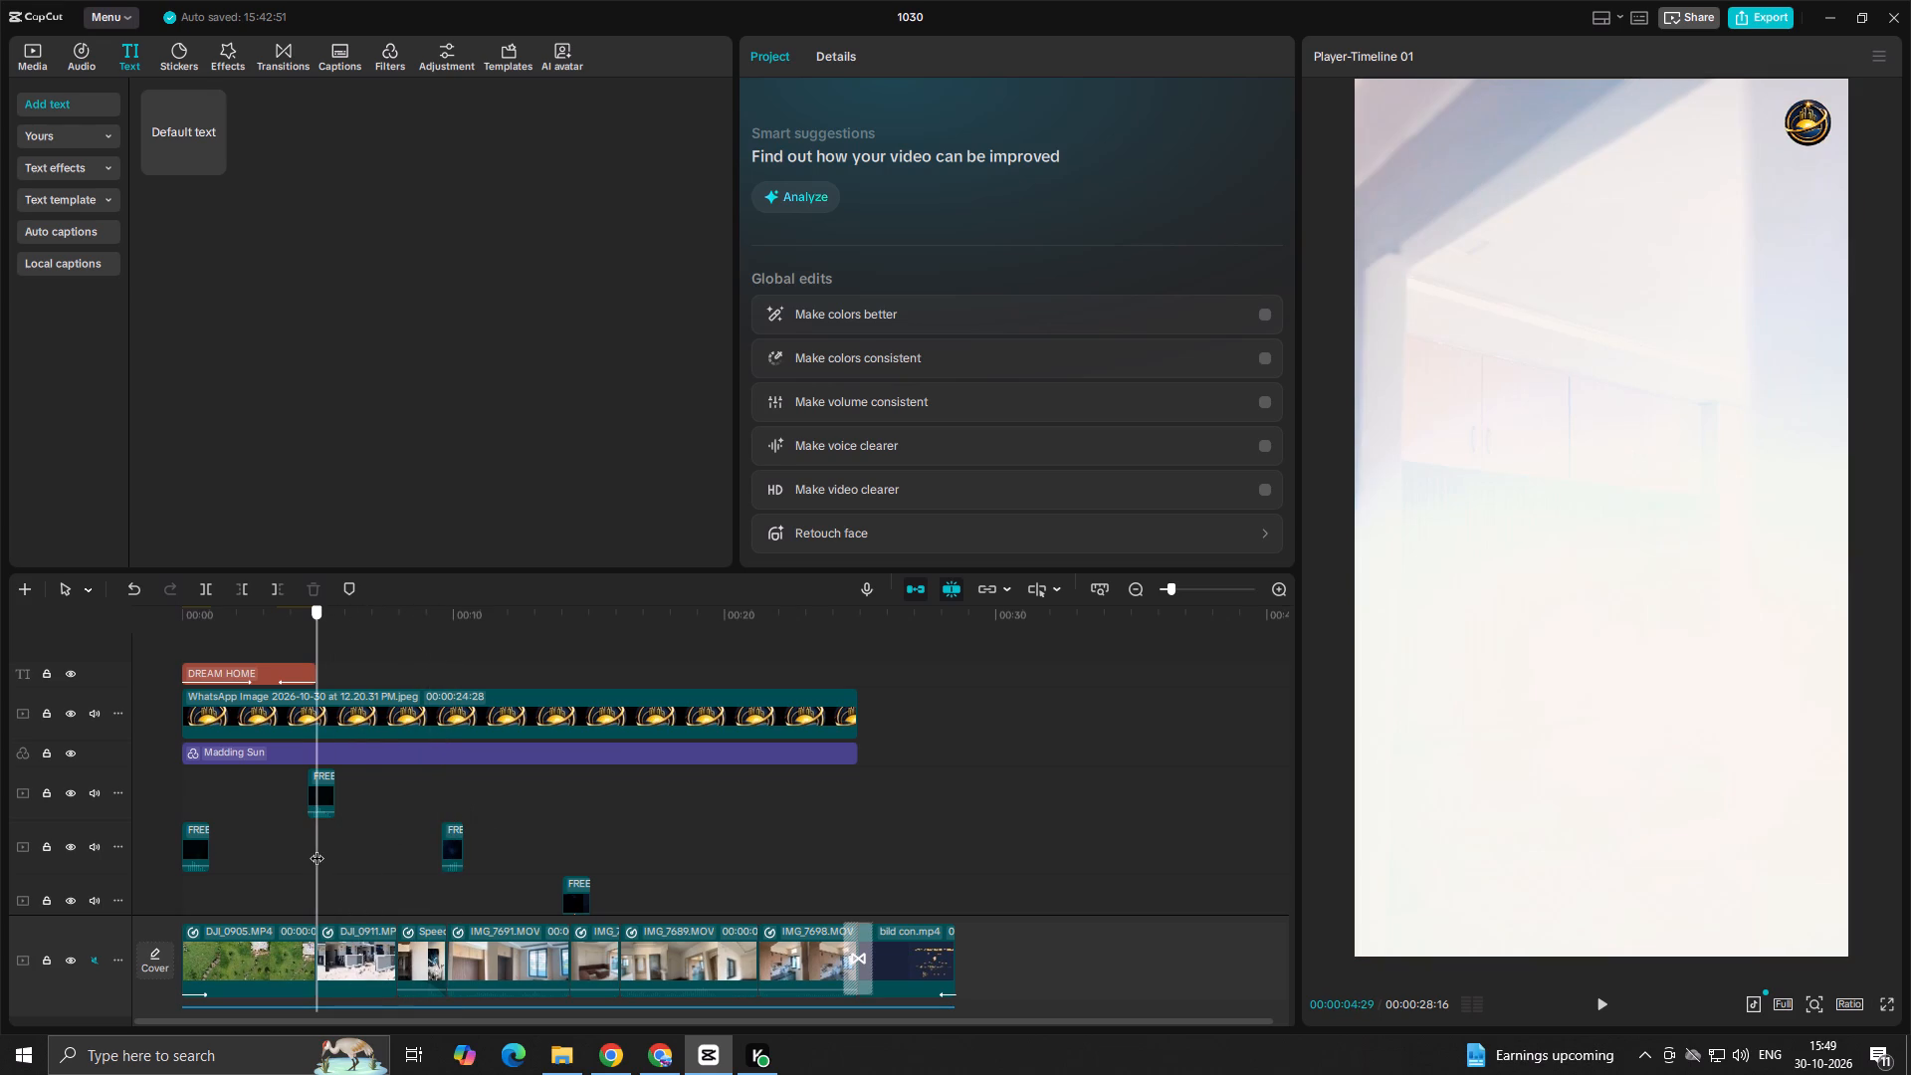
pyautogui.moveTo(317, 848); pyautogui.dragTo(217, 904)
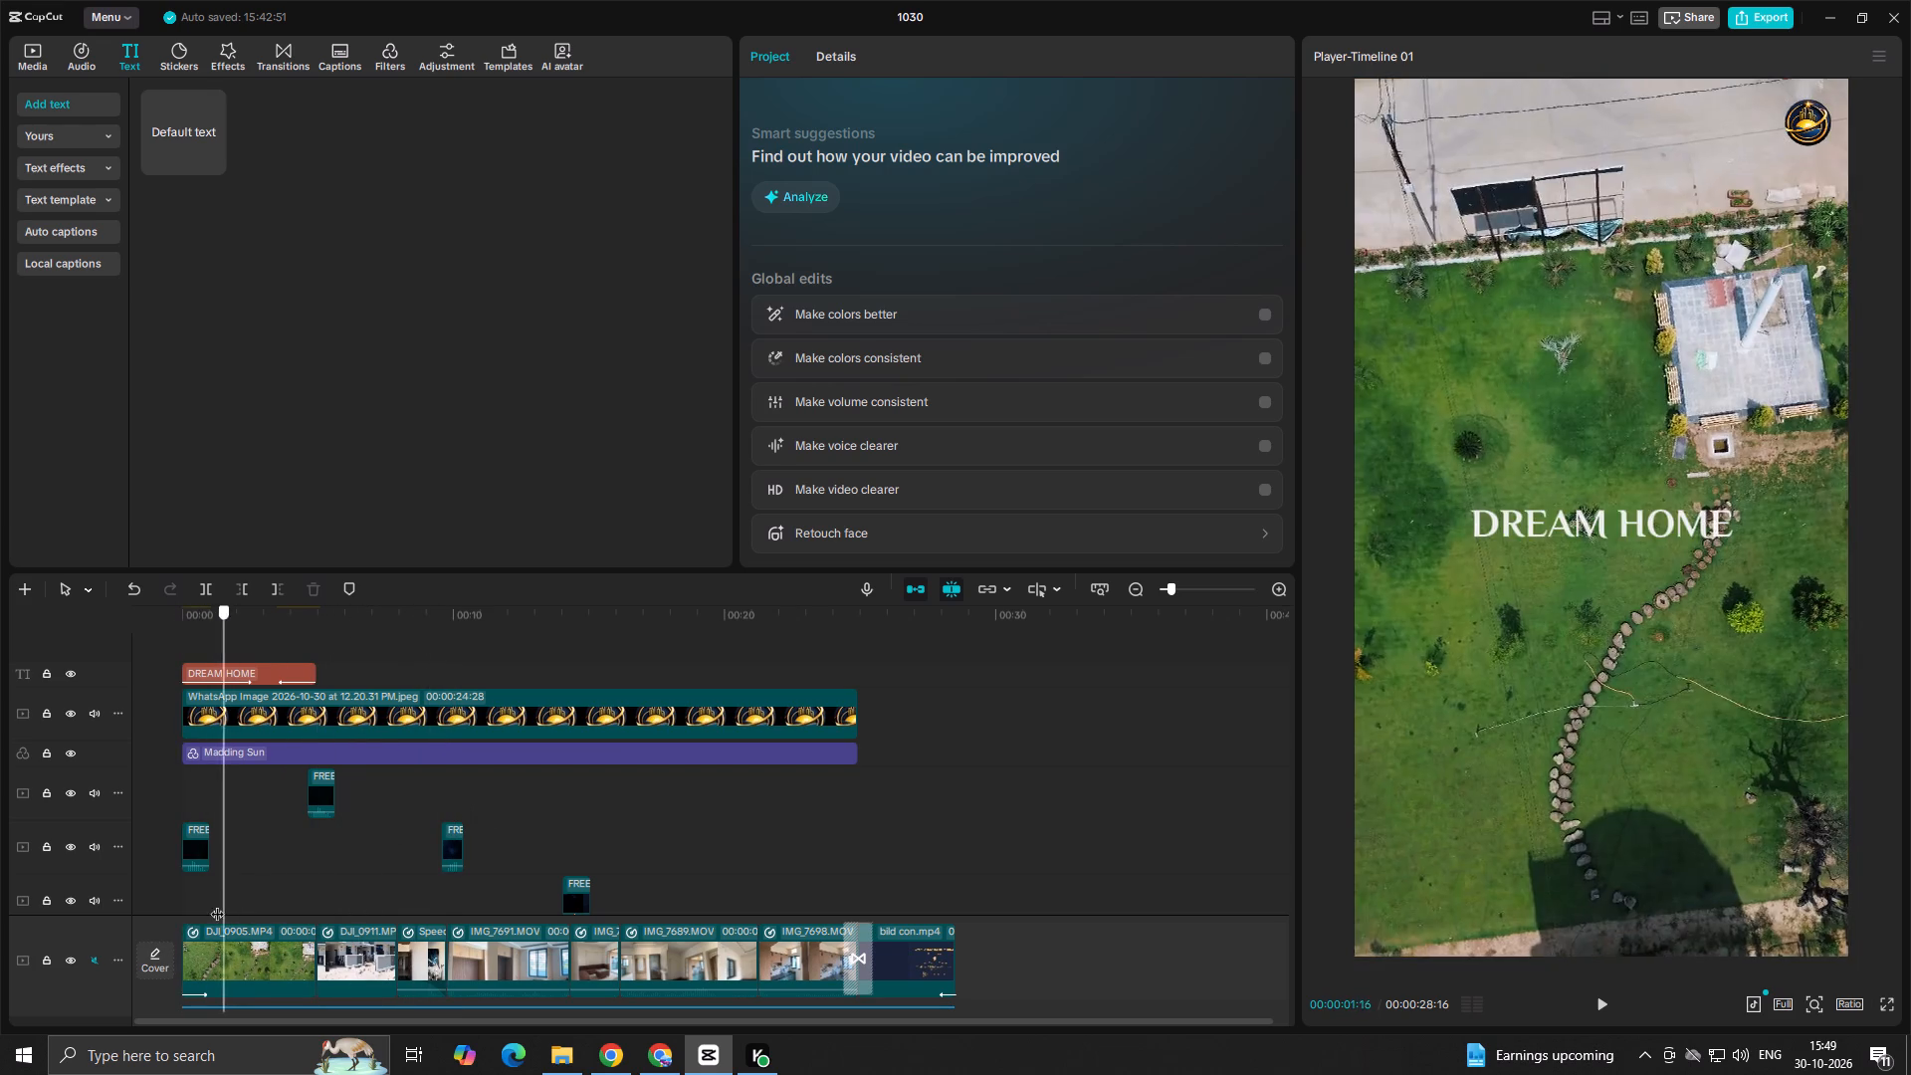
pyautogui.moveTo(217, 904); pyautogui.dragTo(327, 889)
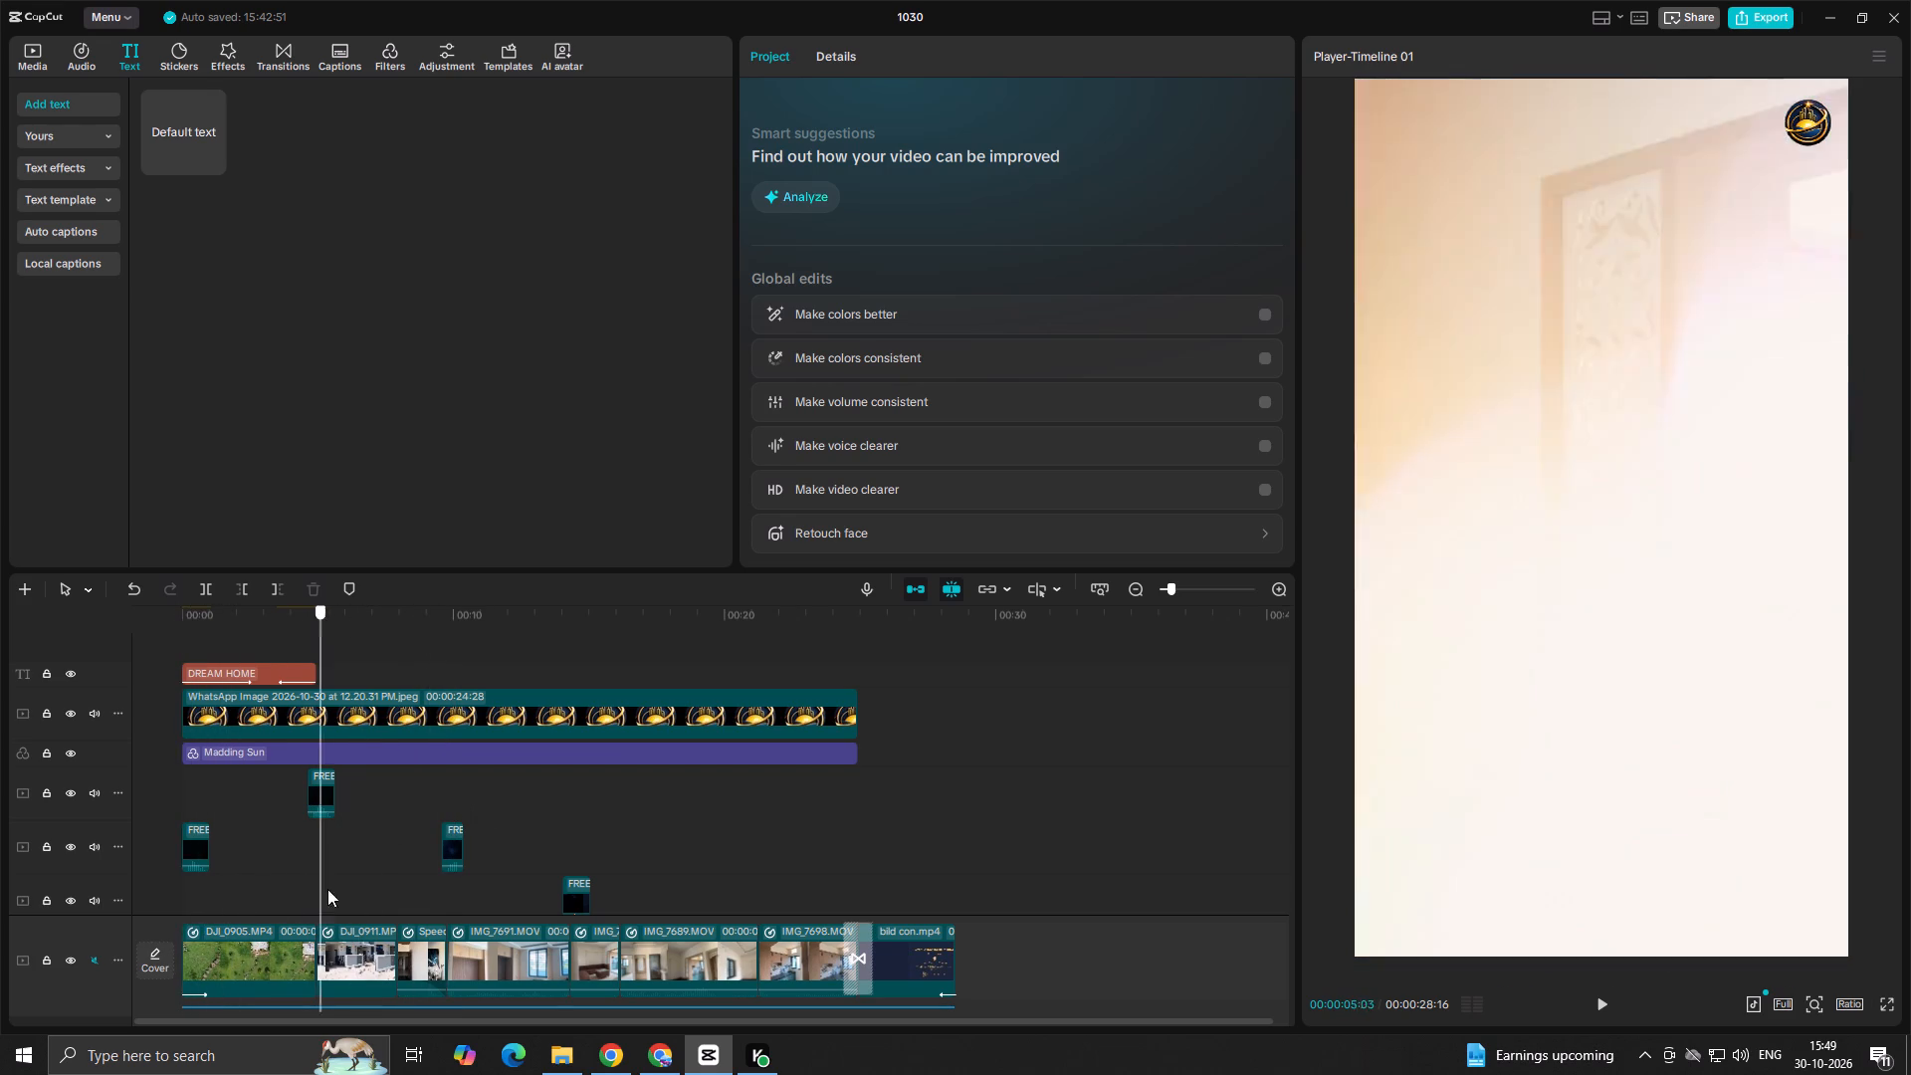
pyautogui.moveTo(327, 889); pyautogui.dragTo(149, 923)
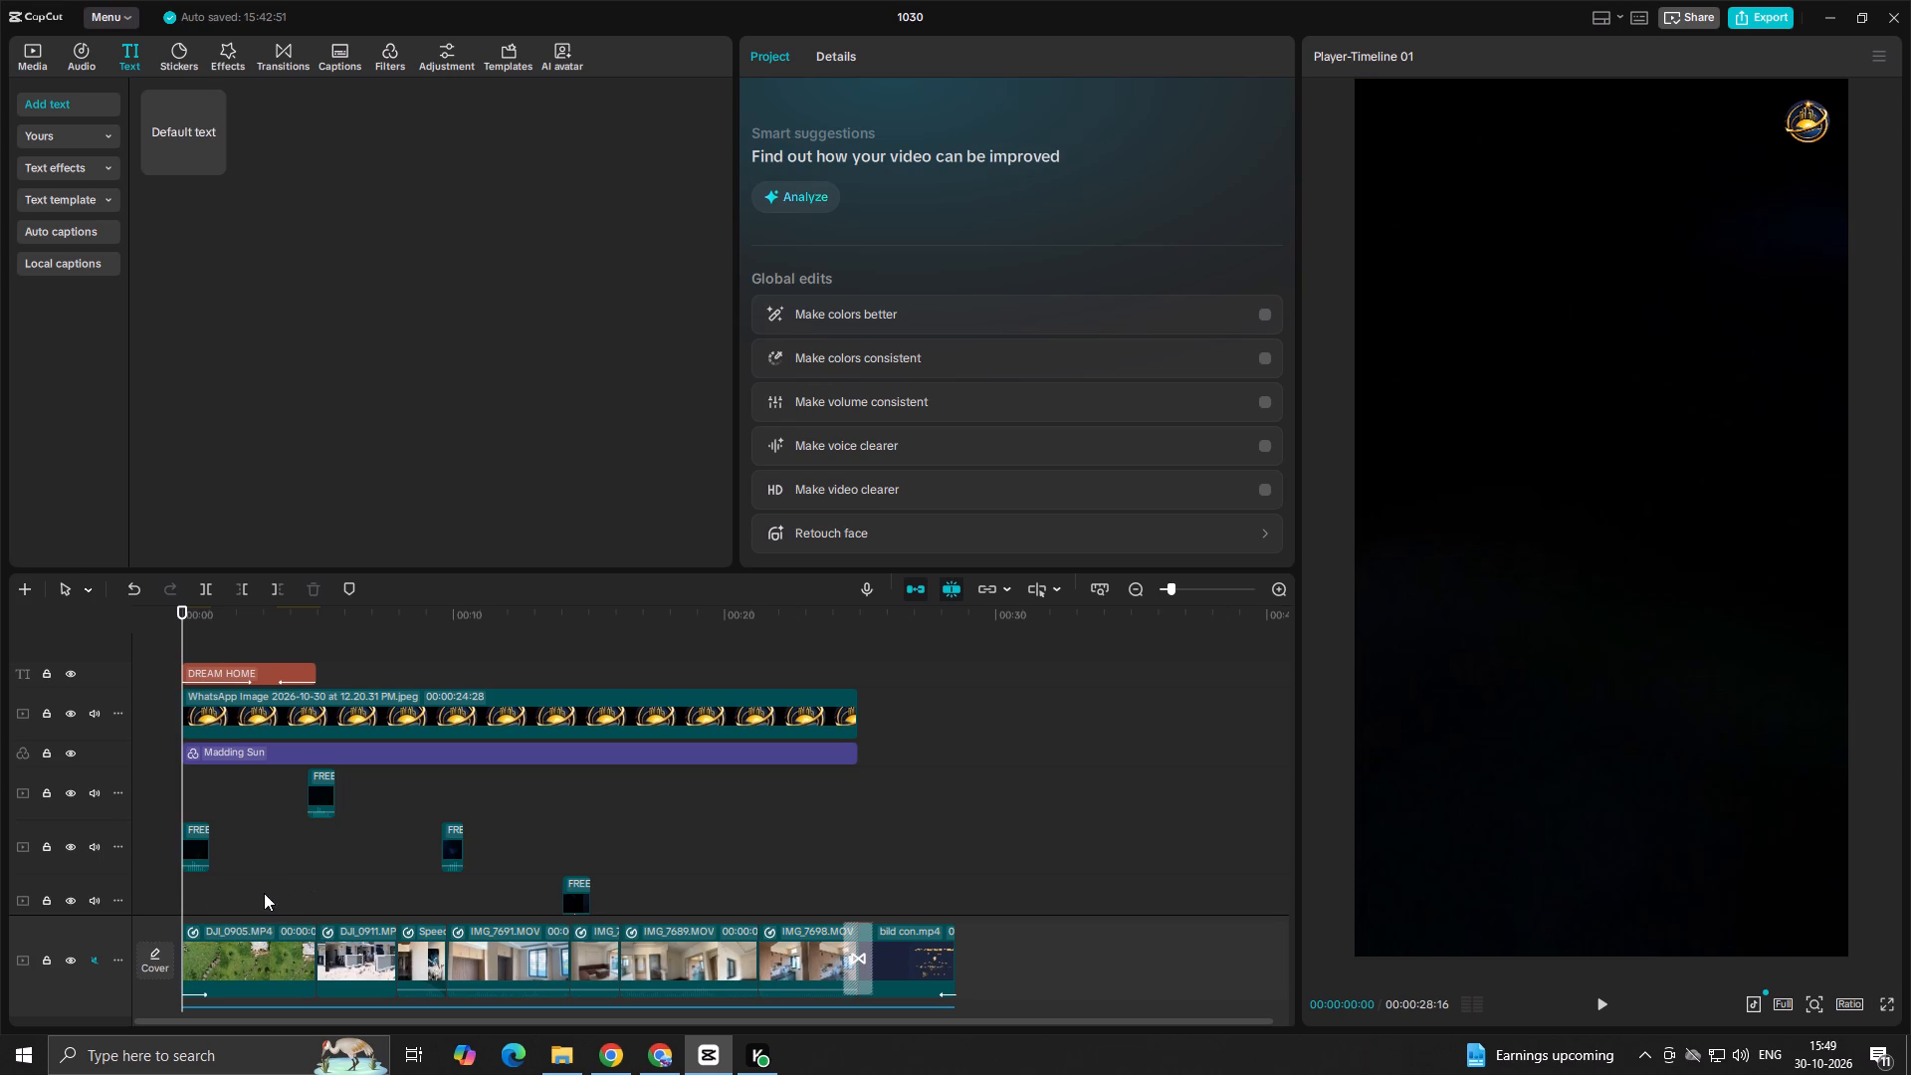
pyautogui.click(264, 893)
pyautogui.moveTo(264, 893); pyautogui.dragTo(182, 911)
pyautogui.click(243, 869)
pyautogui.moveTo(245, 869); pyautogui.dragTo(246, 868)
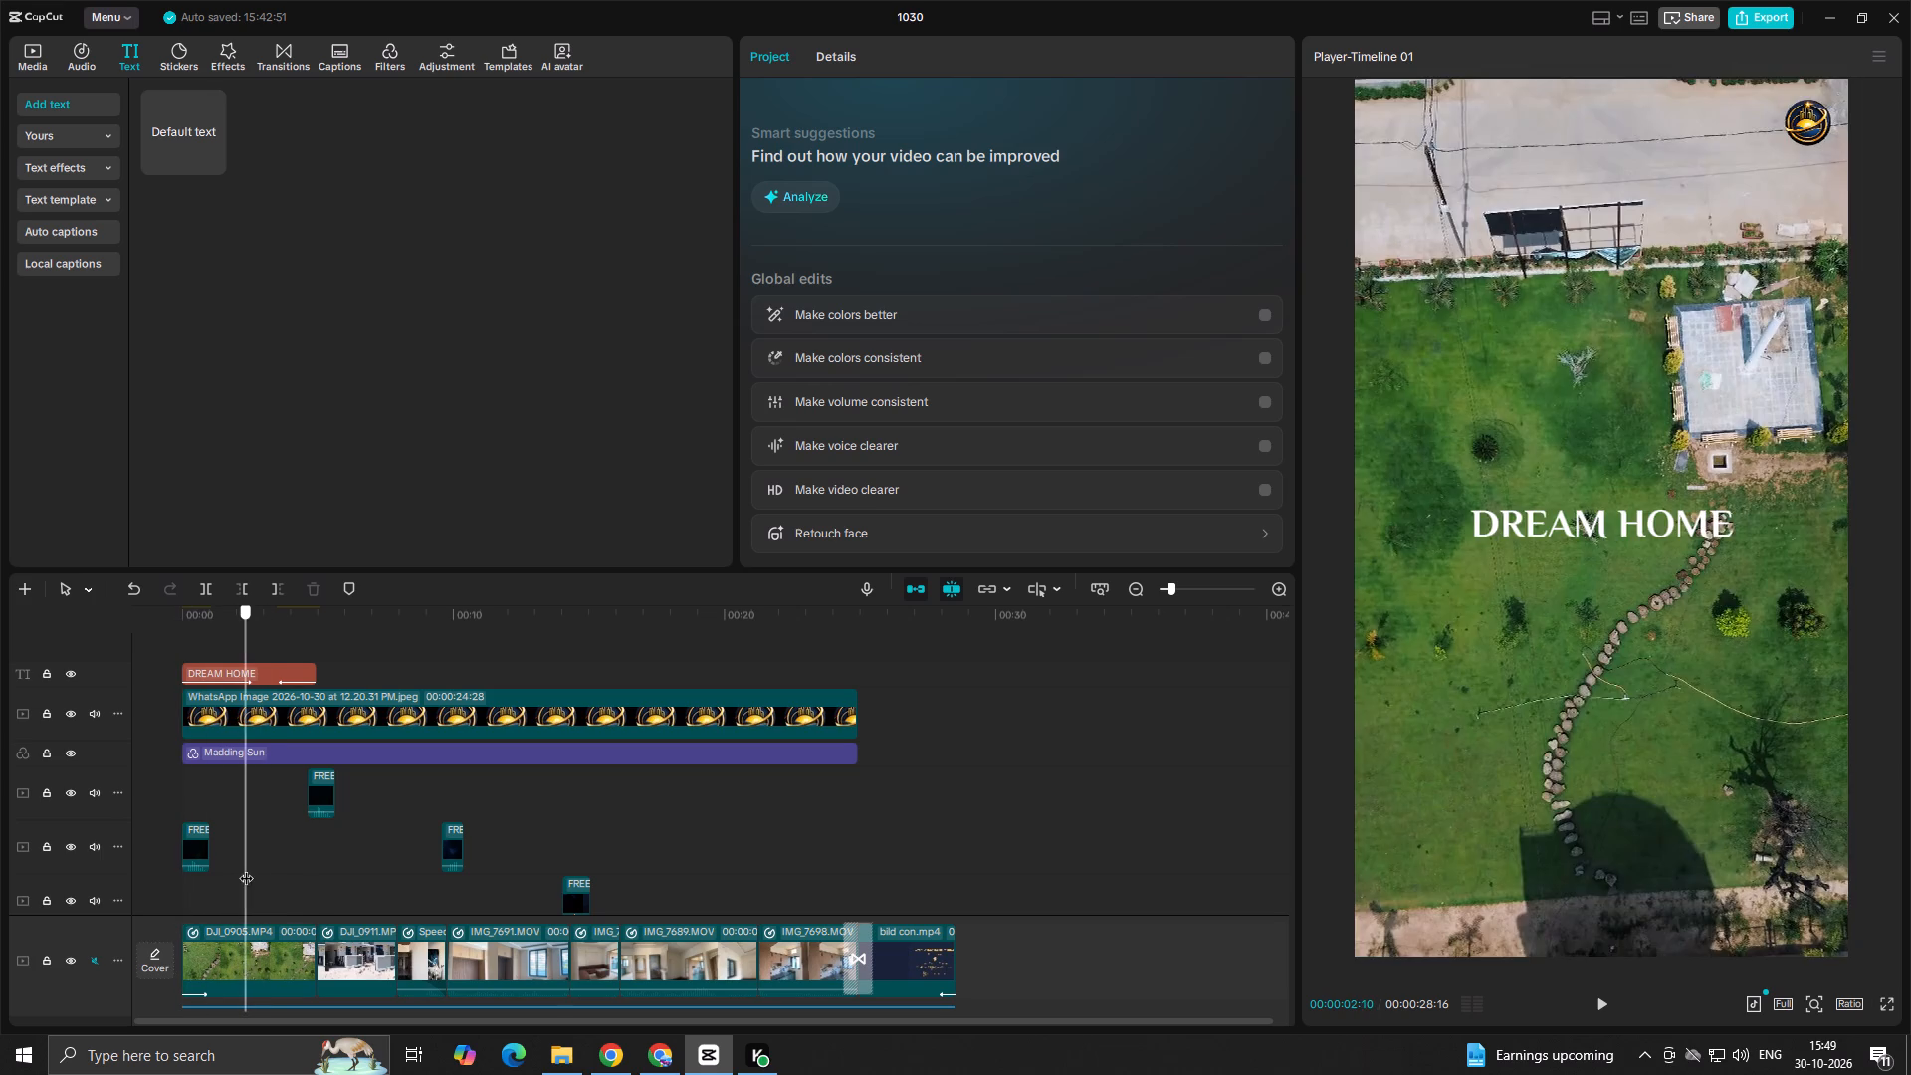
pyautogui.moveTo(246, 868); pyautogui.dragTo(261, 868)
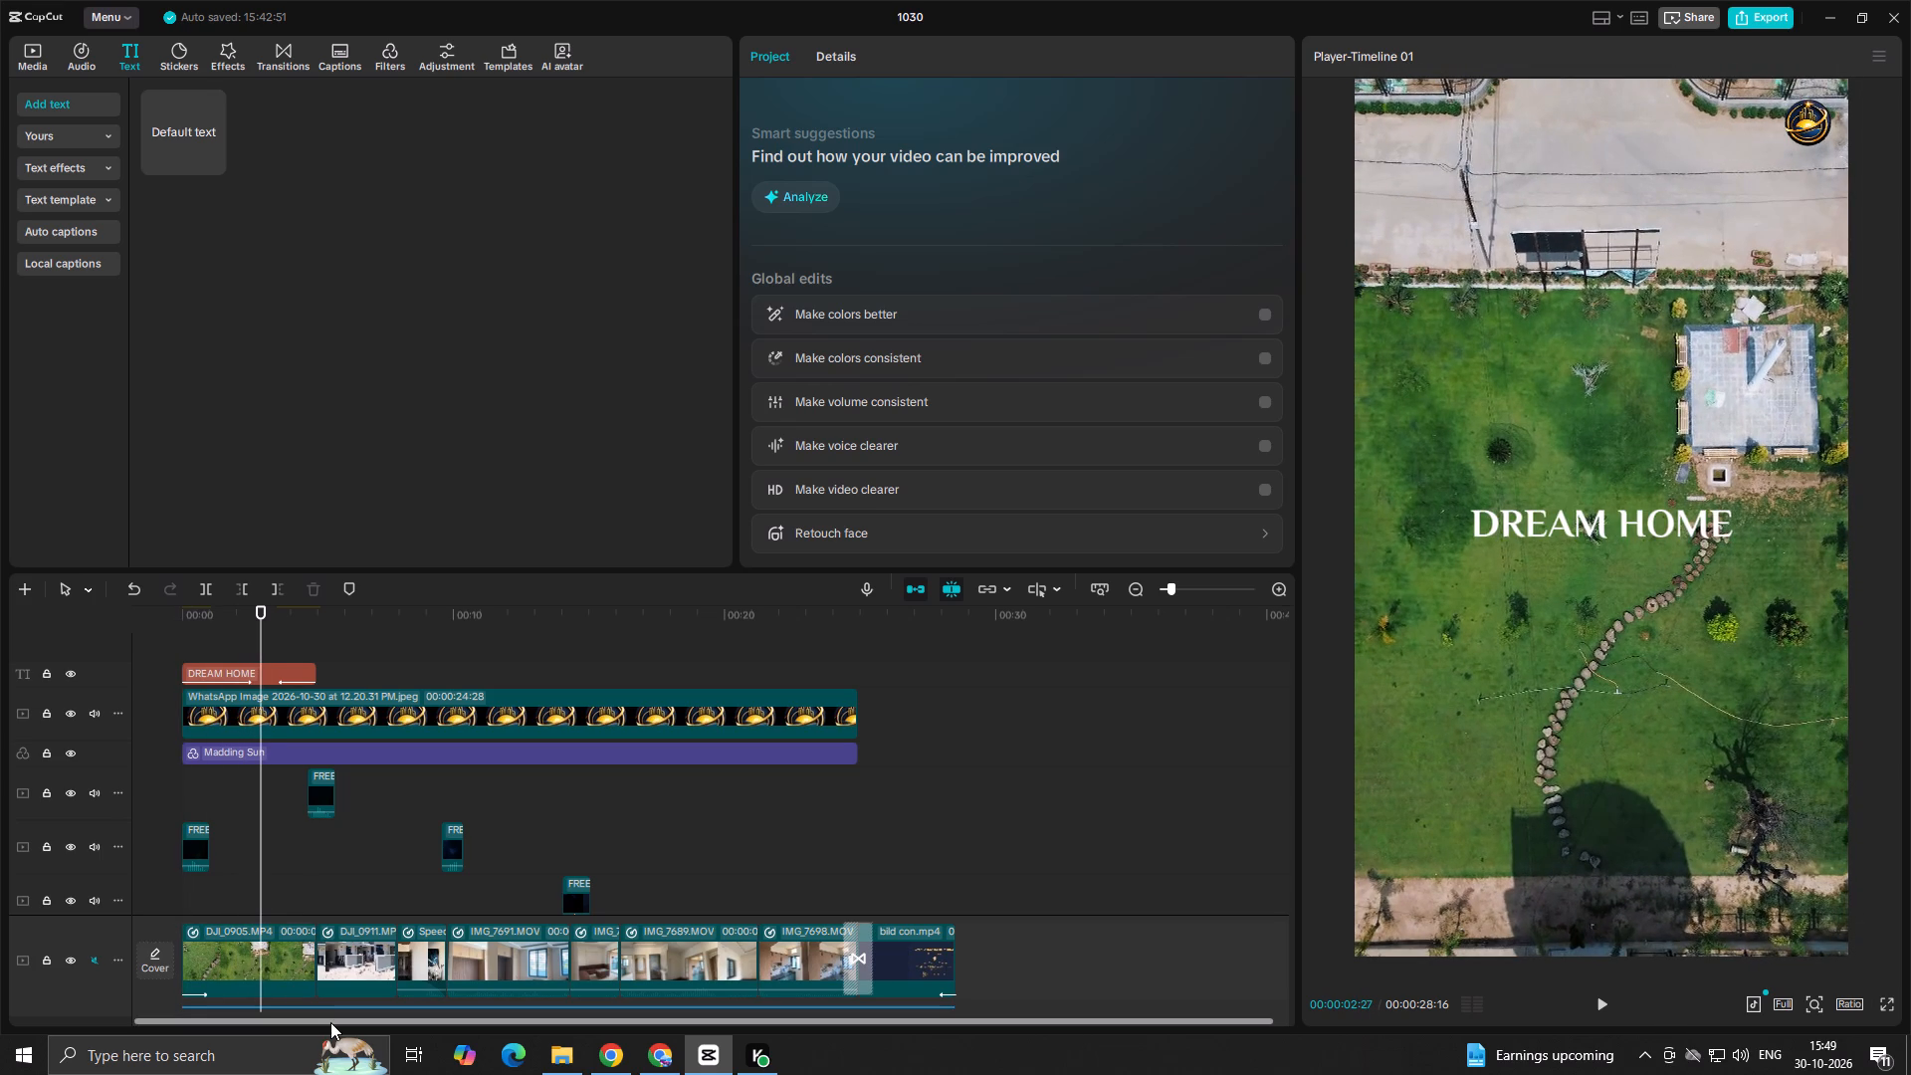
pyautogui.doubleClick(325, 880)
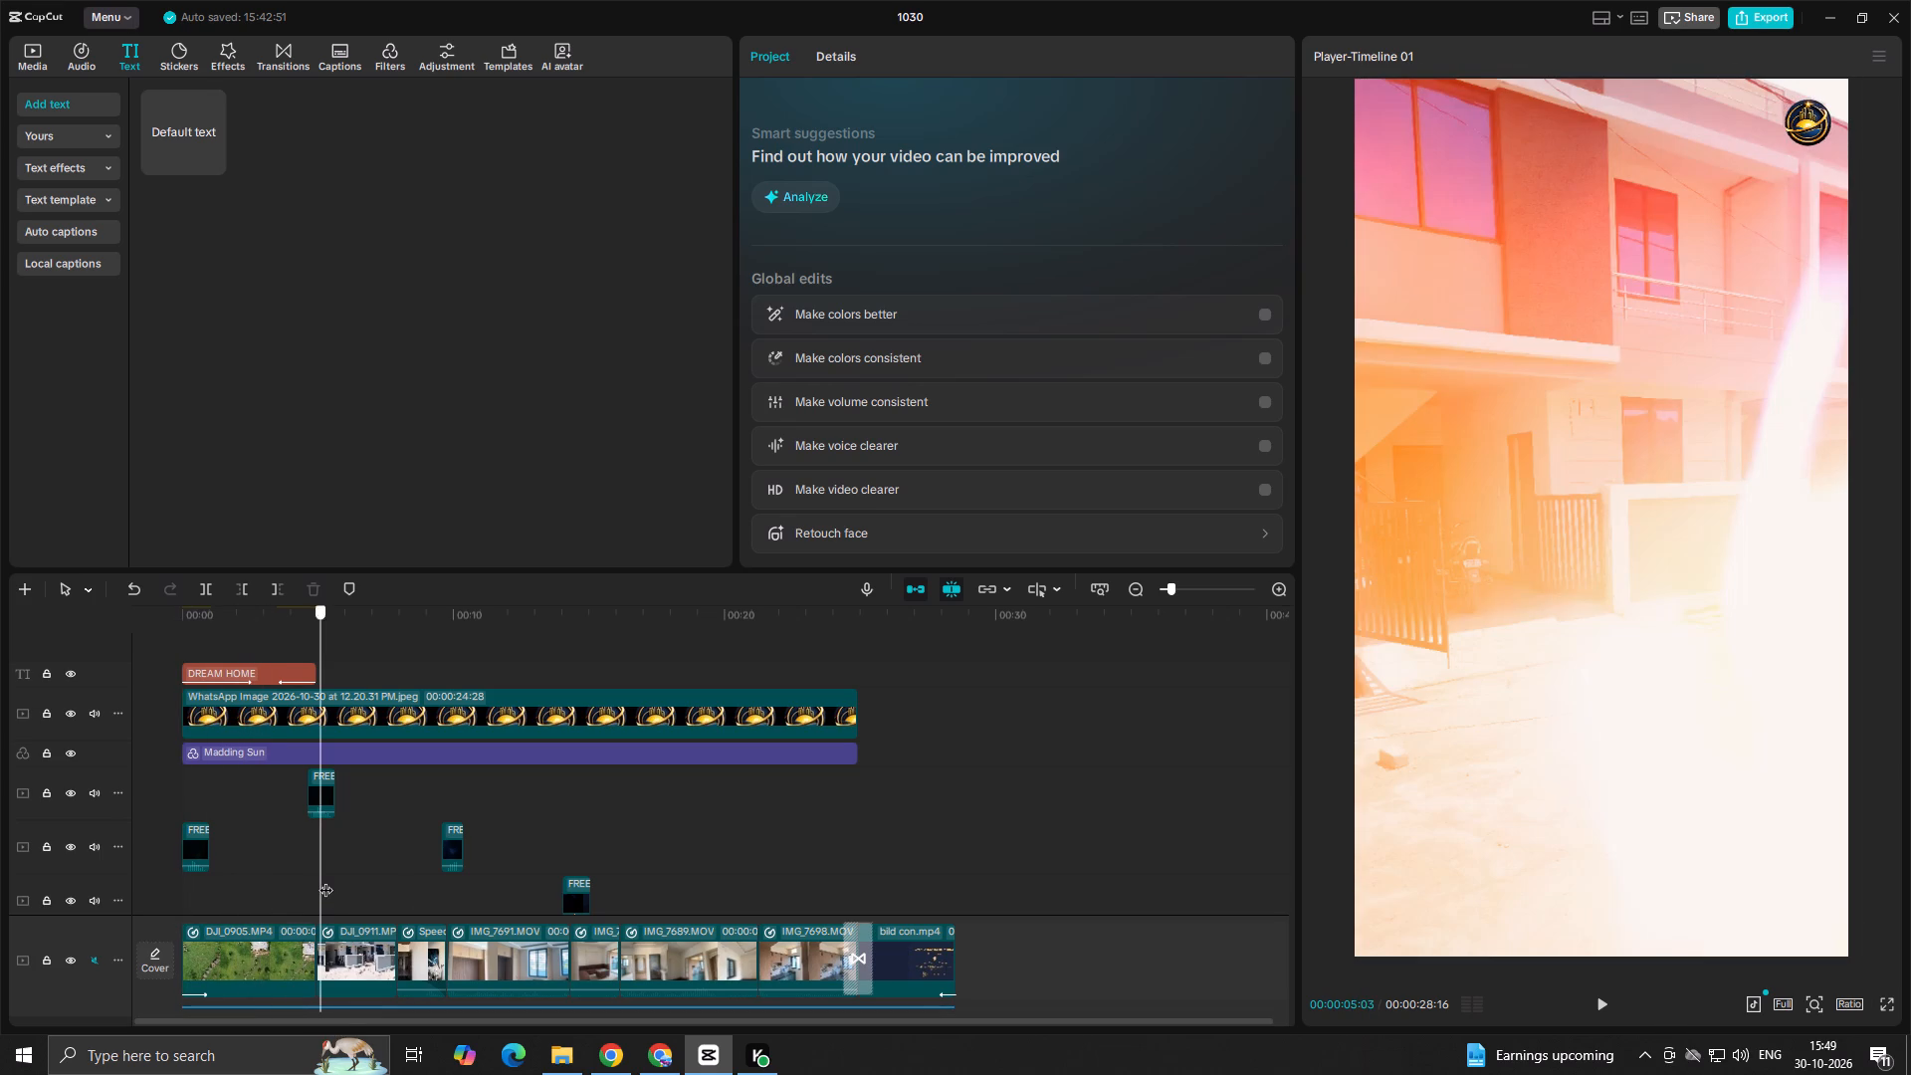
pyautogui.moveTo(325, 879); pyautogui.dragTo(281, 886)
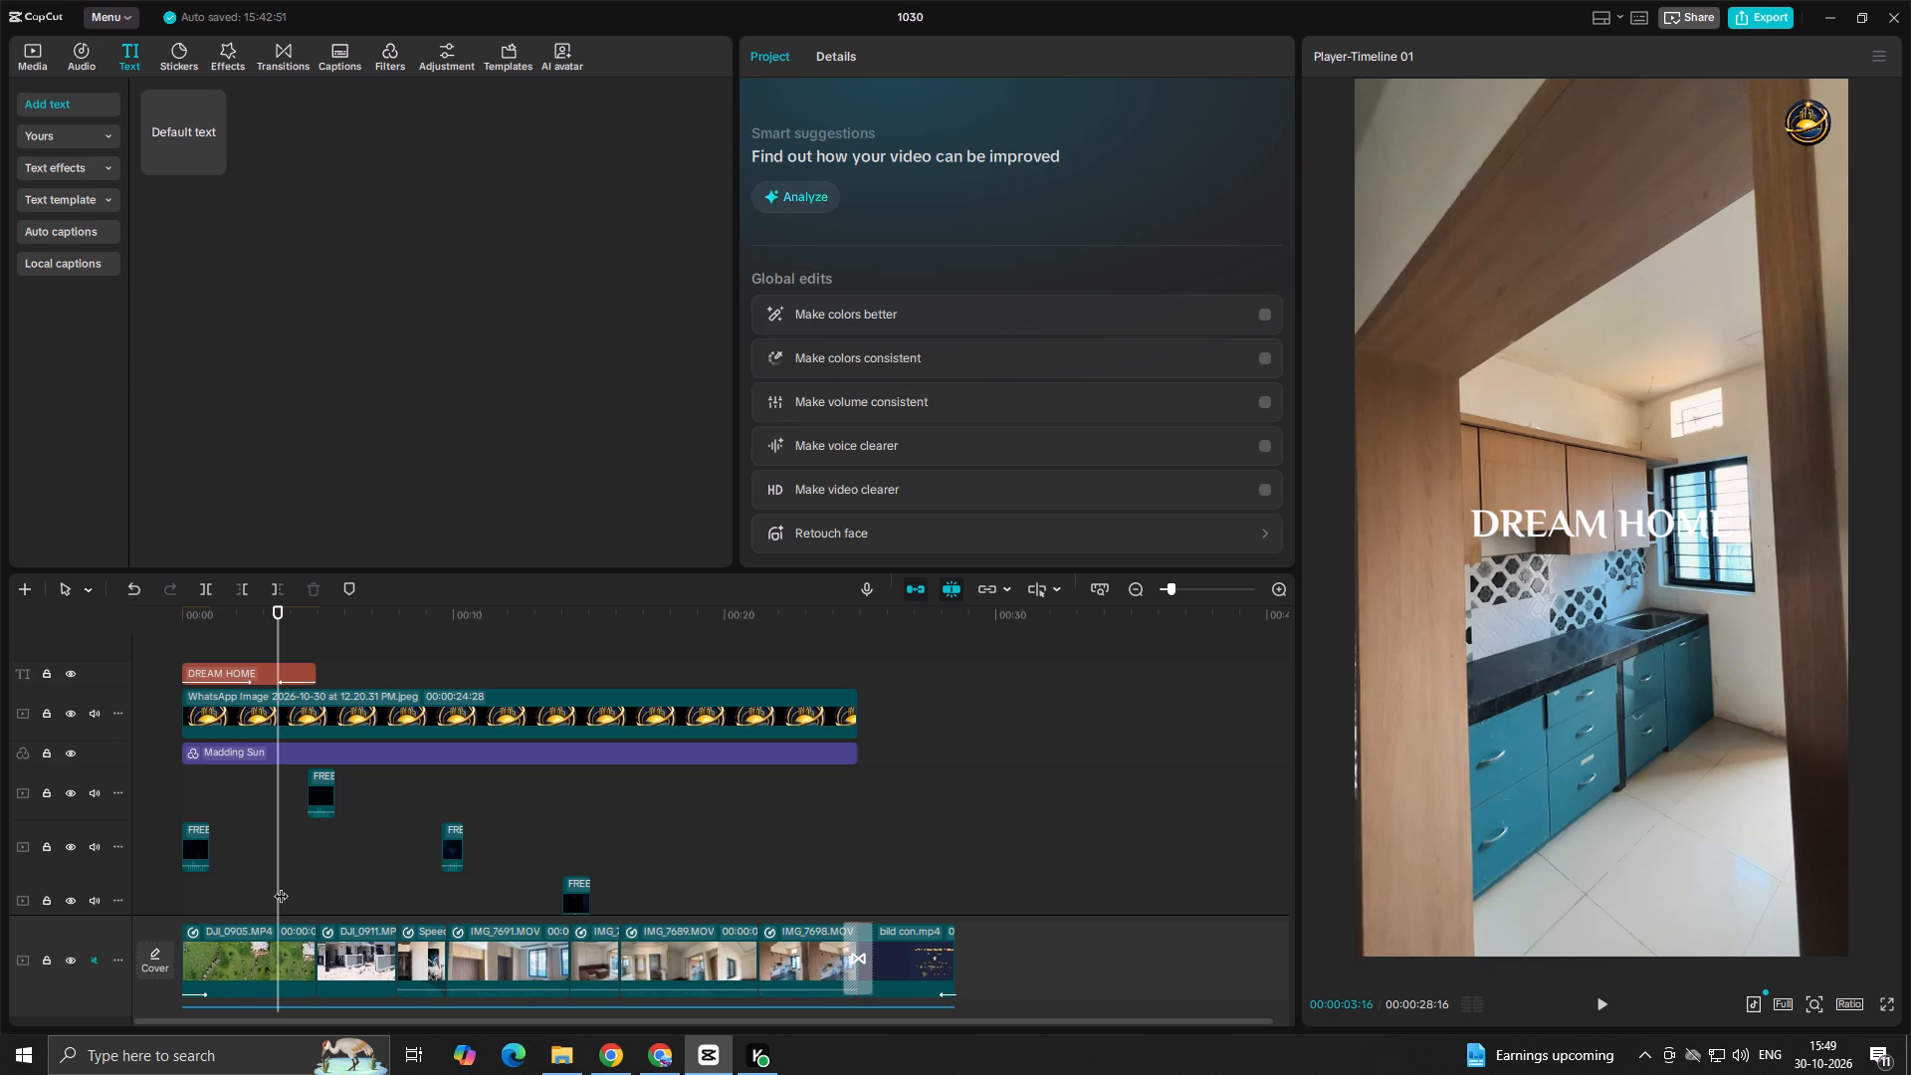
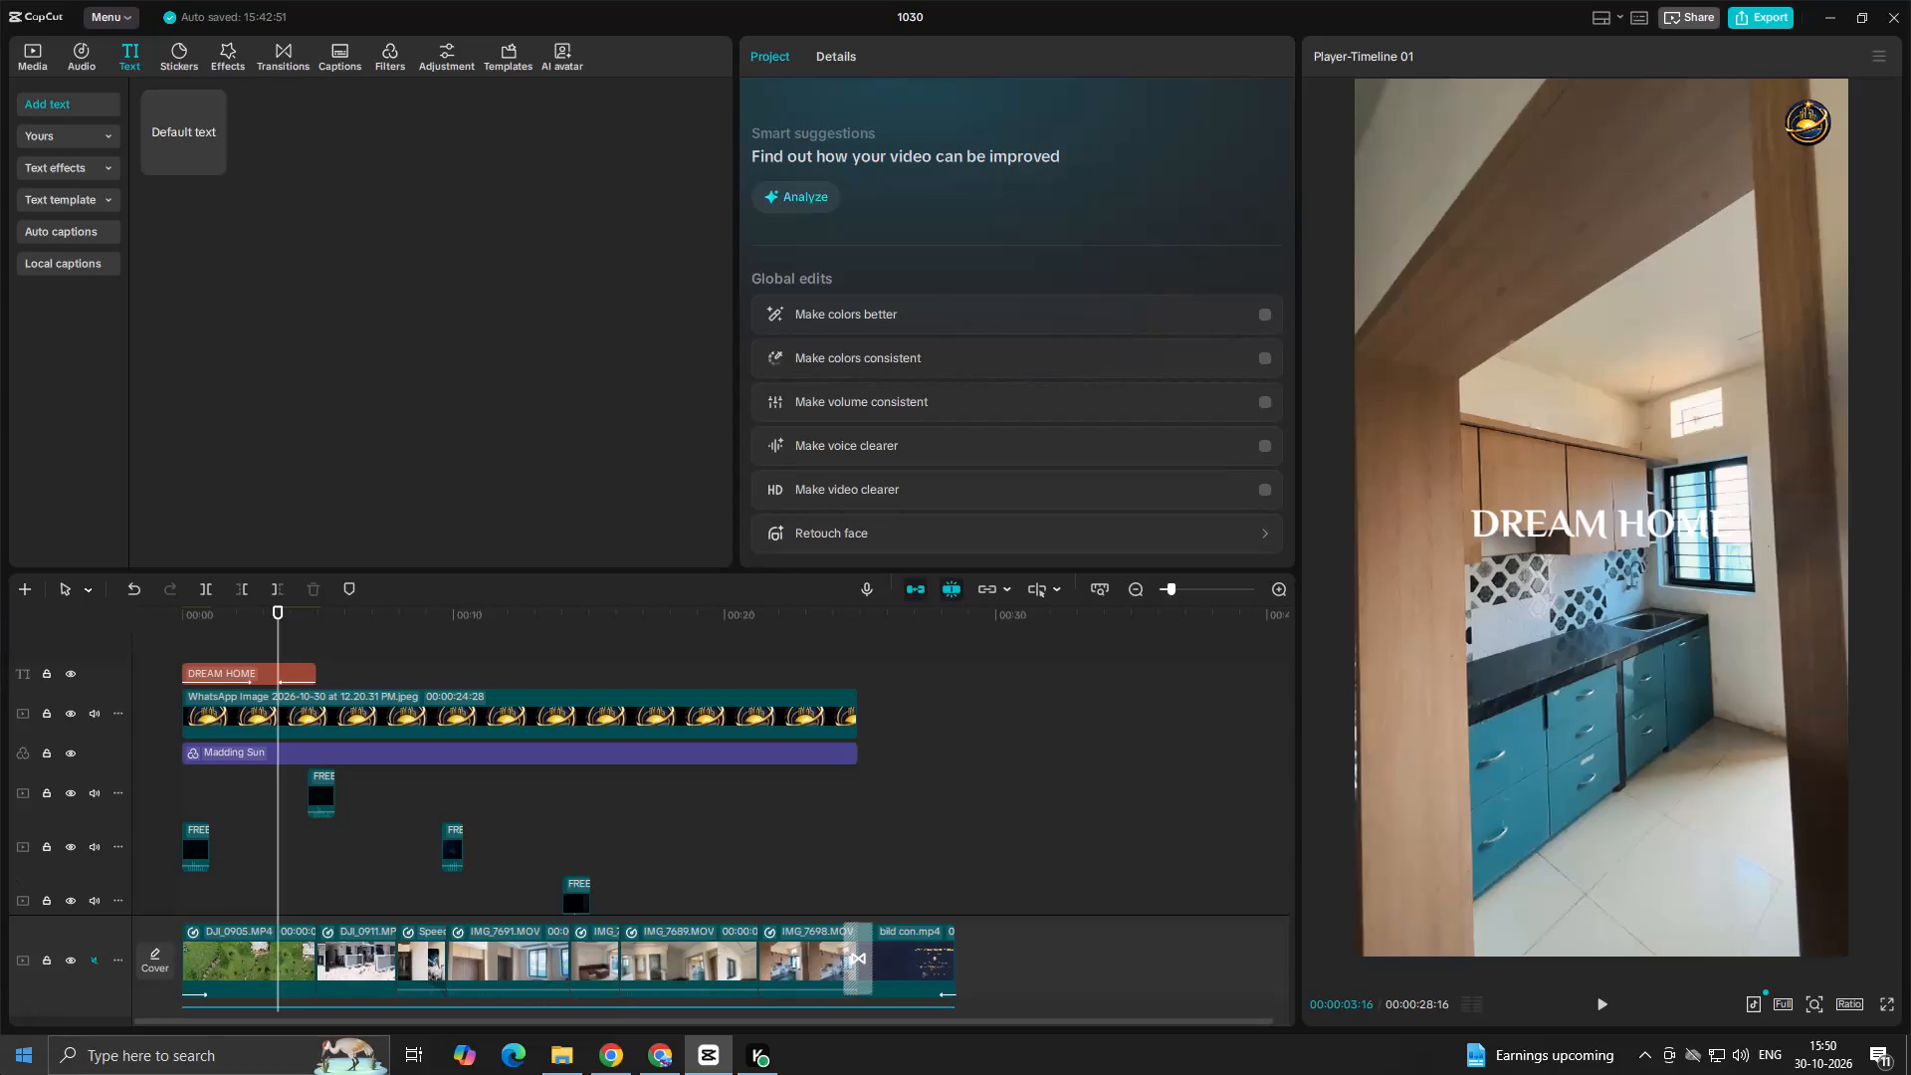
# Move the playhead to about 00:00:05:13, at the start of the DJI_0911 clip, to check the frame just past the DREAM HOME title.
pyautogui.click(394, 853)
pyautogui.moveTo(394, 853); pyautogui.dragTo(329, 890)
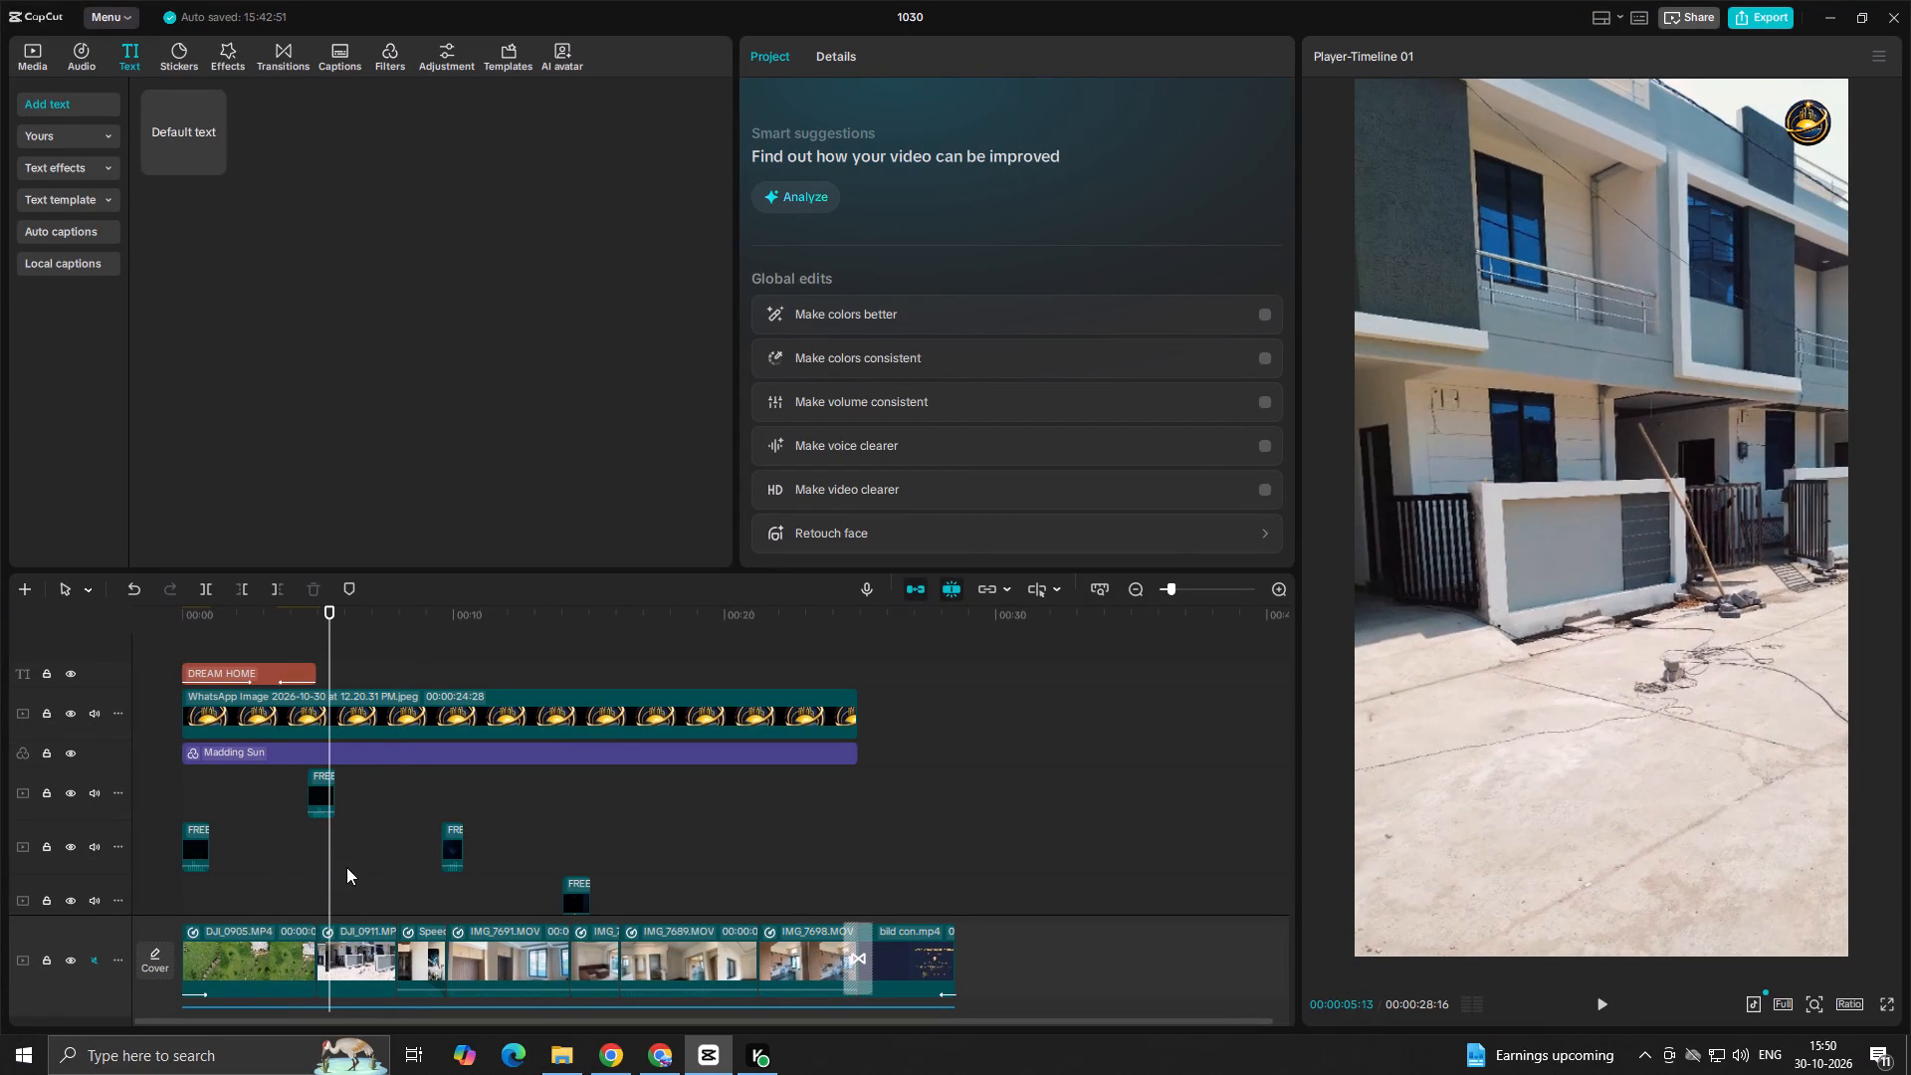
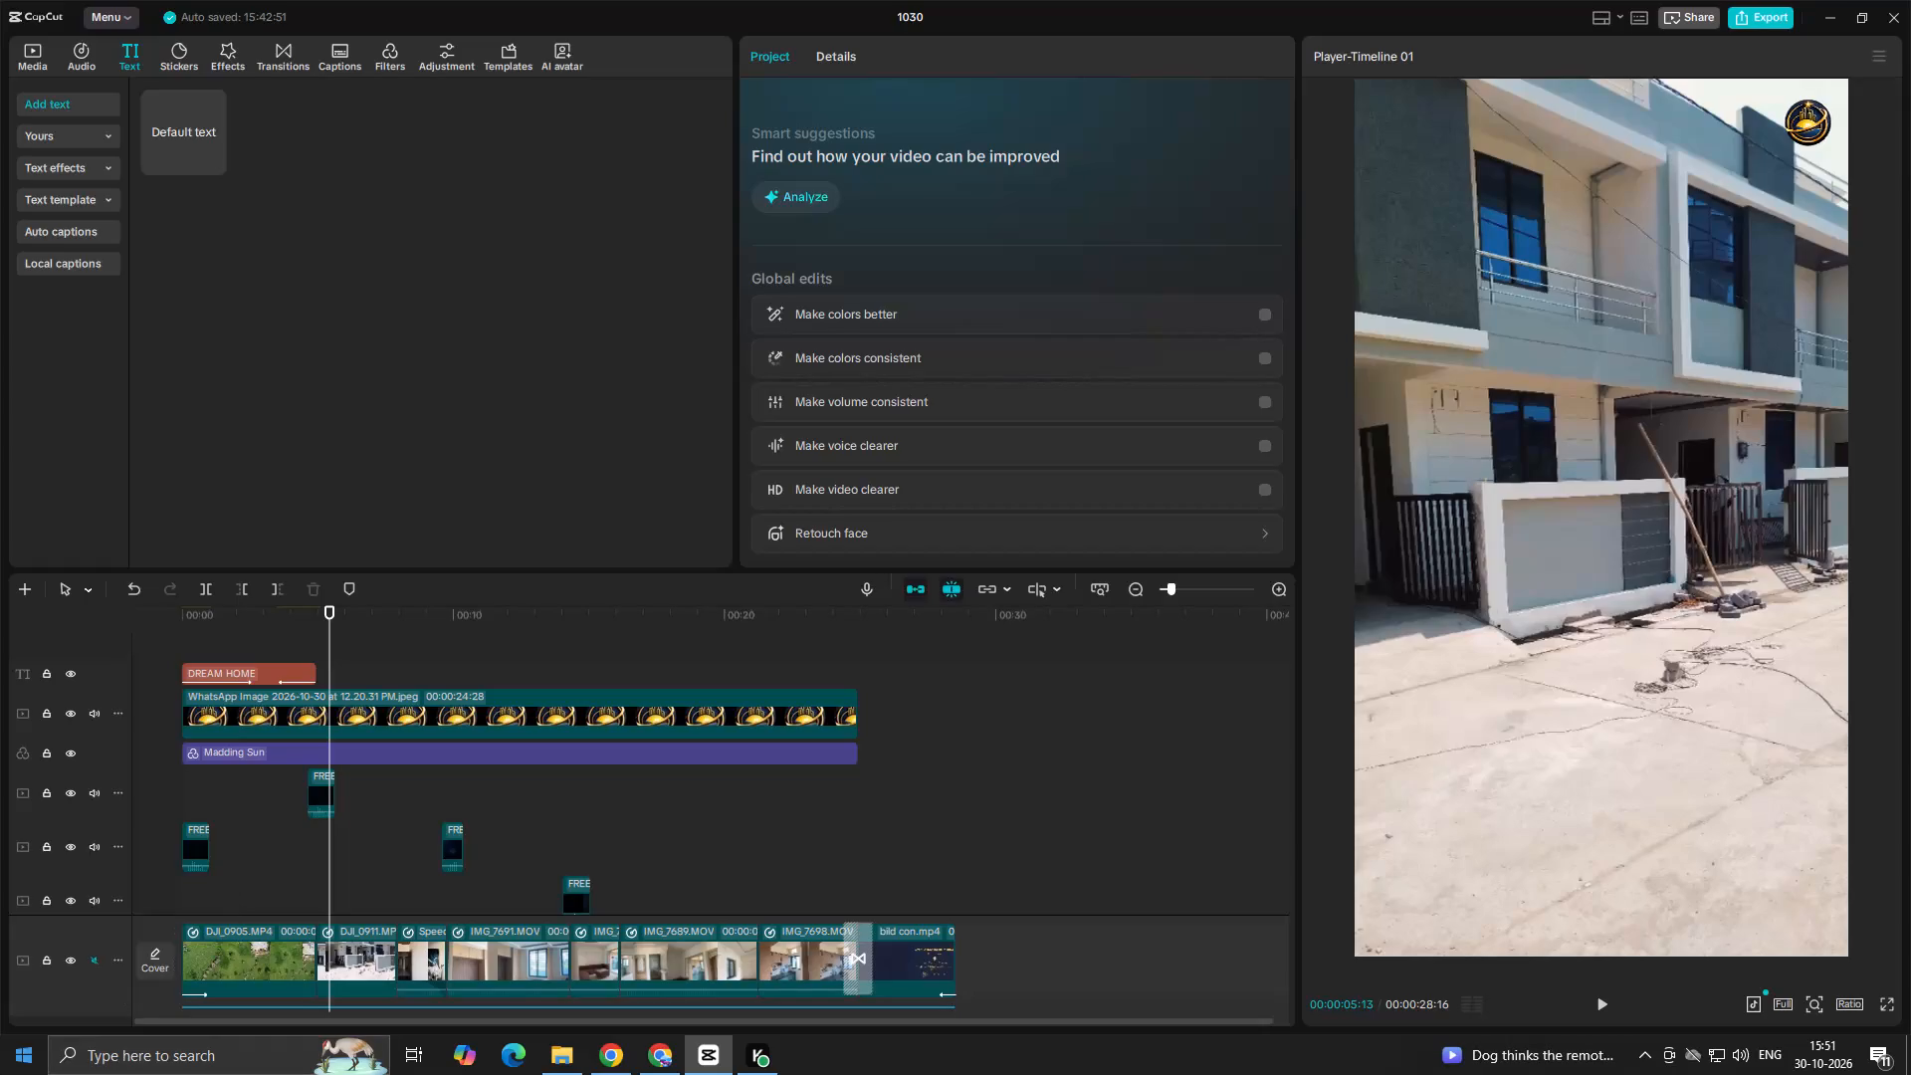
# Scrub back to the start of the timeline and play the DREAM HOME opening title over the DJI_0905 clip.
pyautogui.click(406, 810)
pyautogui.moveTo(406, 810); pyautogui.dragTo(360, 829)
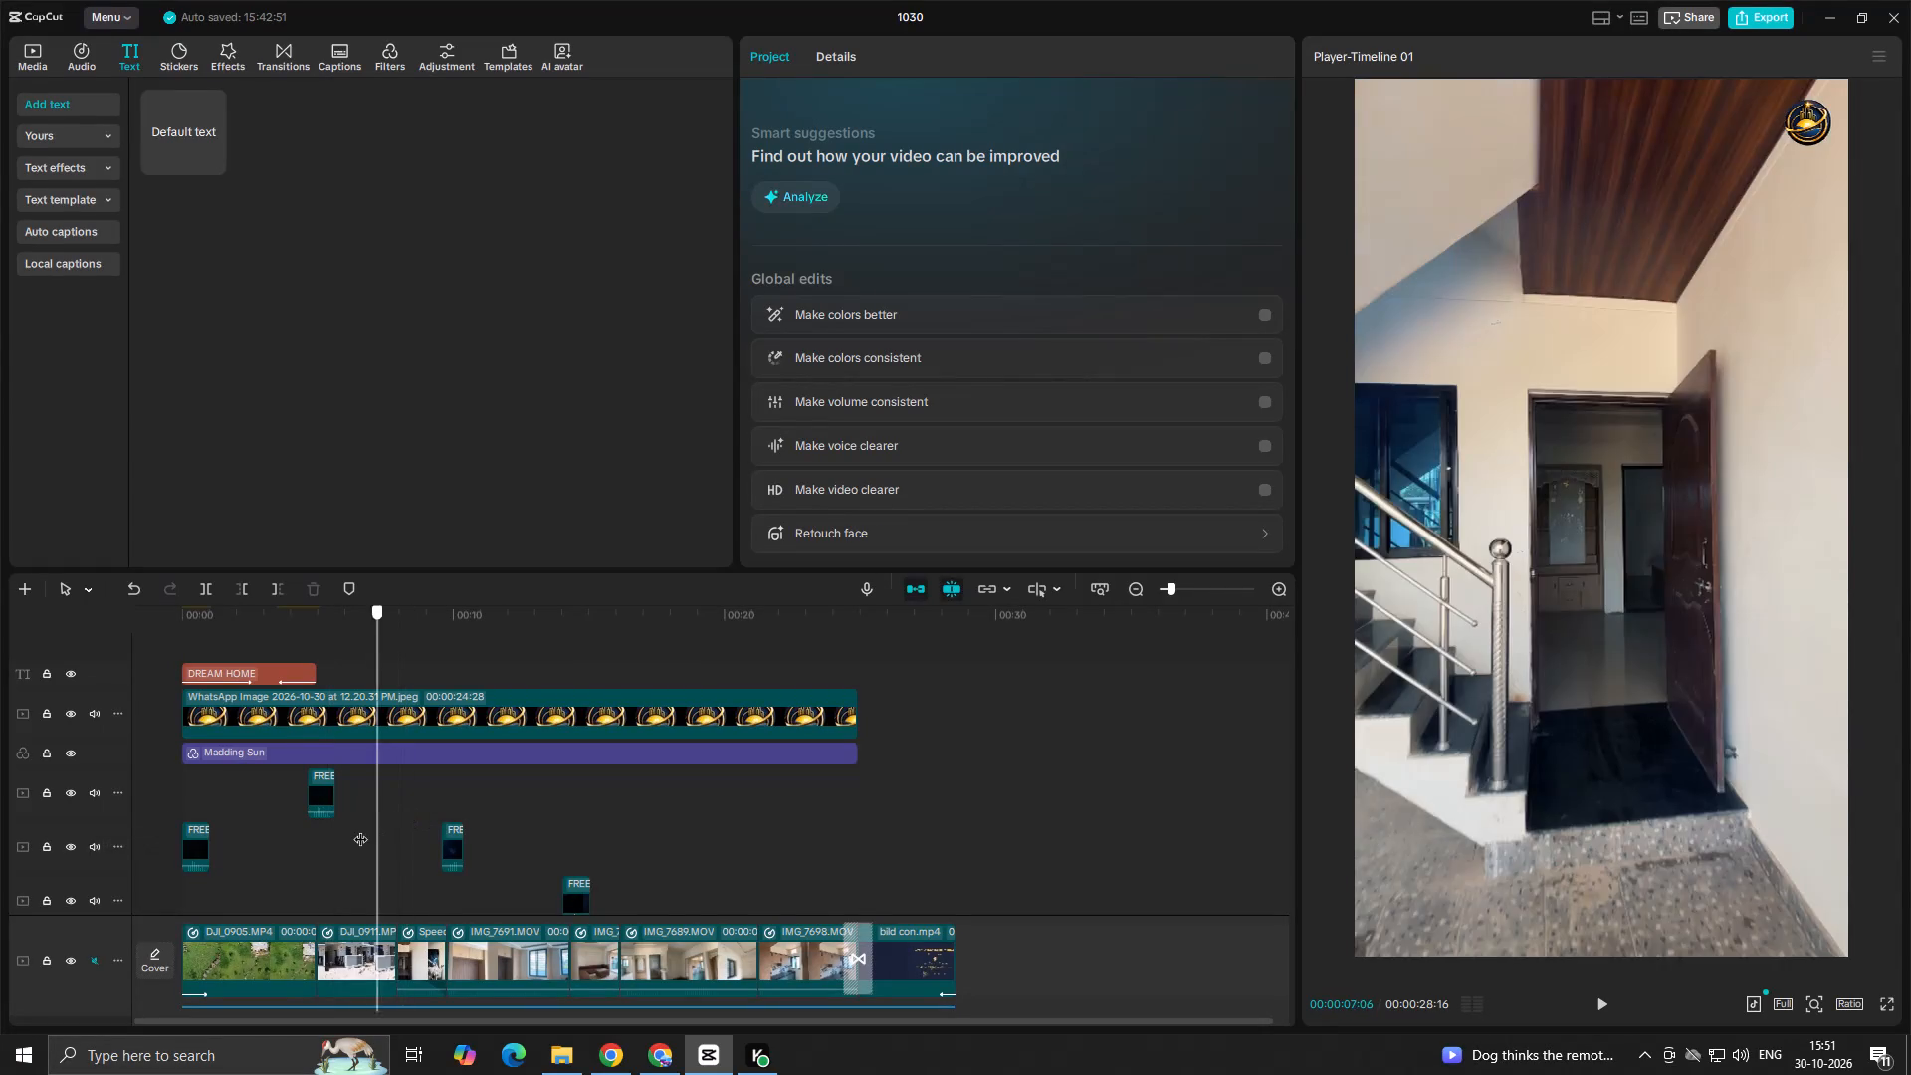
pyautogui.moveTo(360, 829); pyautogui.dragTo(358, 831)
pyautogui.moveTo(357, 832); pyautogui.dragTo(0, 904)
pyautogui.press('space')
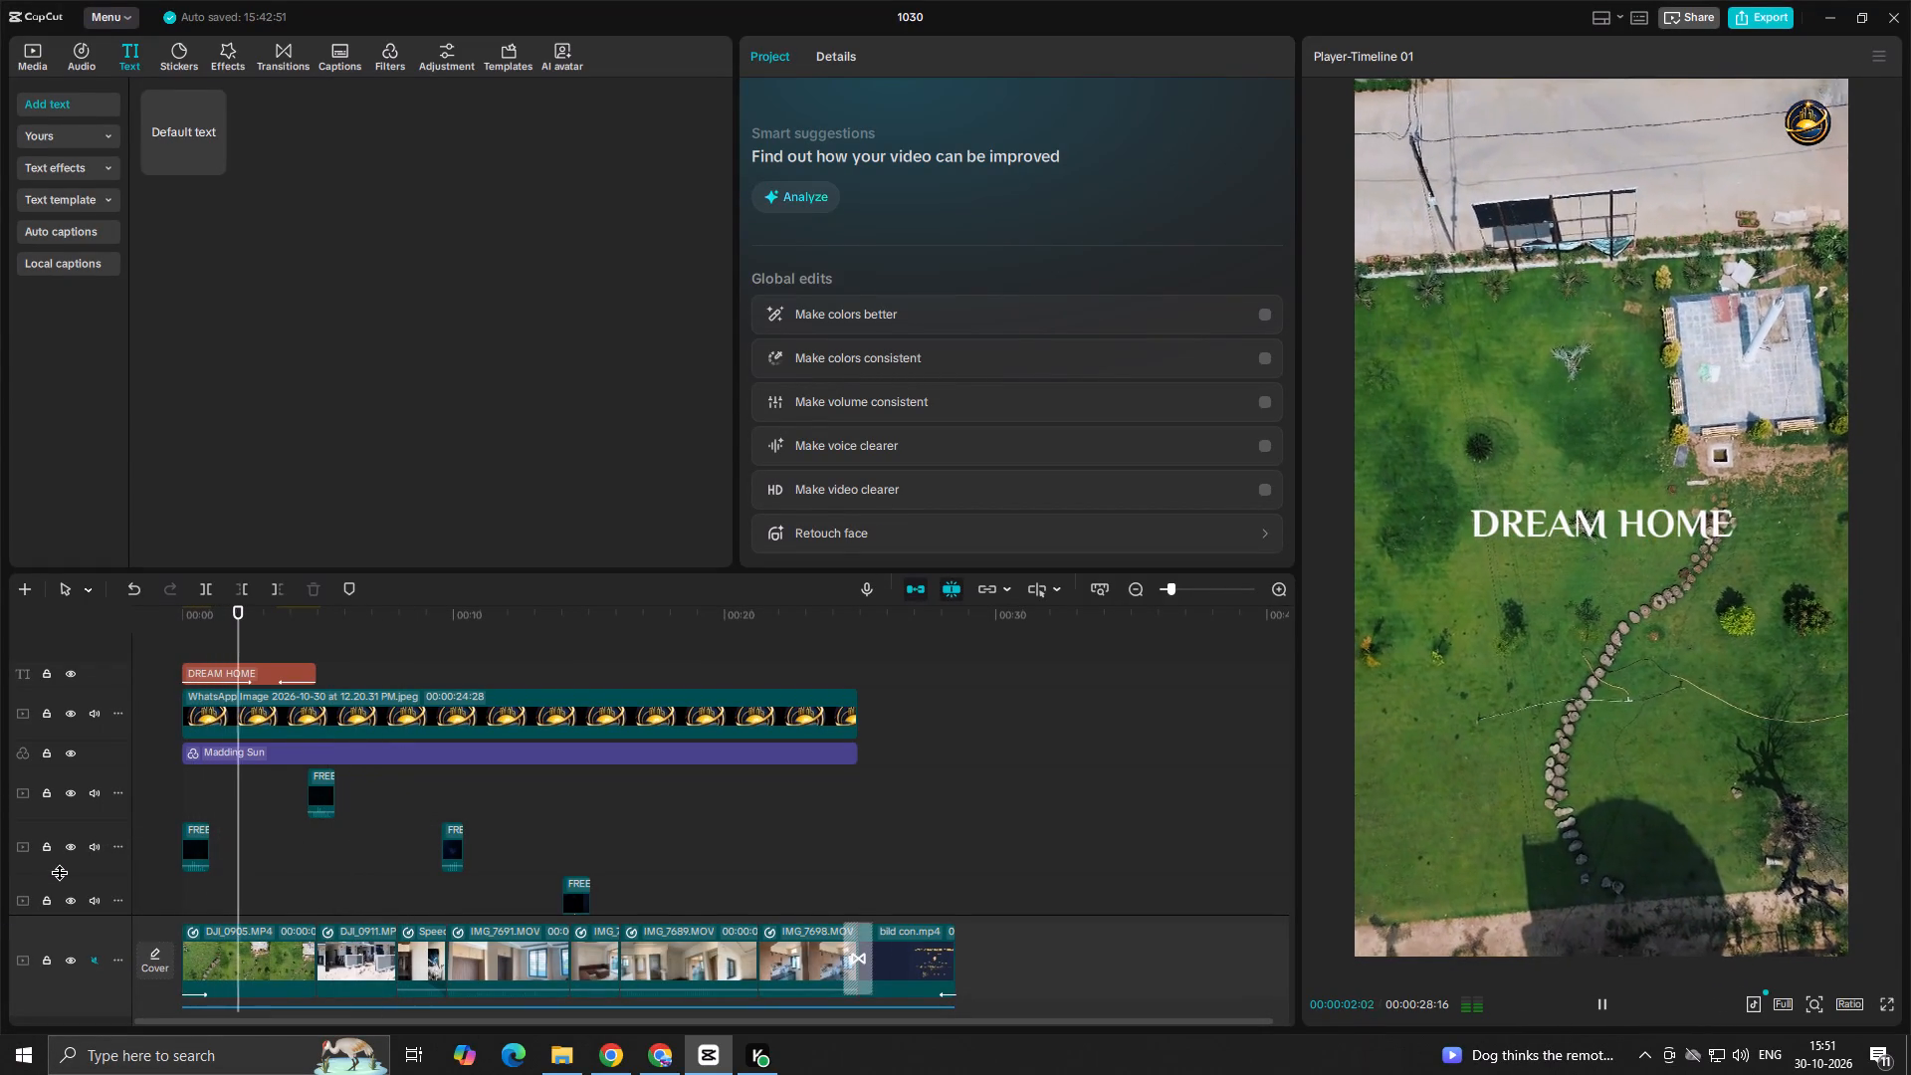
pyautogui.press('space')
# Play the reel in short stretches from about 00:00:06:08 in DJI_0911 to about 00:00:10:06, reviewing the transition into IMG_7691.
pyautogui.click(352, 870)
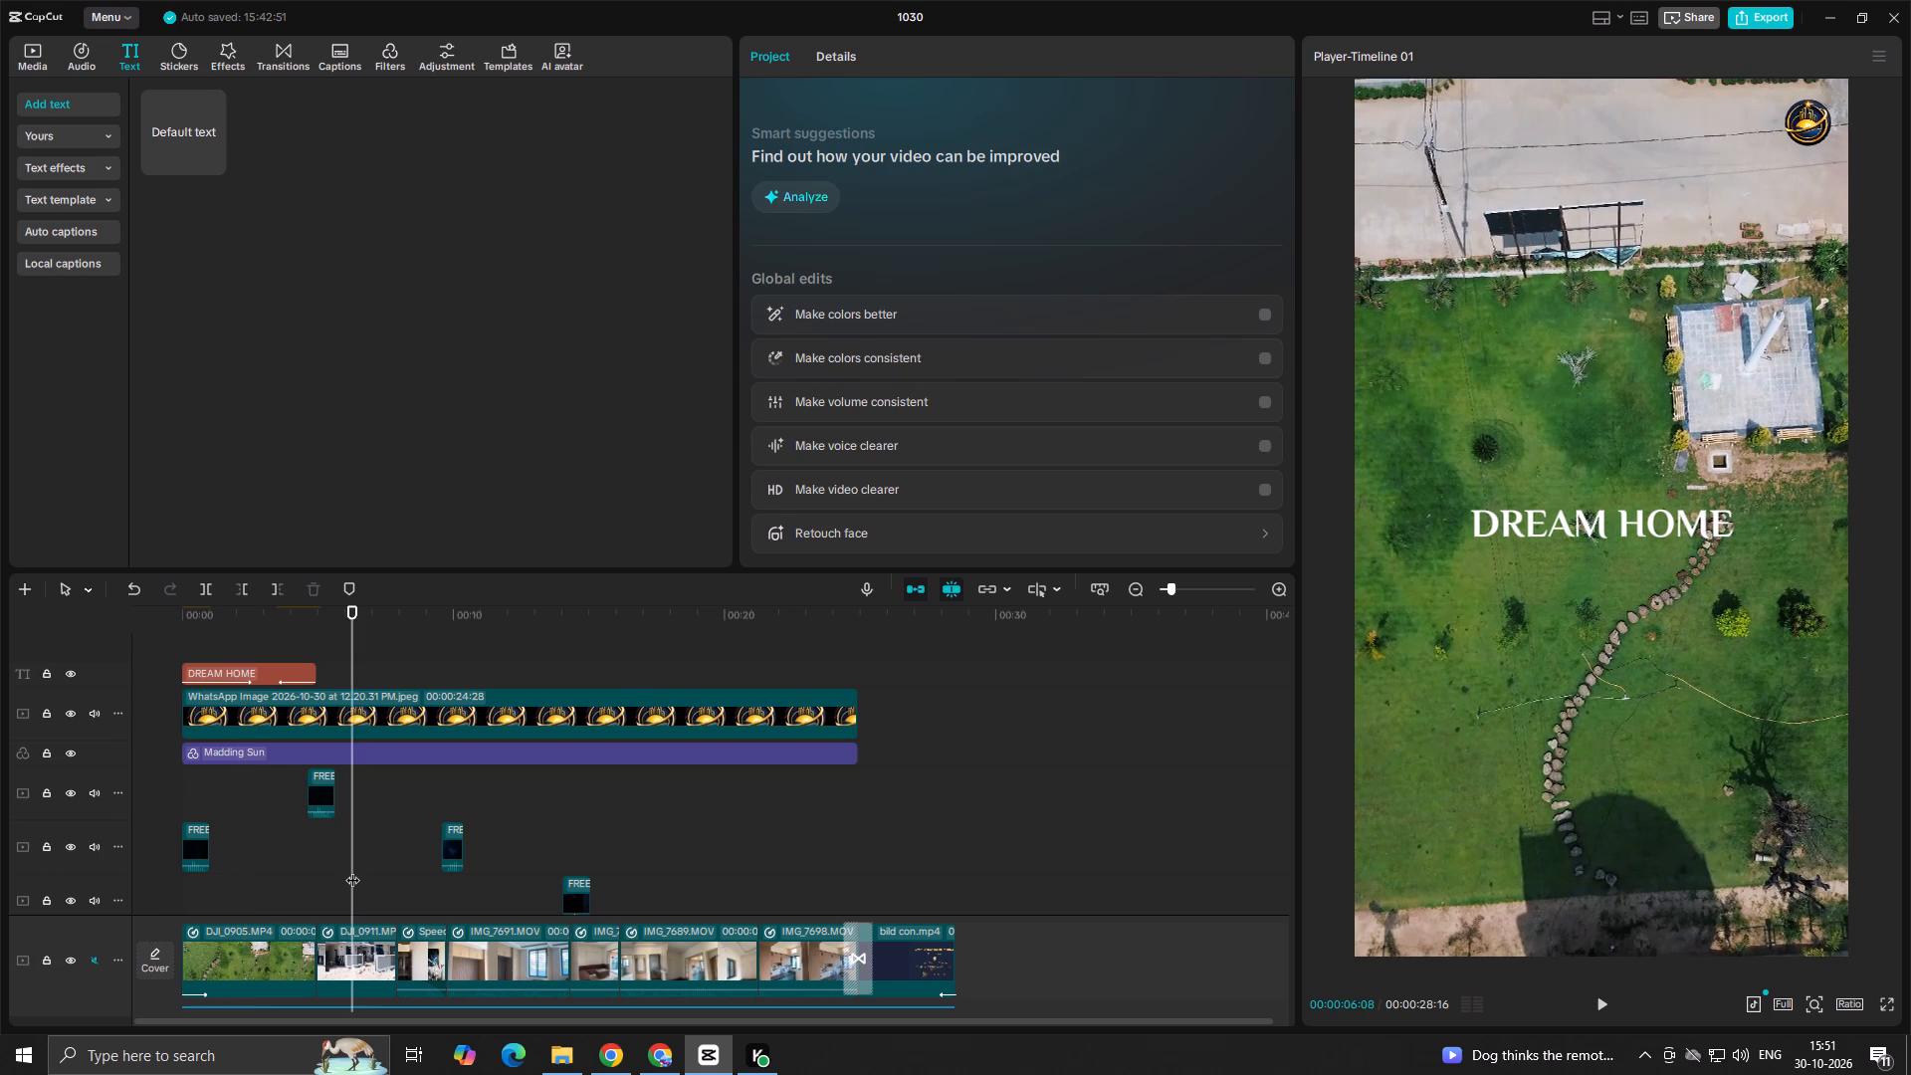
pyautogui.press('space')
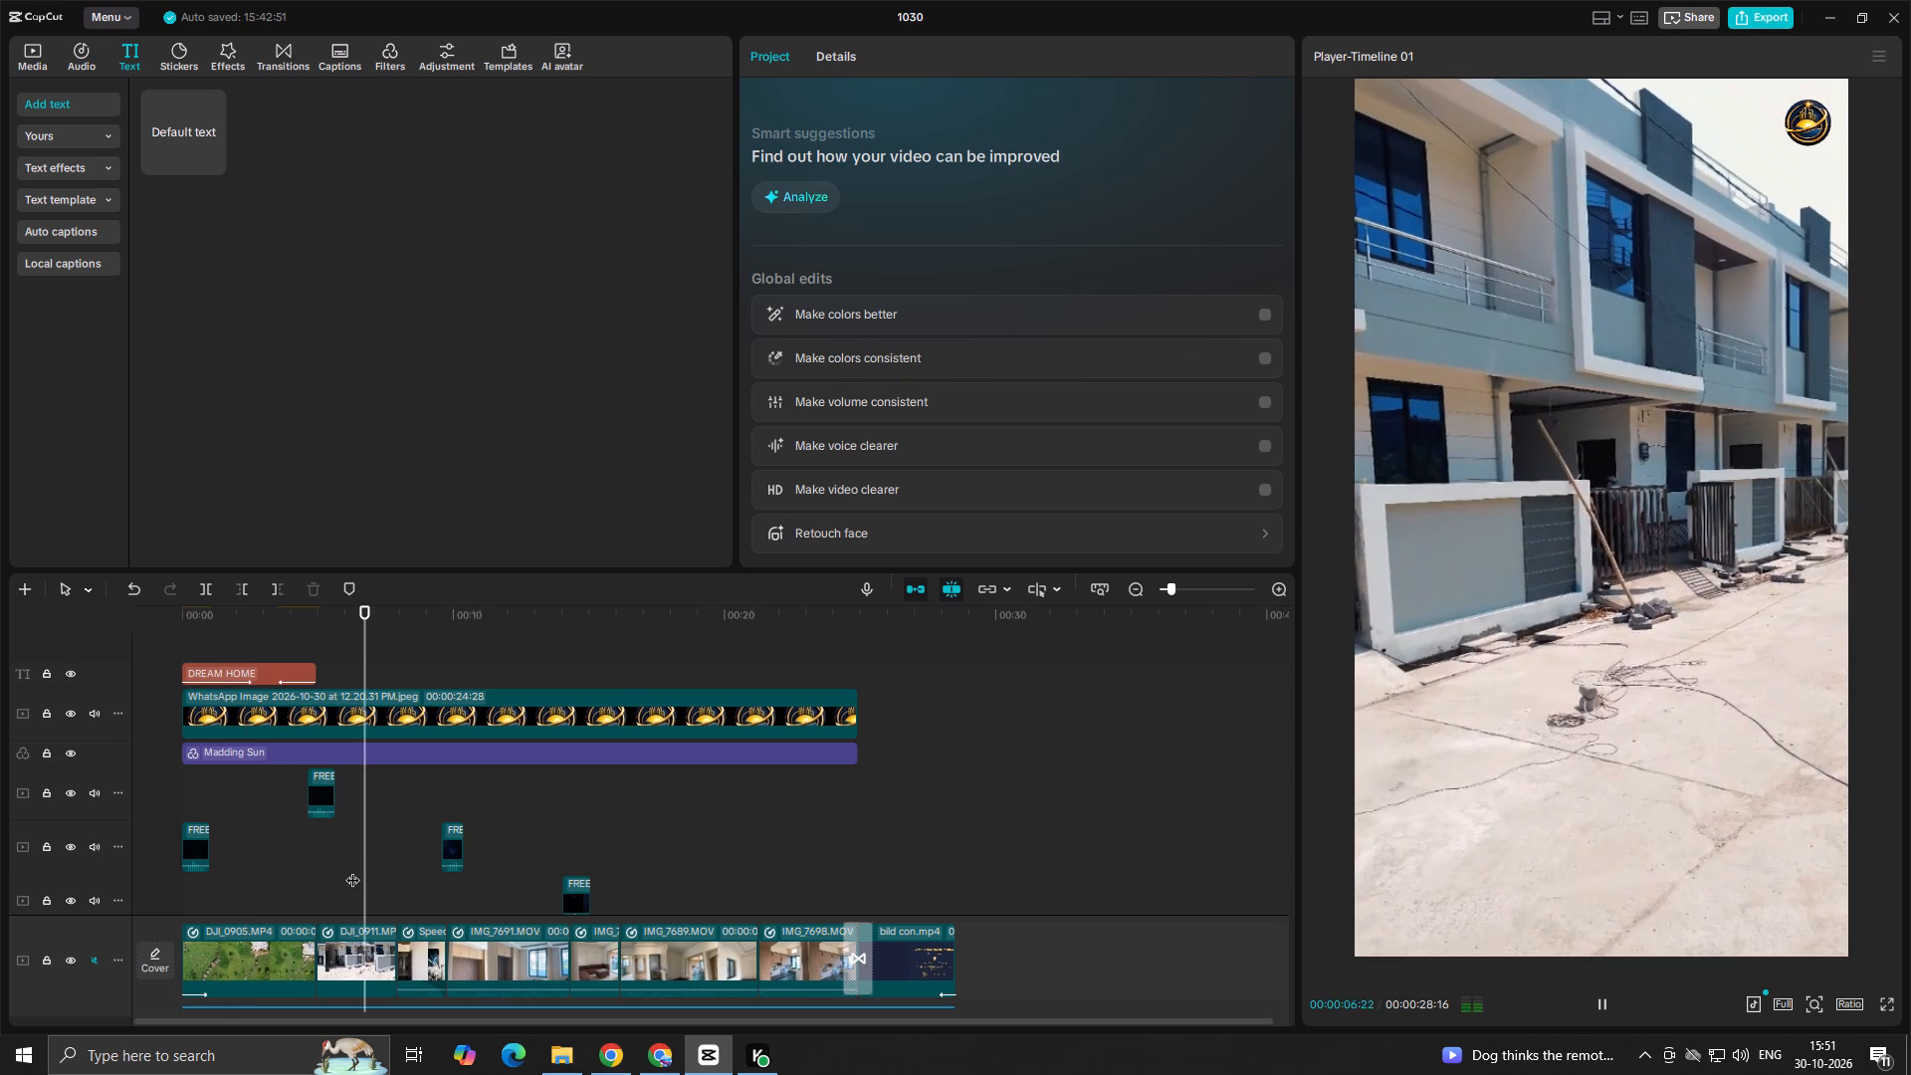
pyautogui.press('space')
pyautogui.press('space')
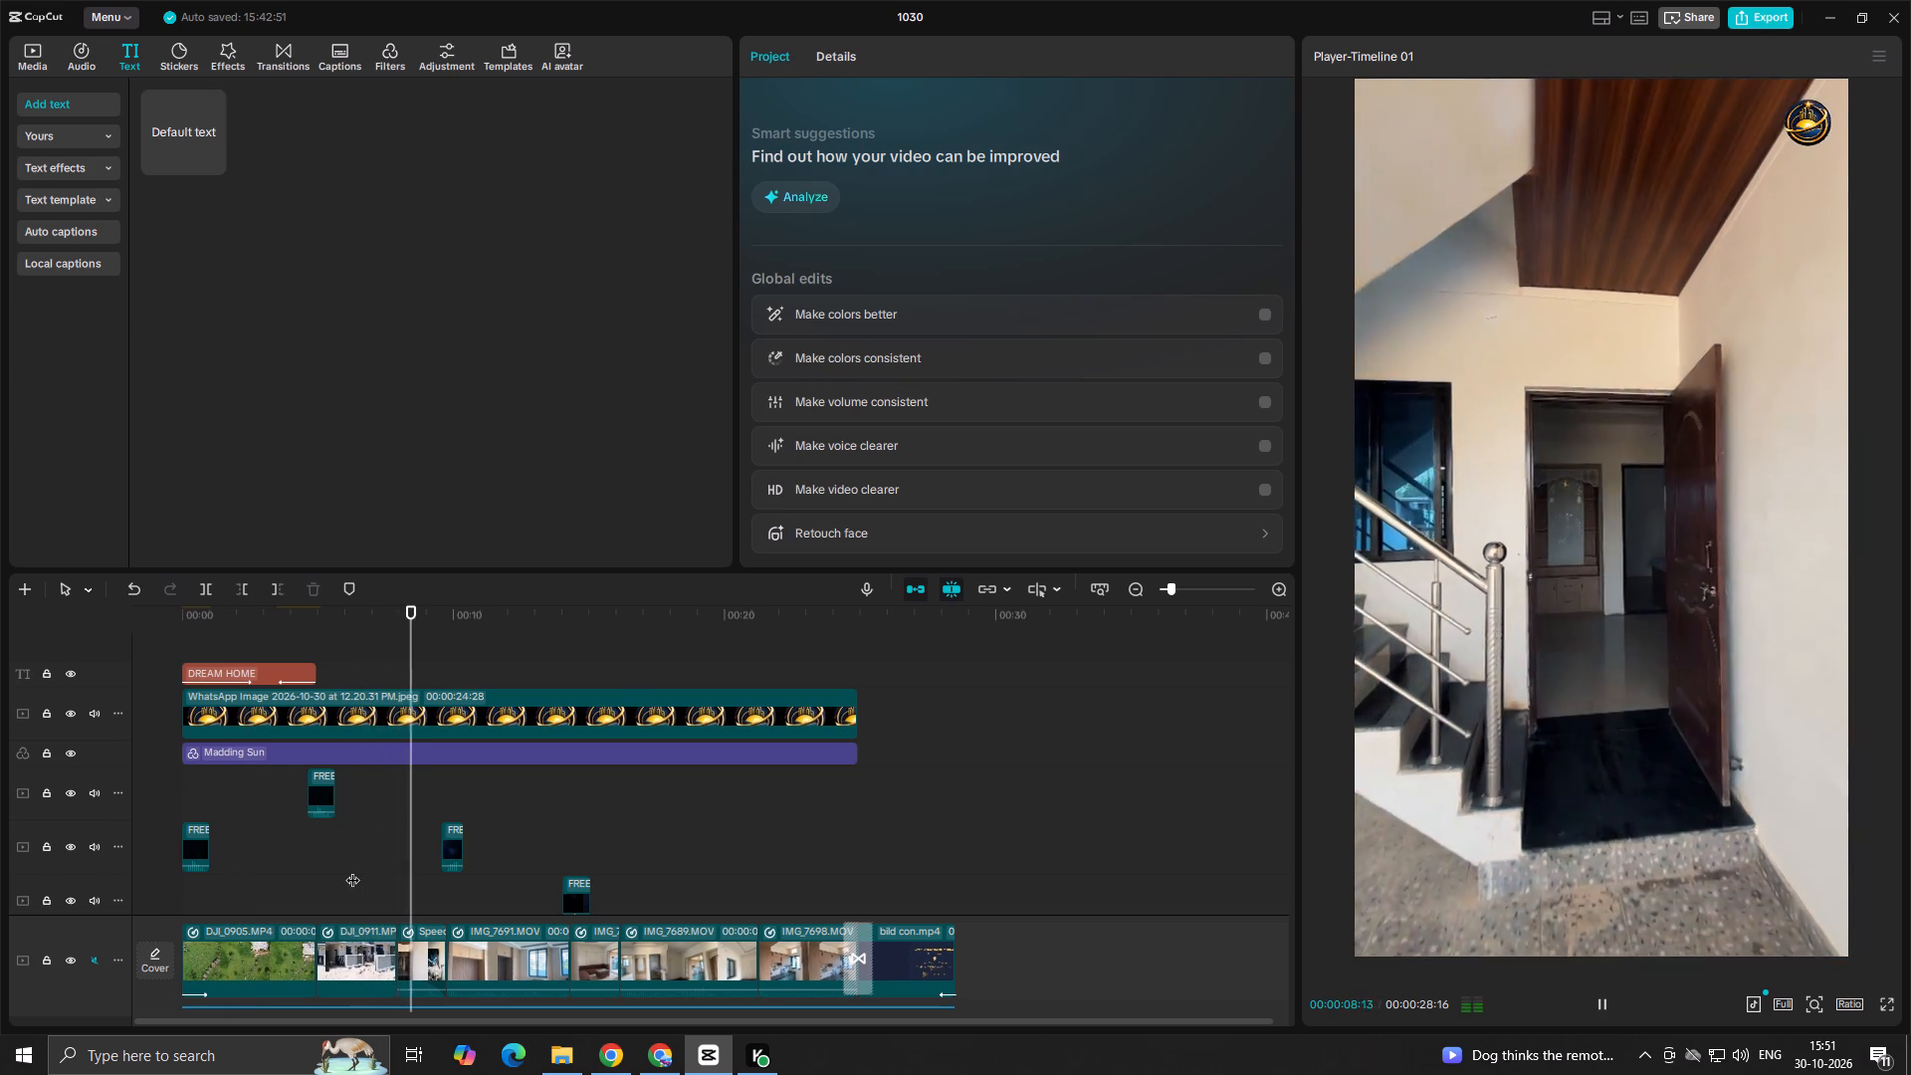
pyautogui.press('space')
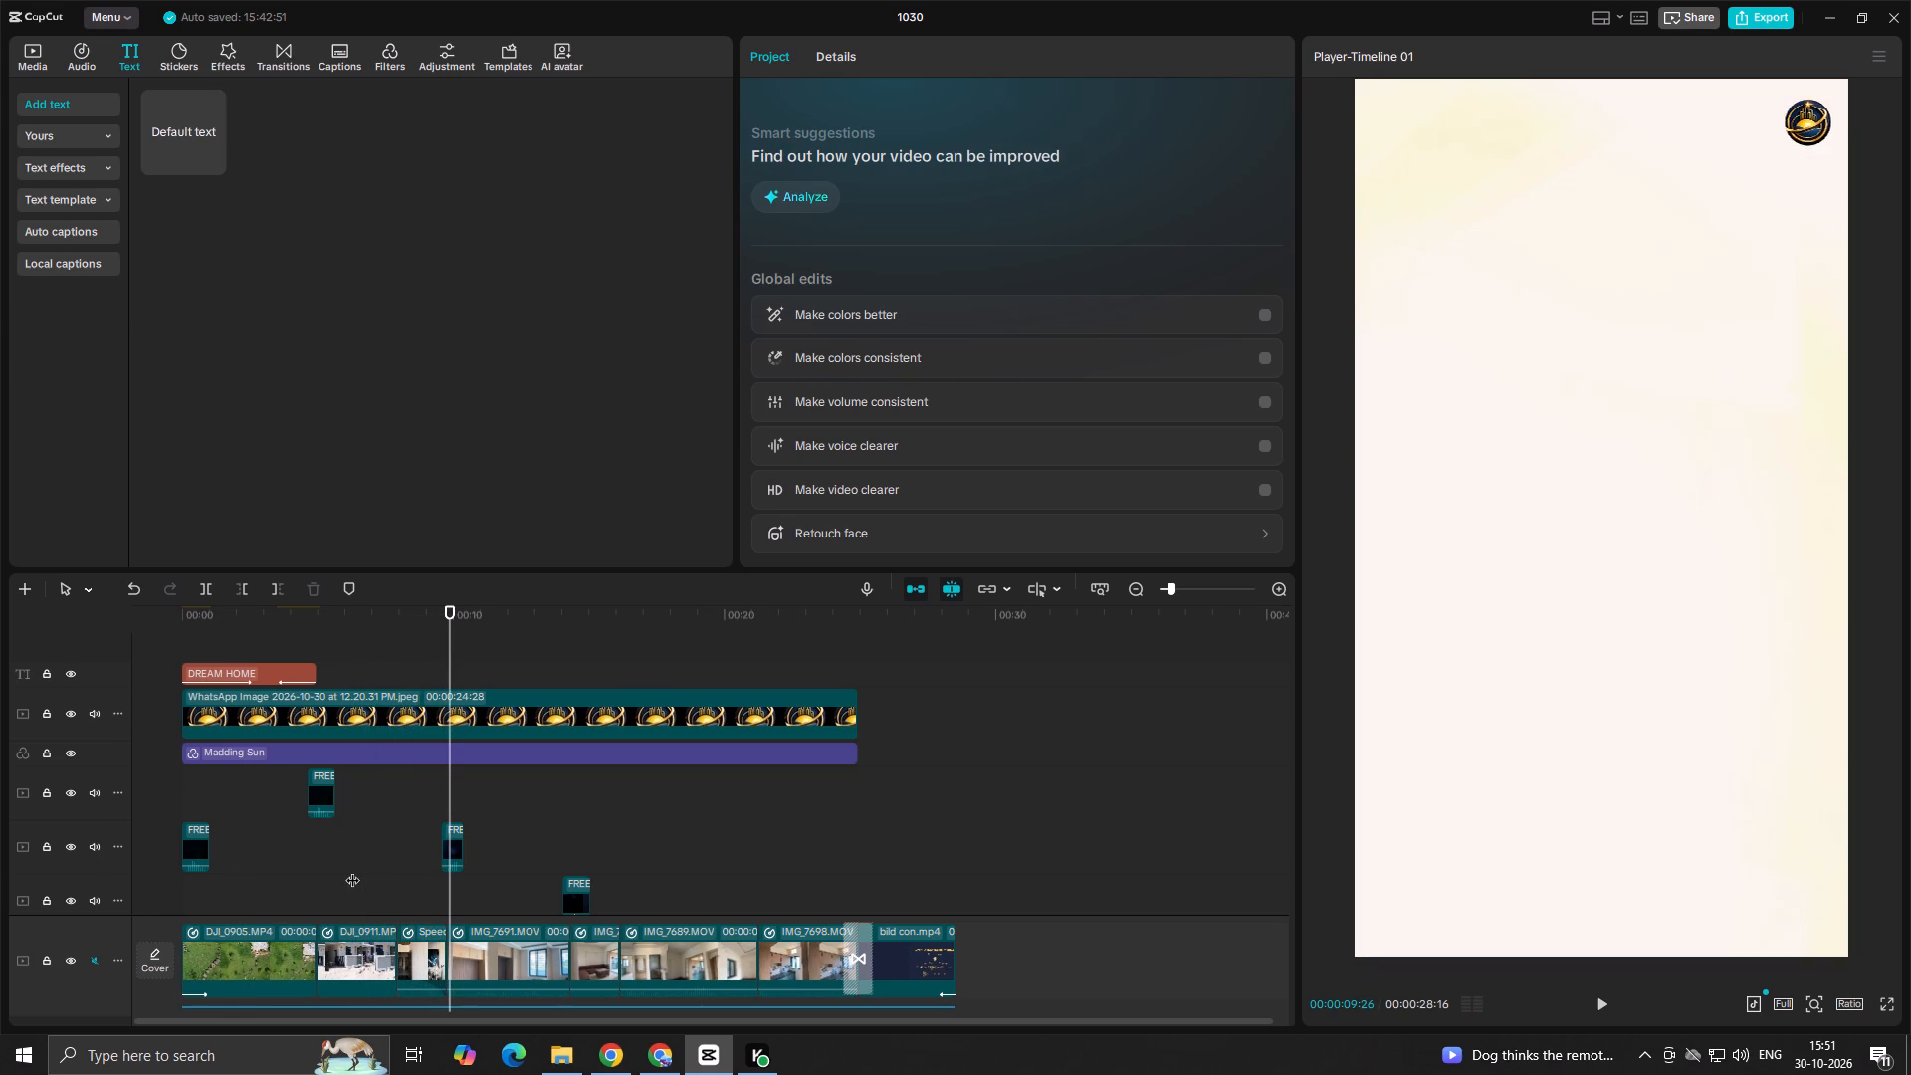
pyautogui.press('space')
pyautogui.press('space')
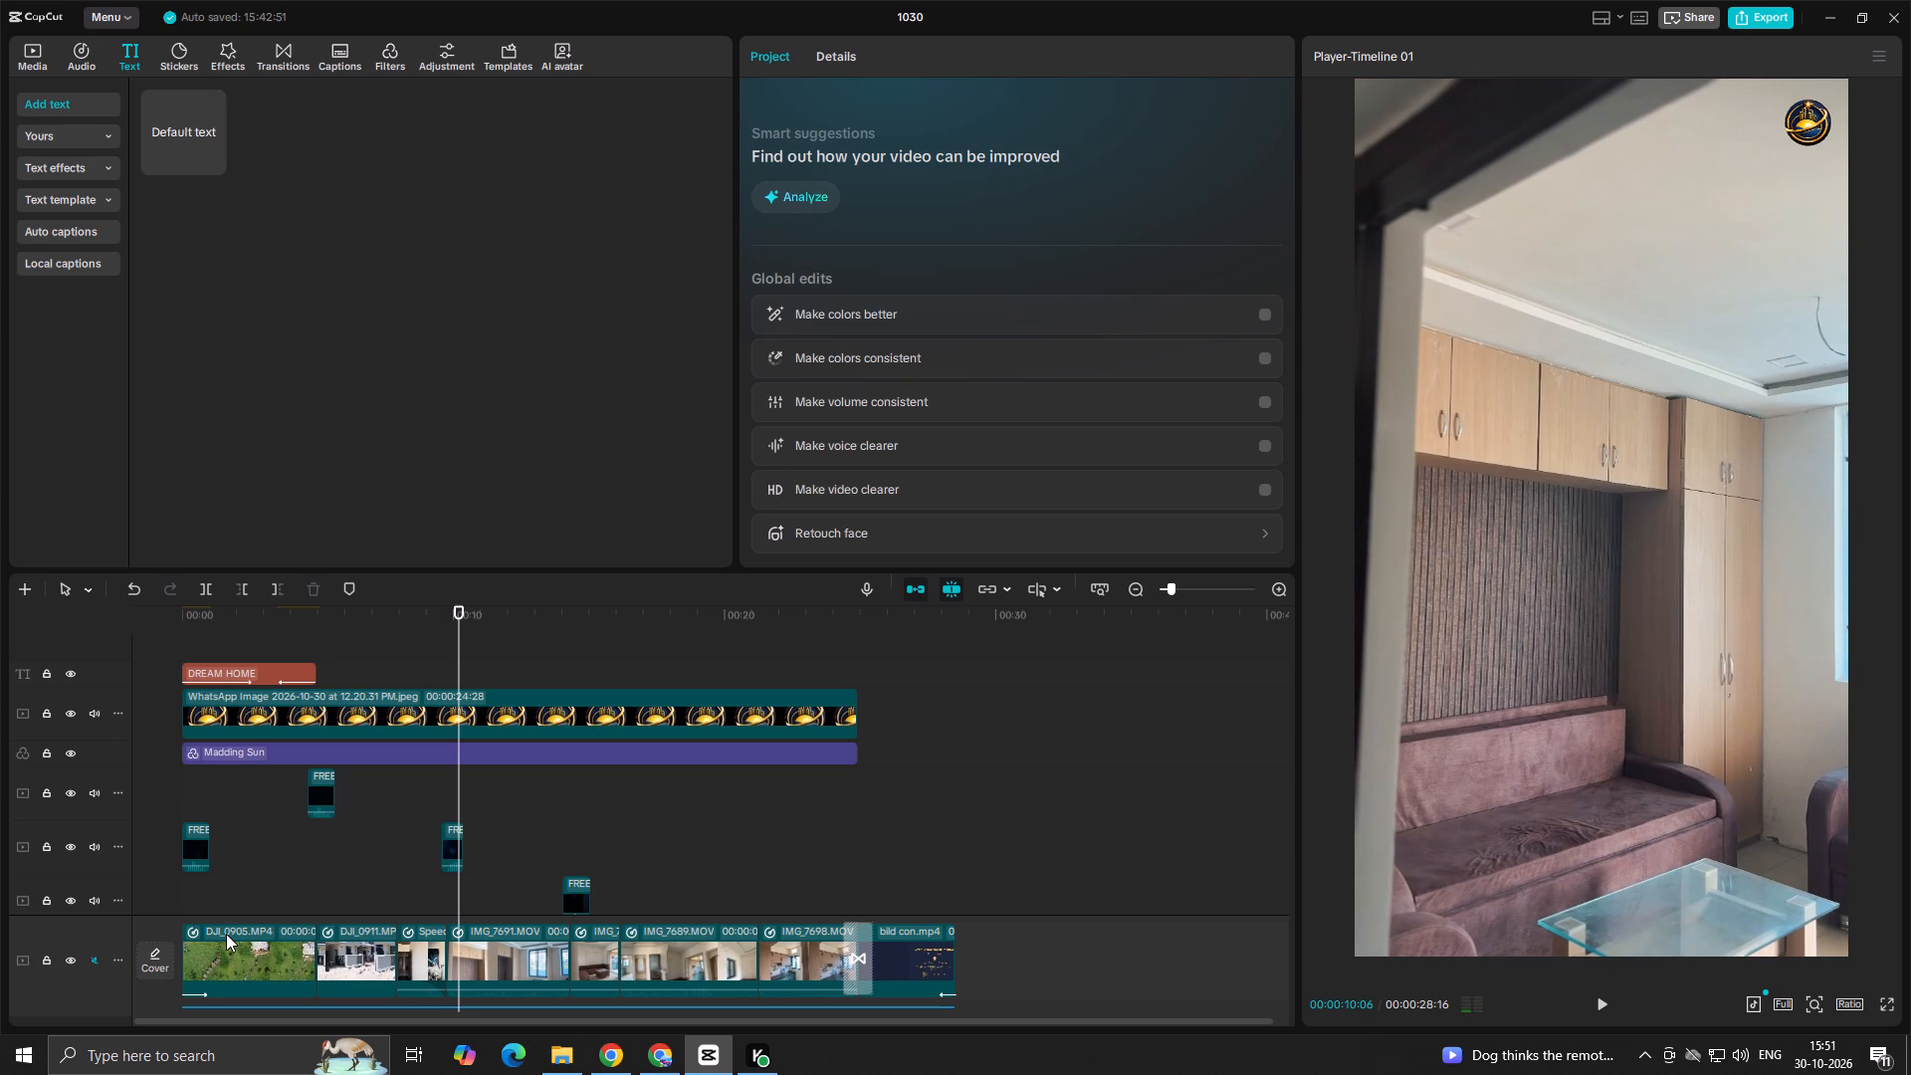